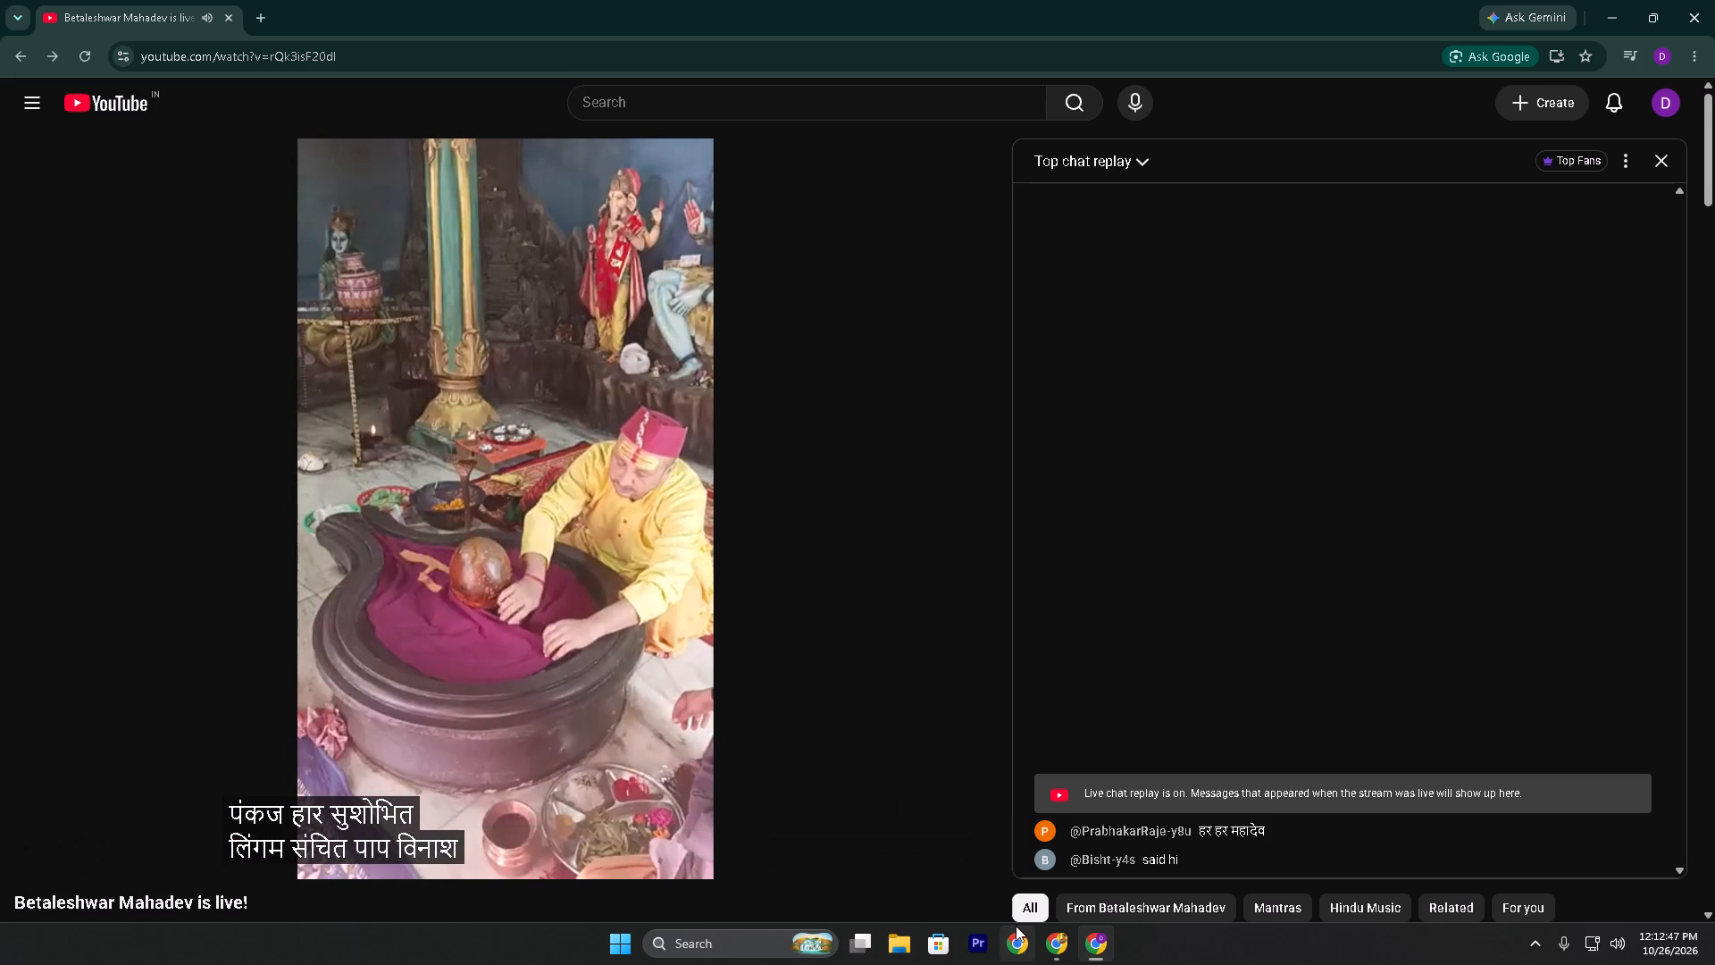
Open File Explorer and look through the recent recordings in the Videos folder.
left_click(907, 942)
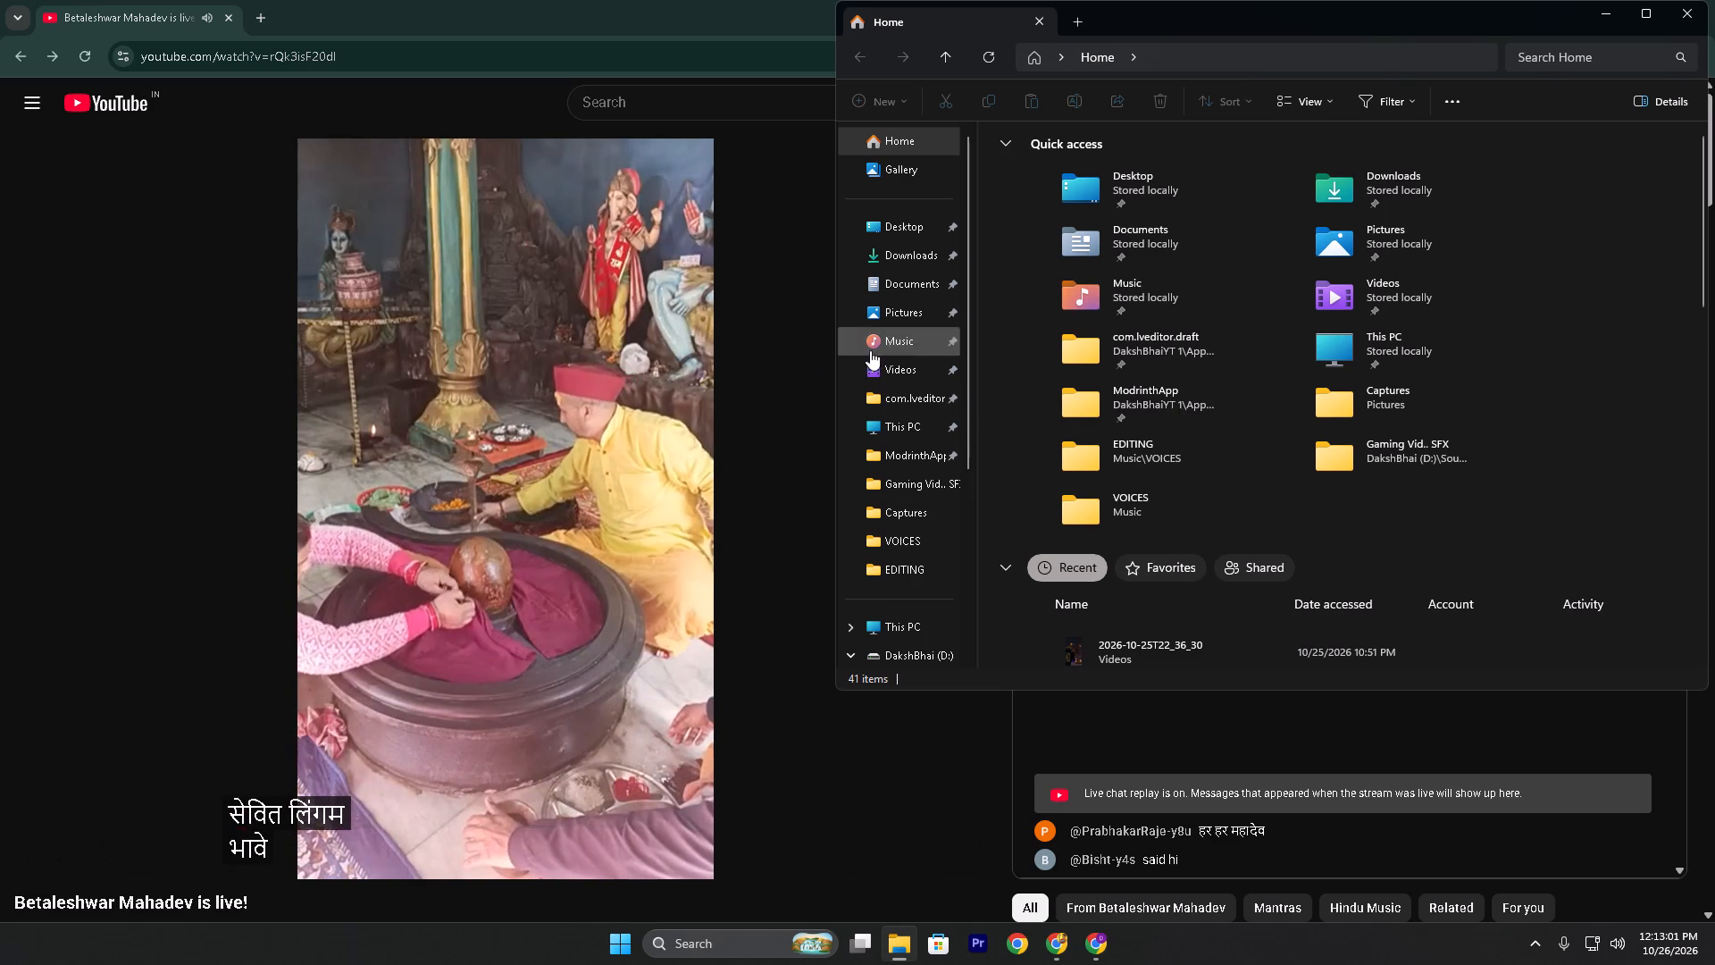
left_click(908, 383)
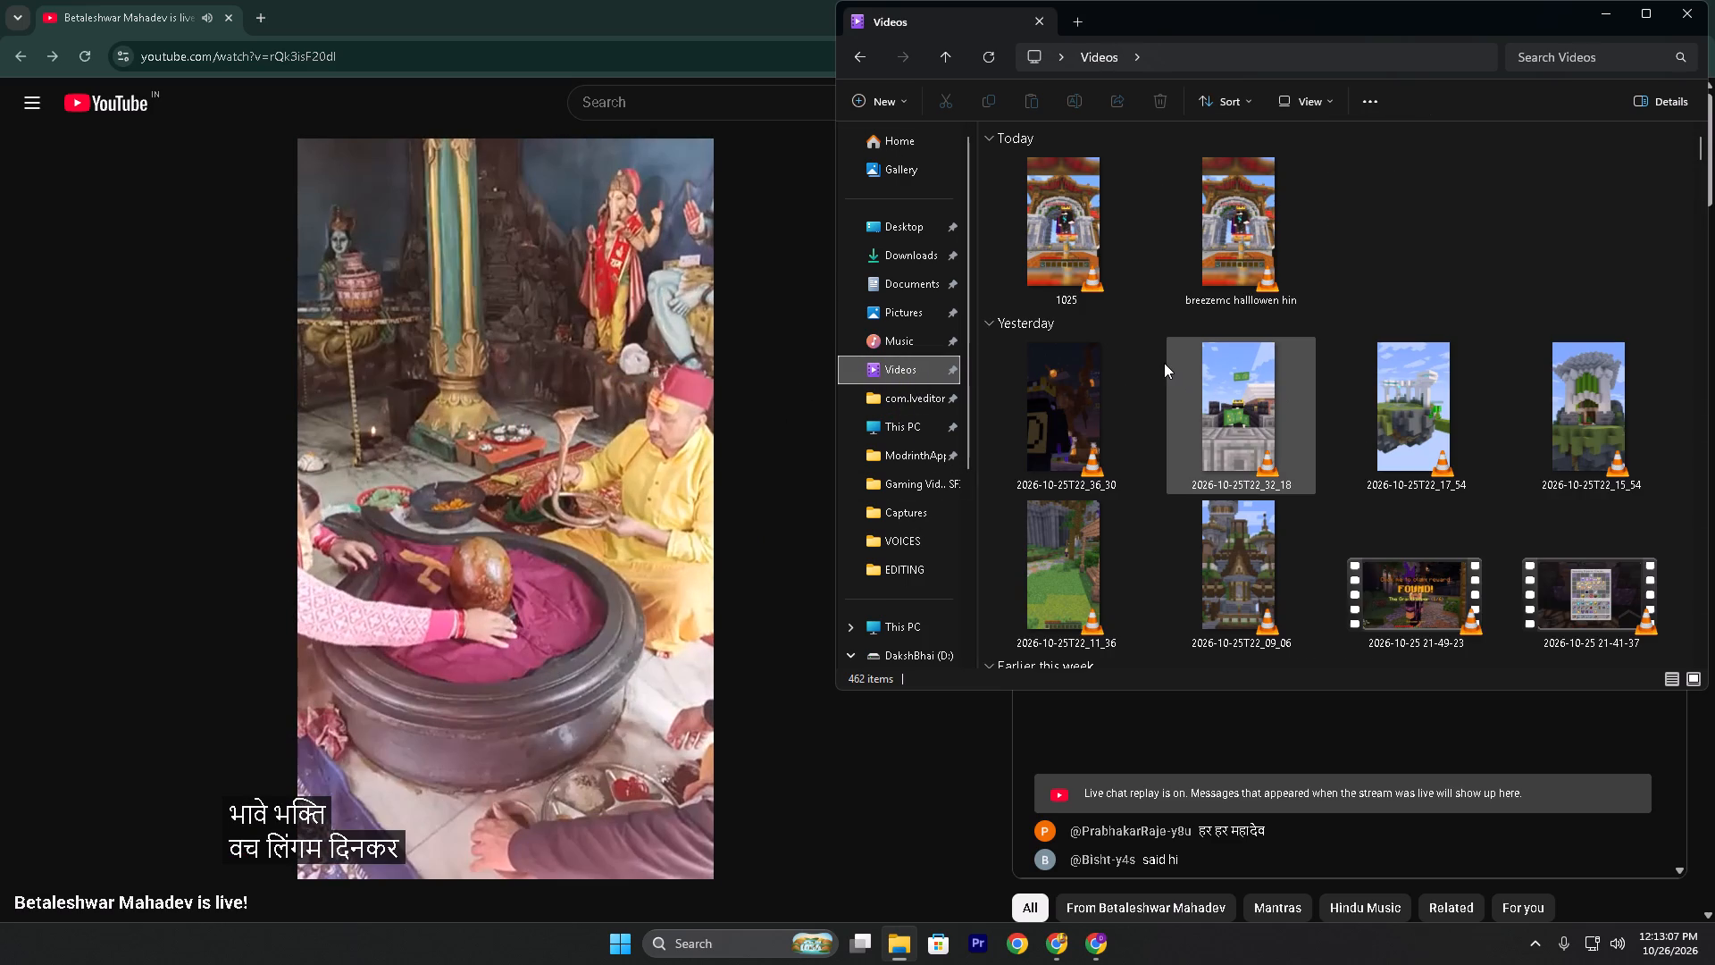
left_click(914, 635)
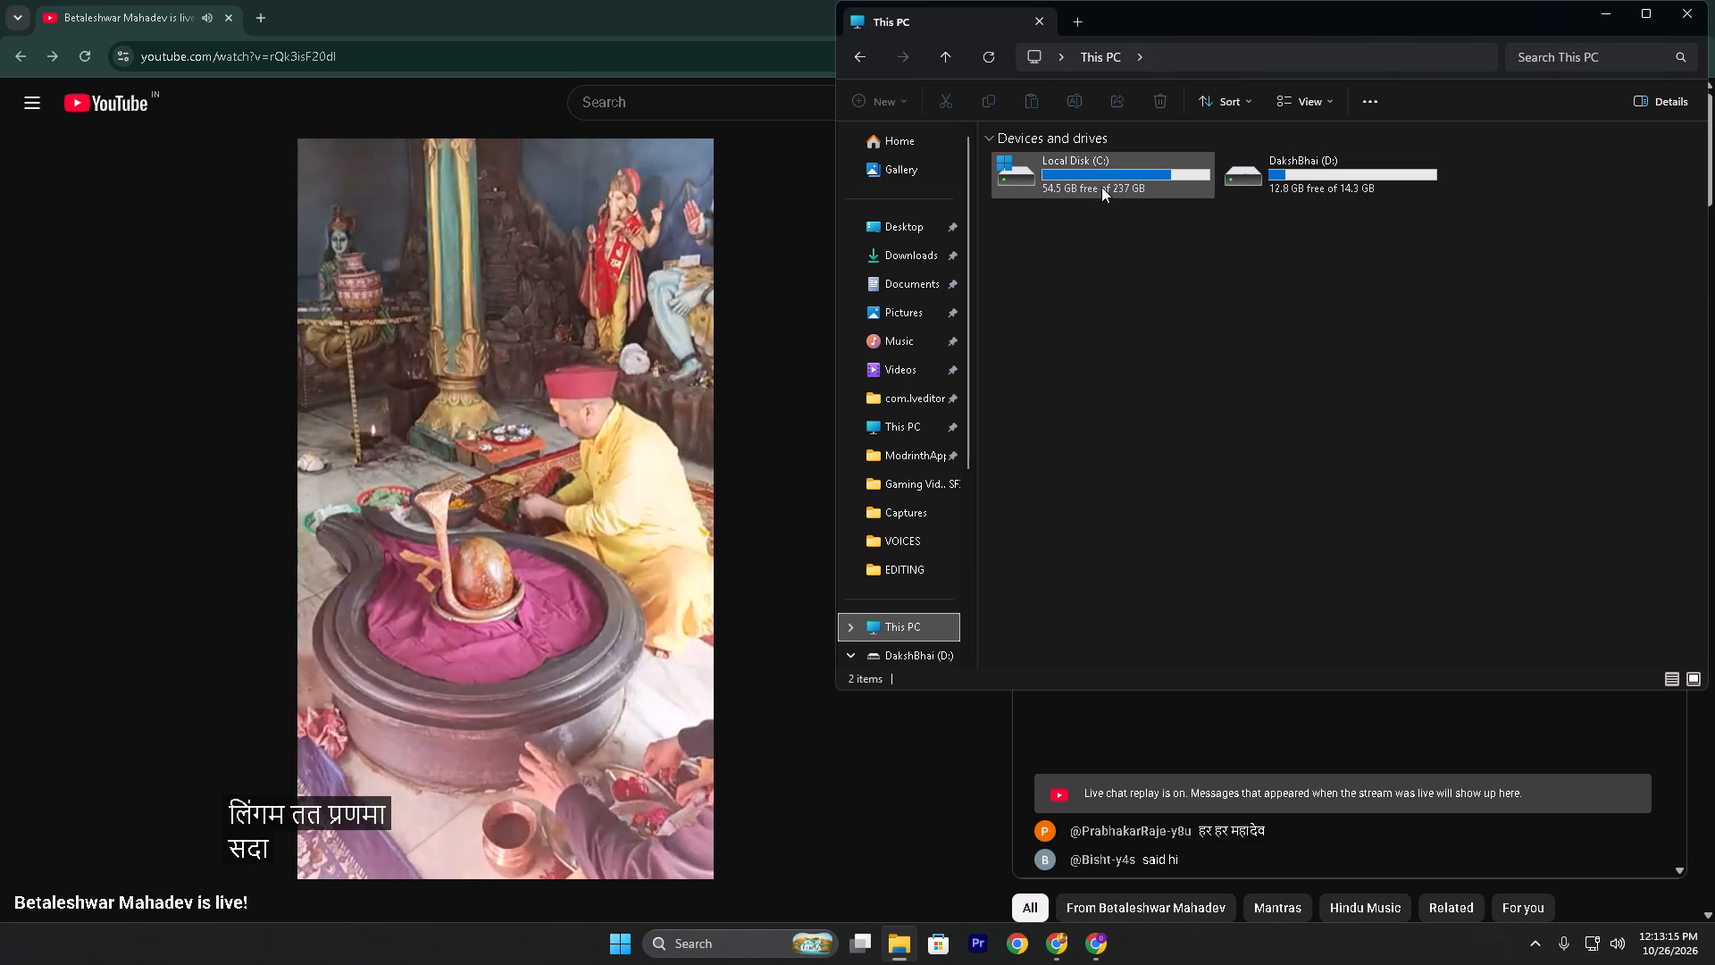
left_click(861, 51)
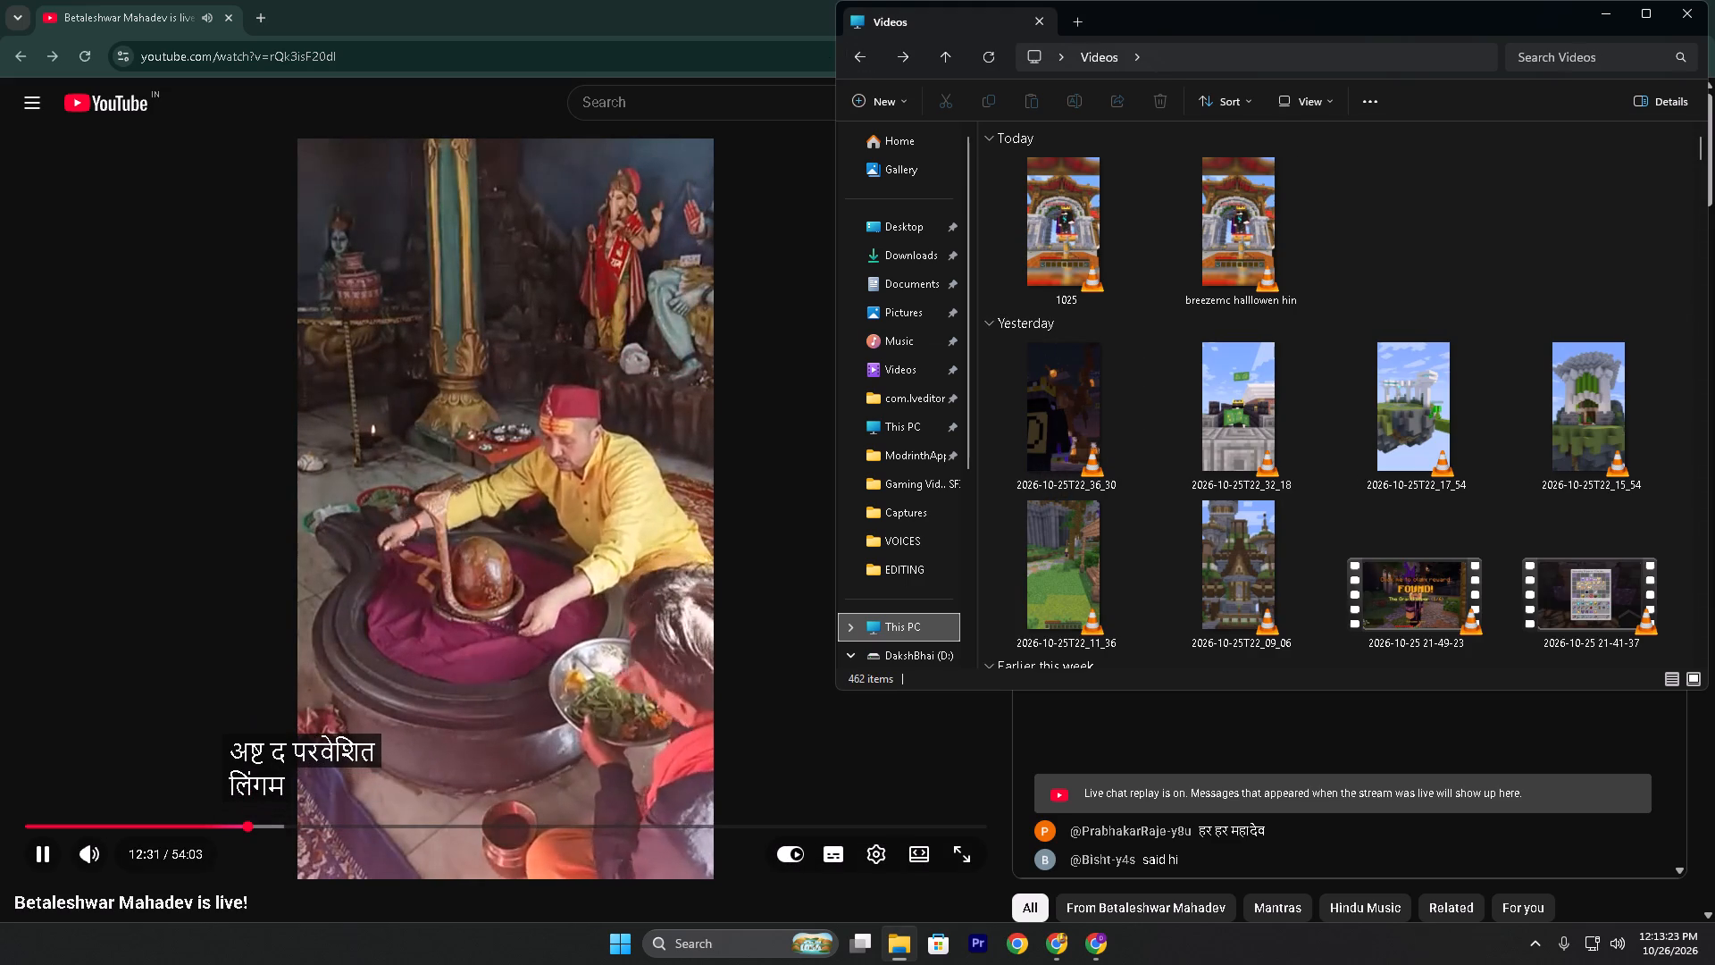
left_click(840, 848)
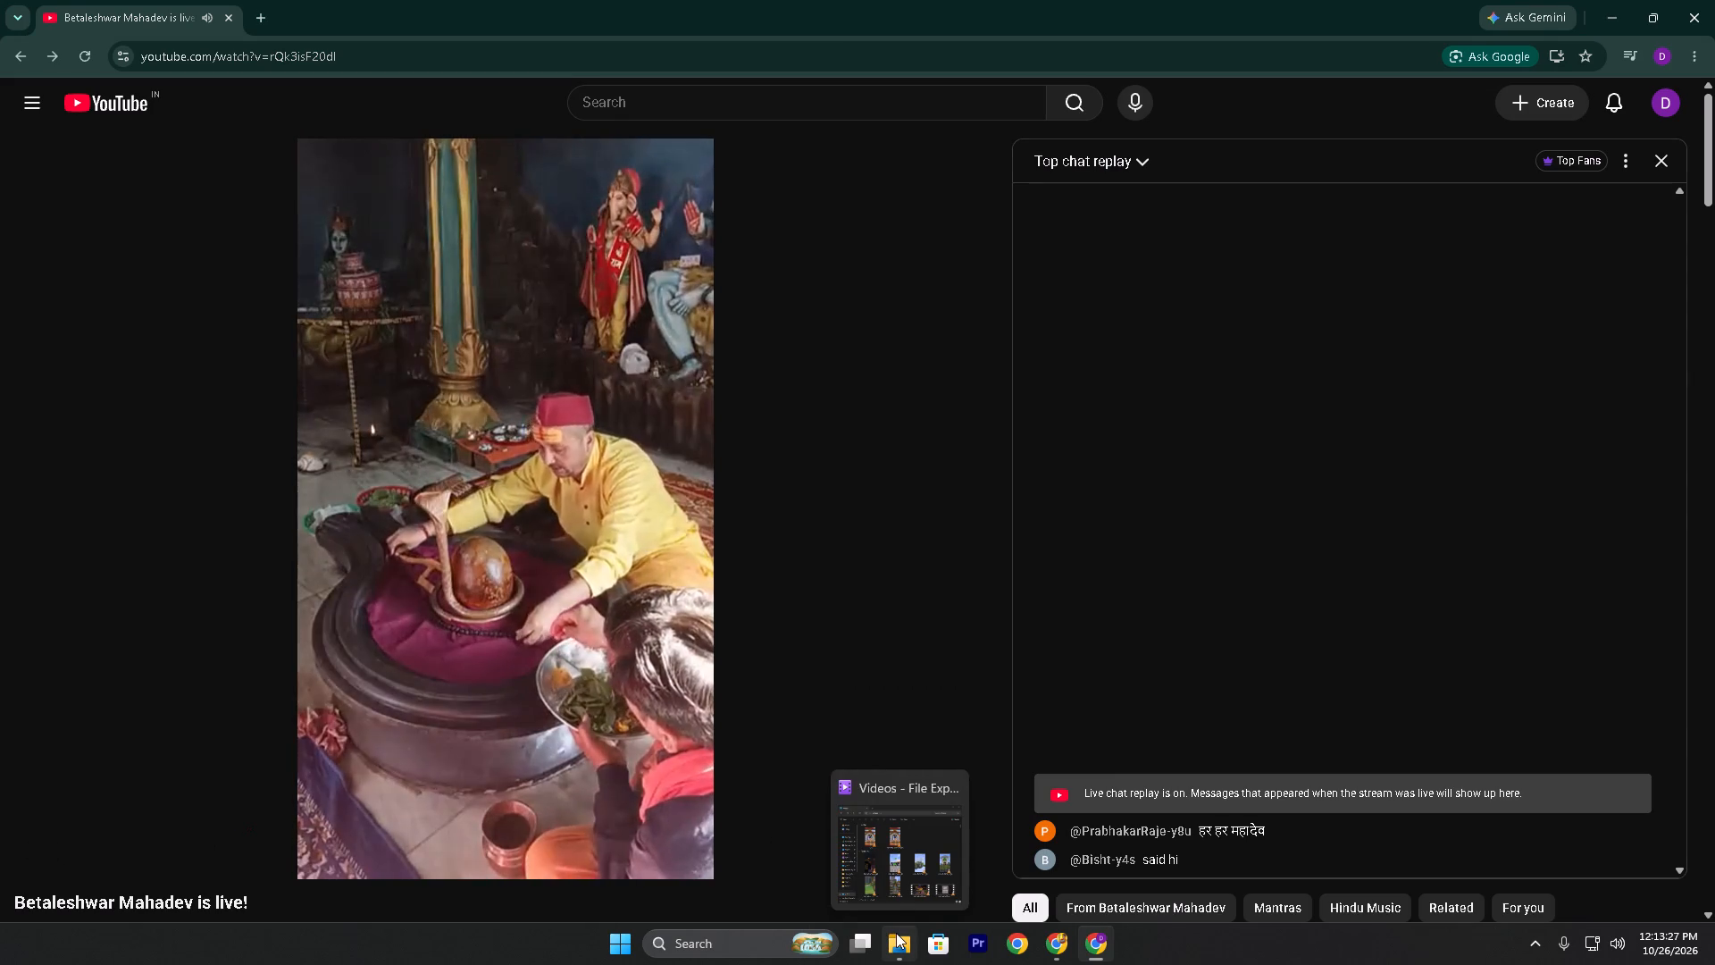
left_click(912, 879)
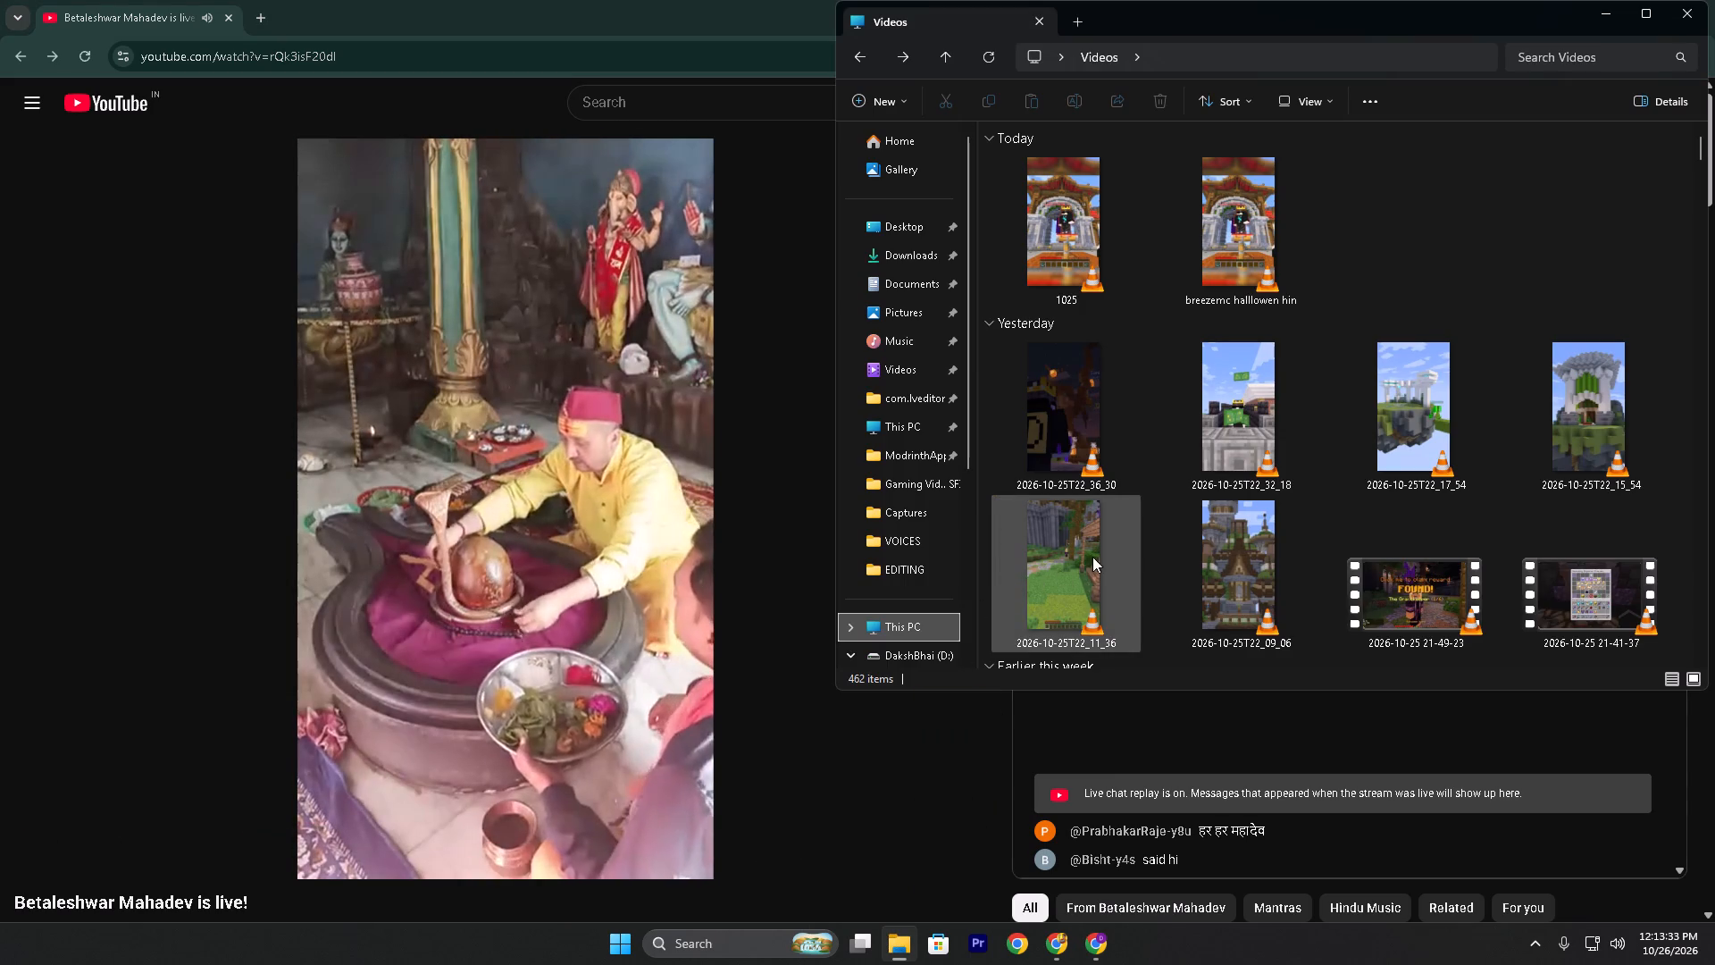
scroll(1226, 552, "down", 2)
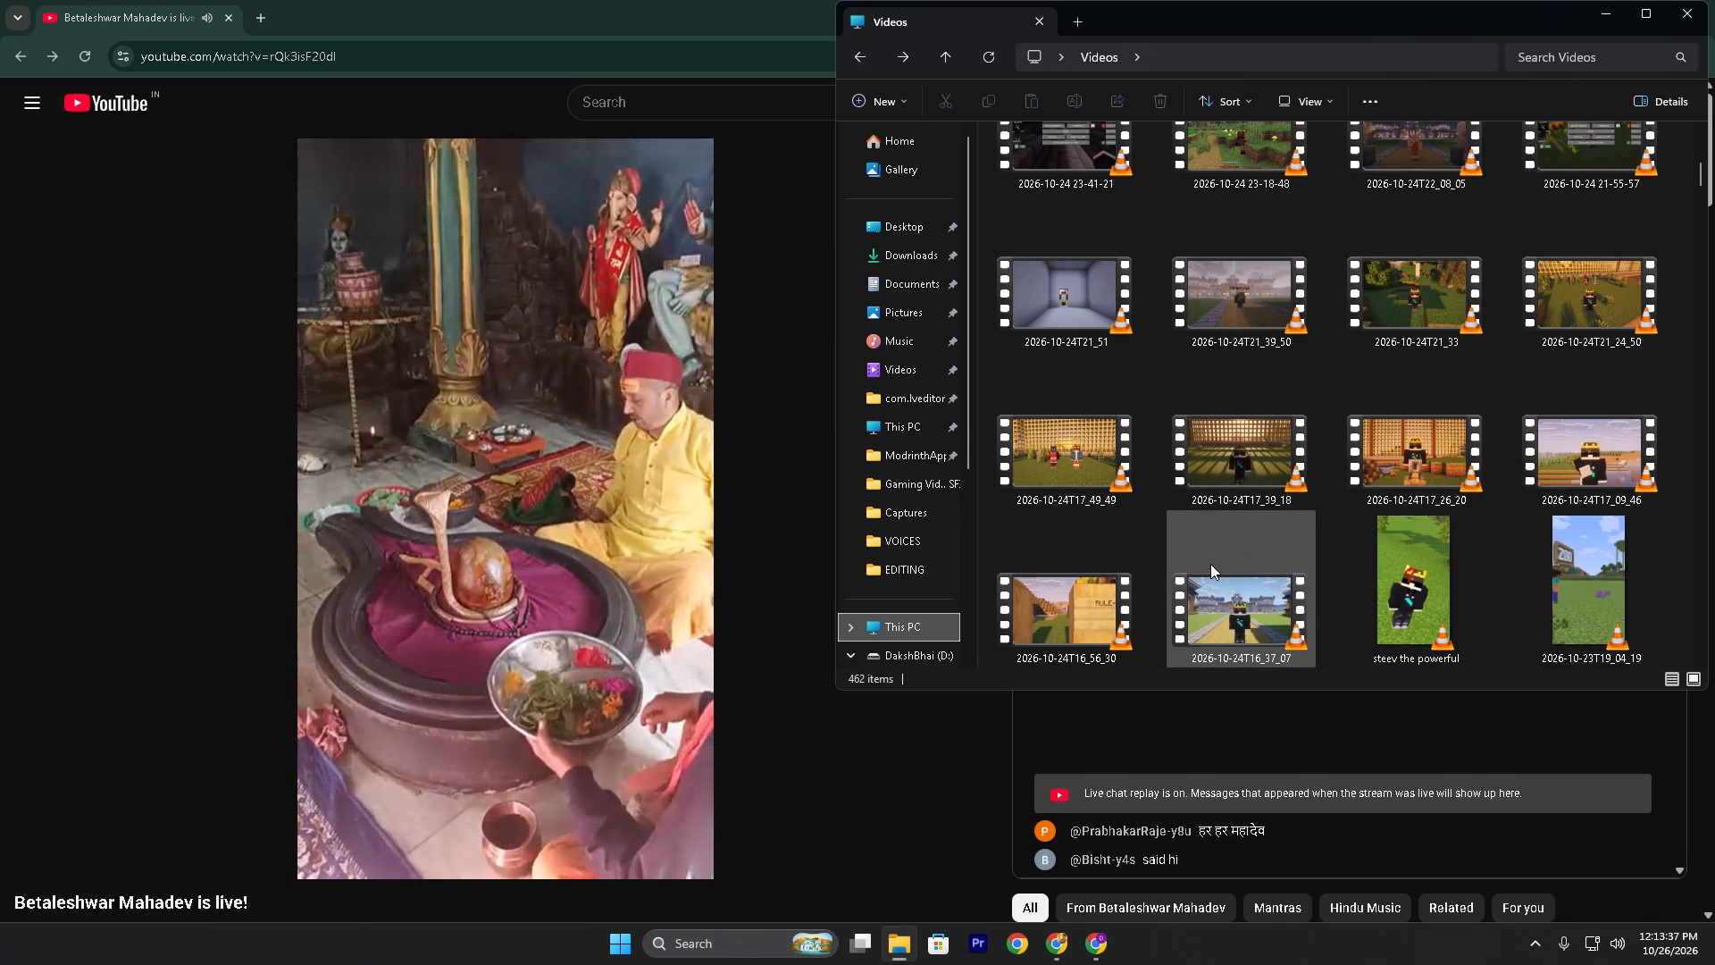
scroll(1202, 564, "down", 1)
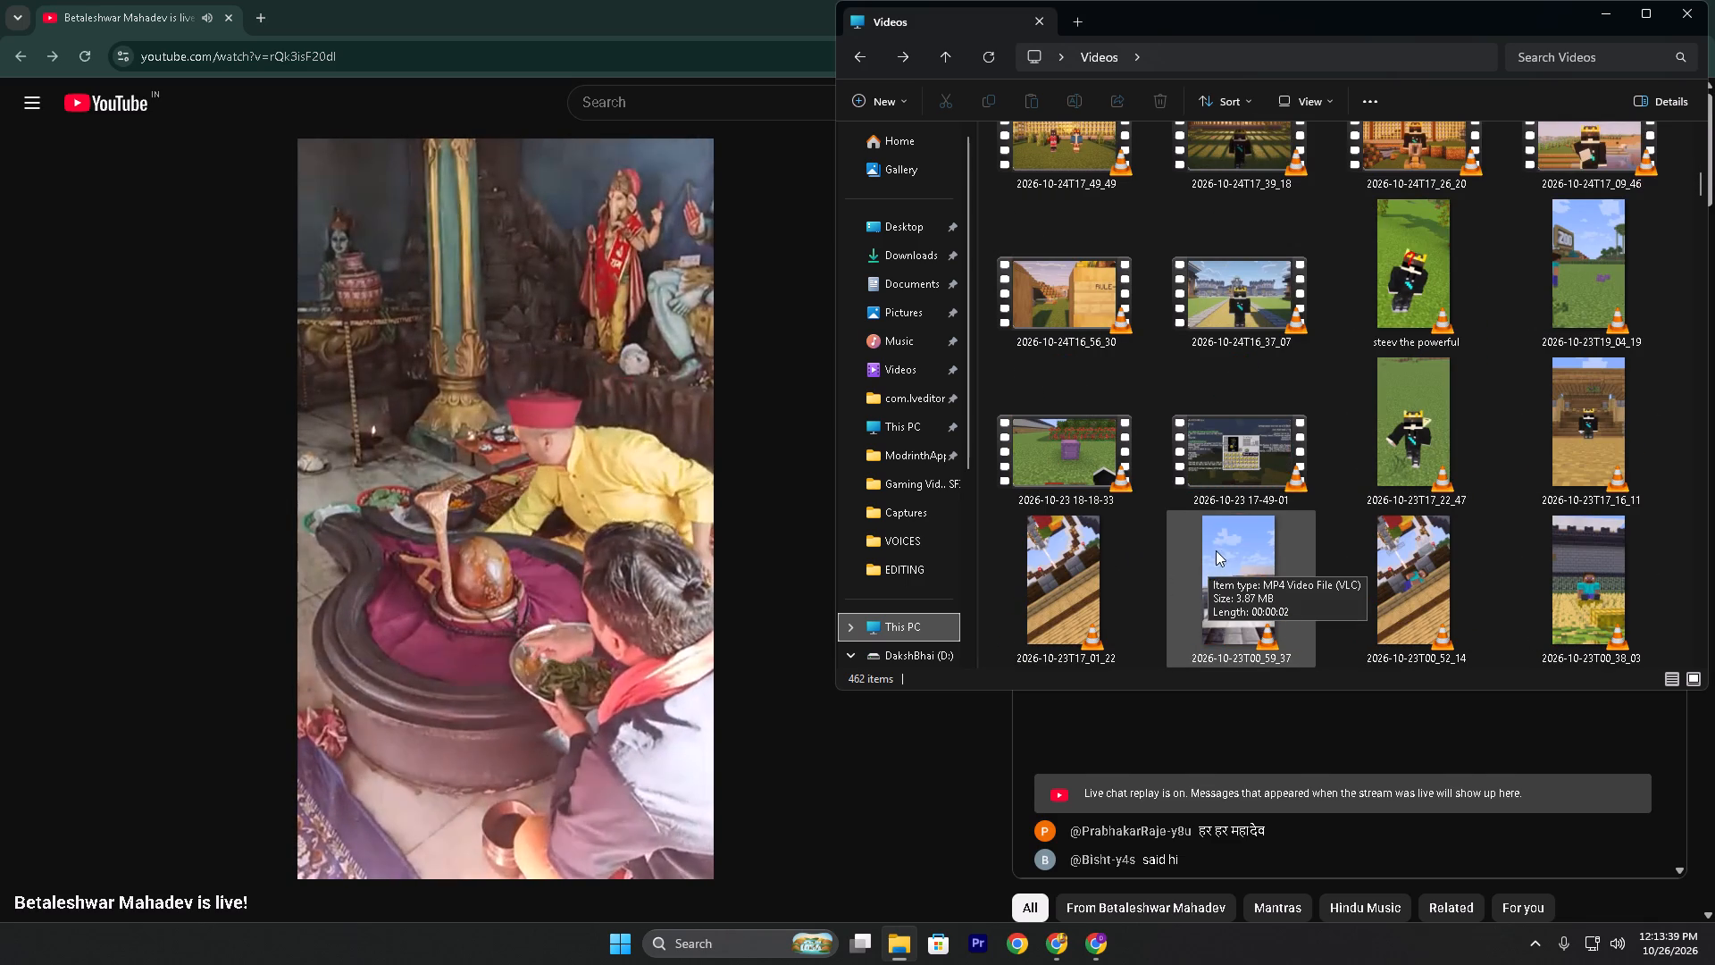
Minimize the open windows to reach the desktop and launch CapCut.
left_click(1607, 21)
left_click(1610, 21)
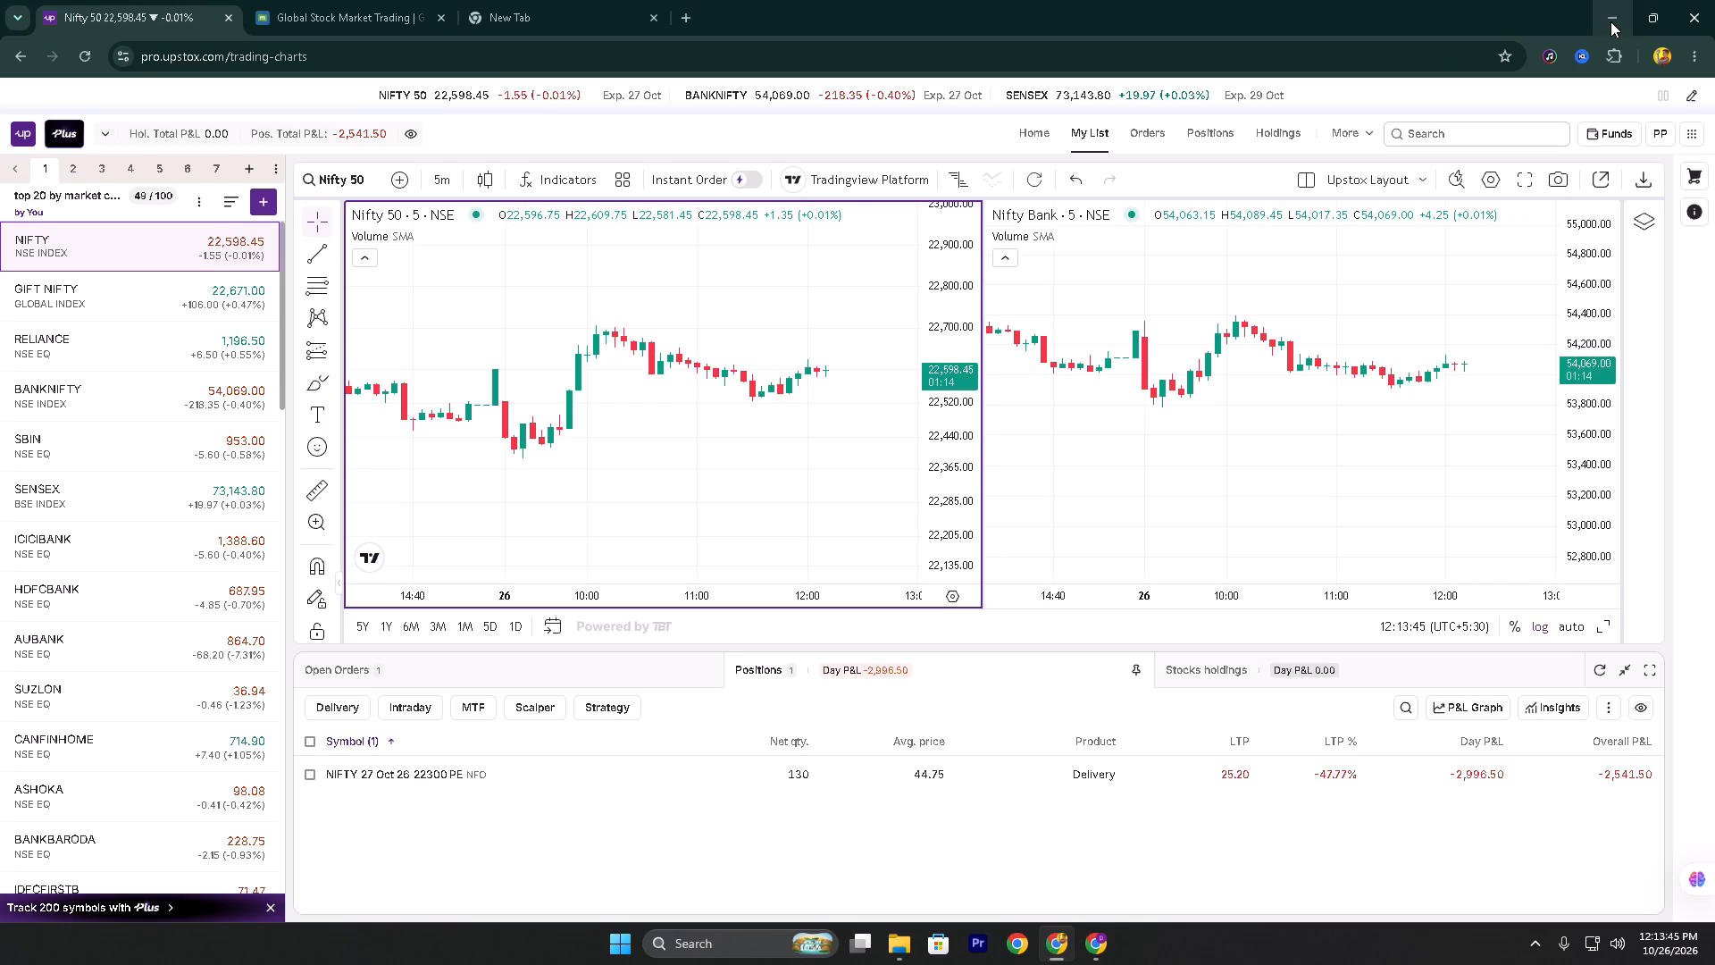
double_click(1610, 21)
double_click(39, 287)
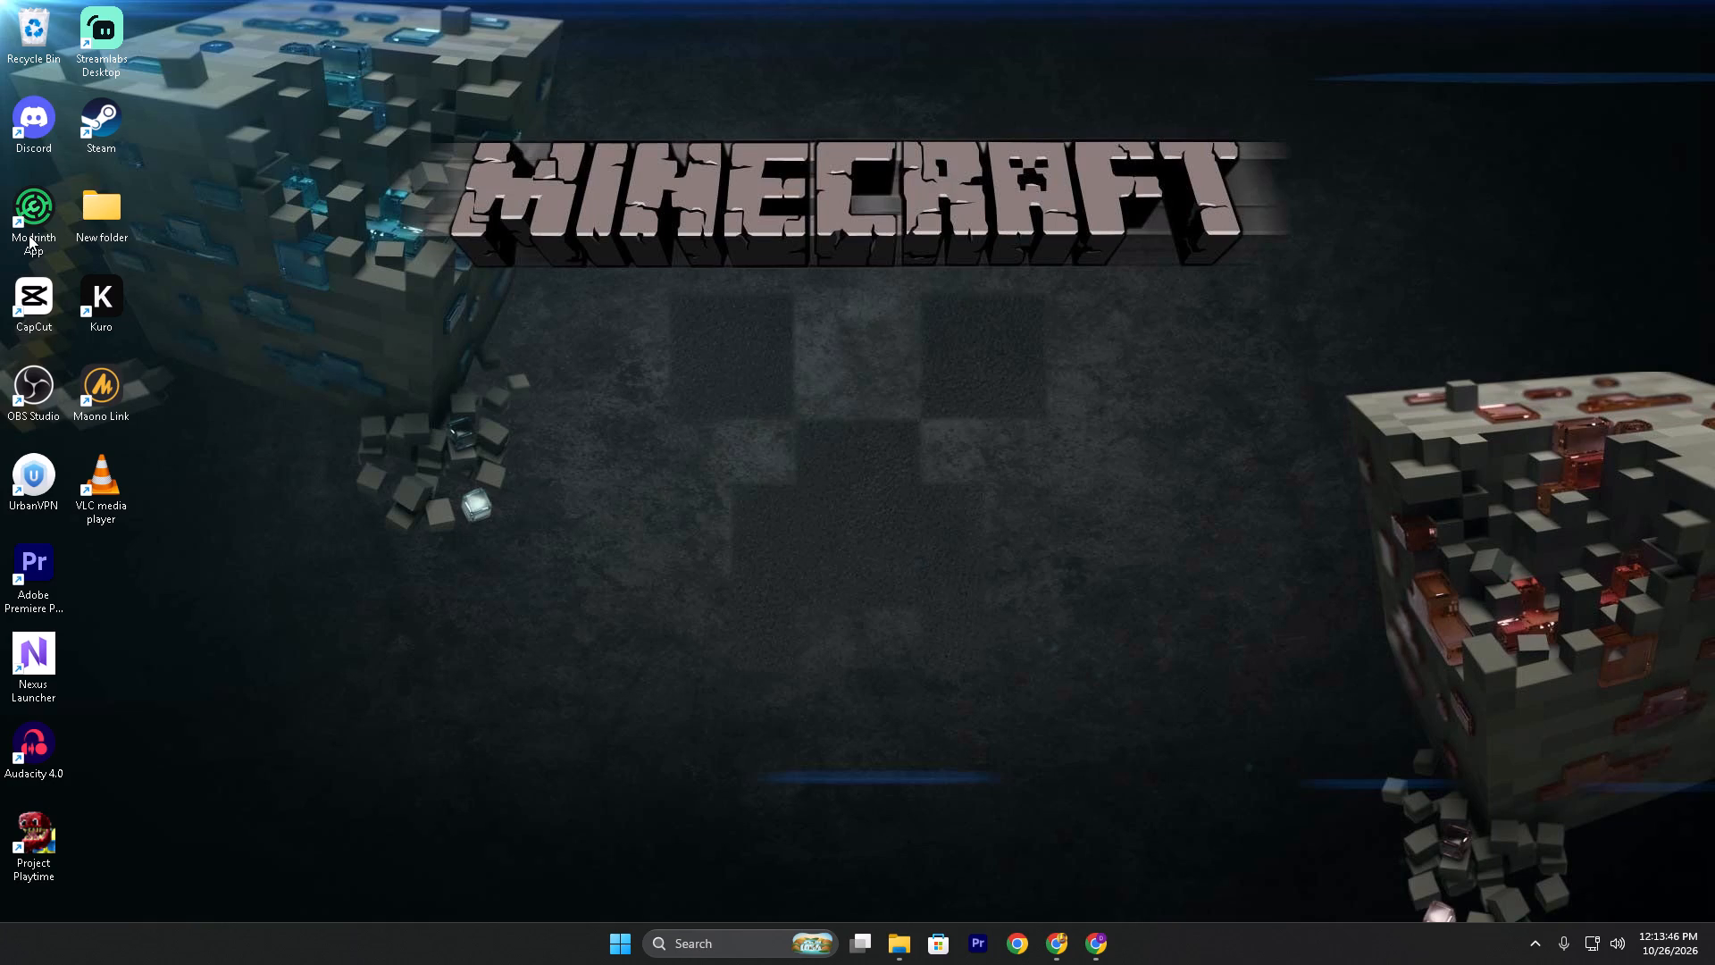
Look through the Videos folder in File Explorer from this week's recordings to last week's, and minimize the window.
left_click(911, 953)
scroll(1136, 617, "down", 1)
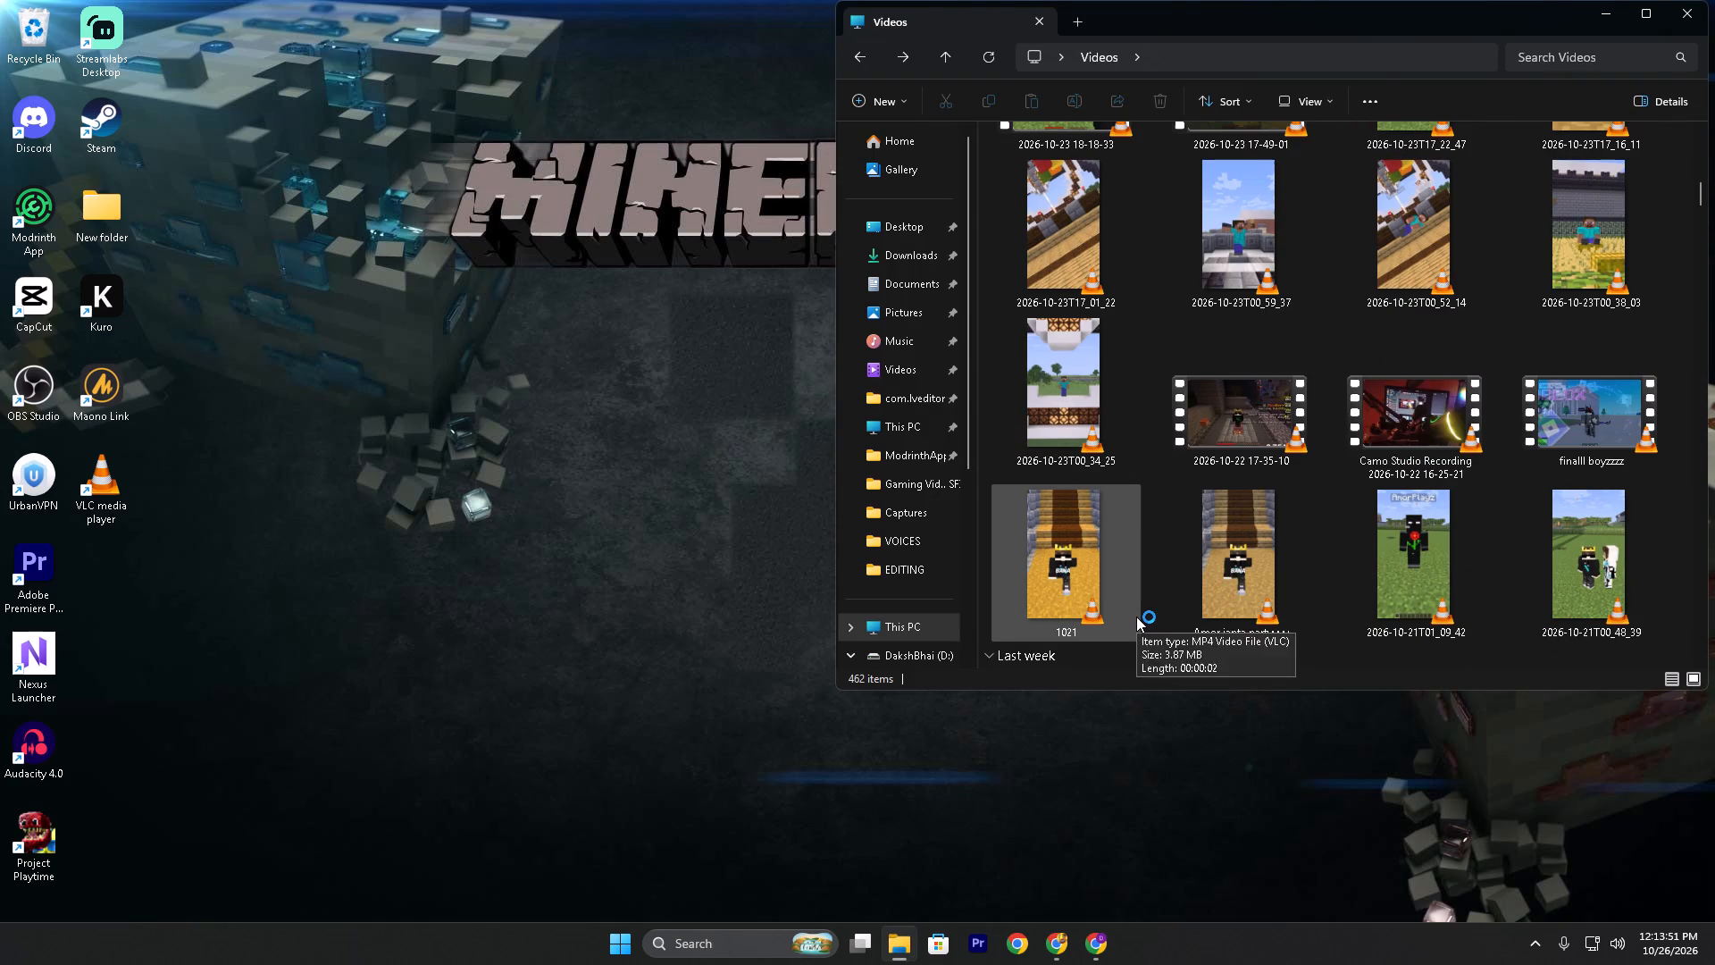
scroll(1155, 592, "down", 1)
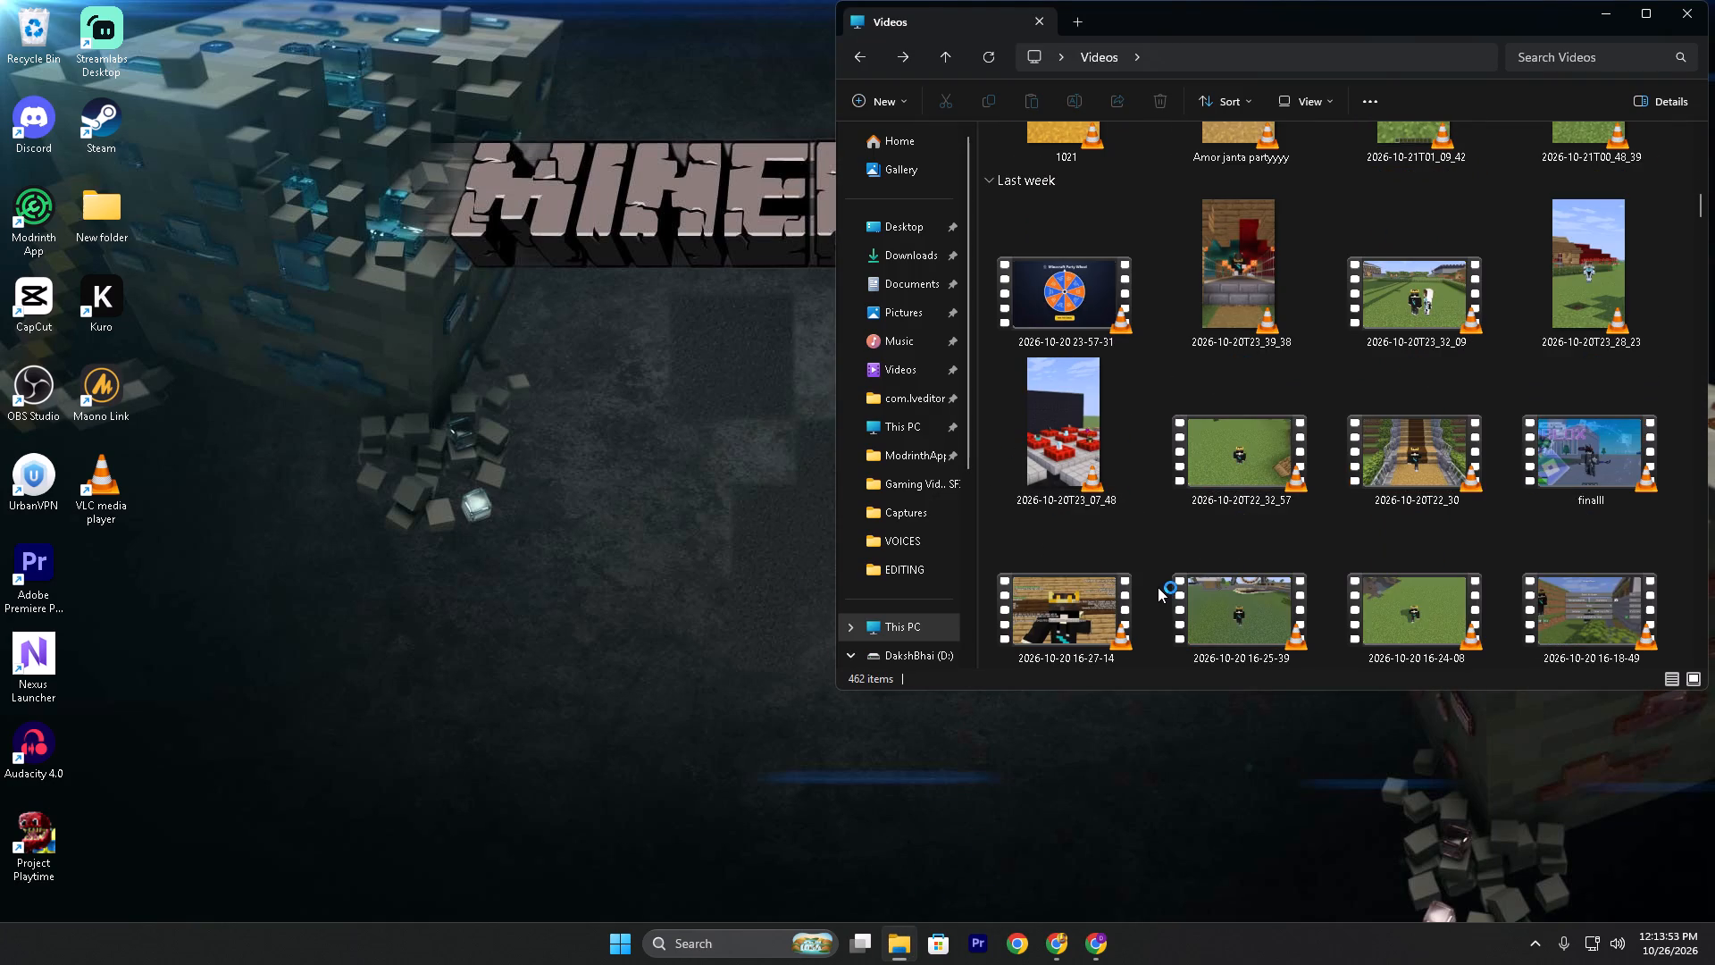
scroll(1158, 587, "down", 2)
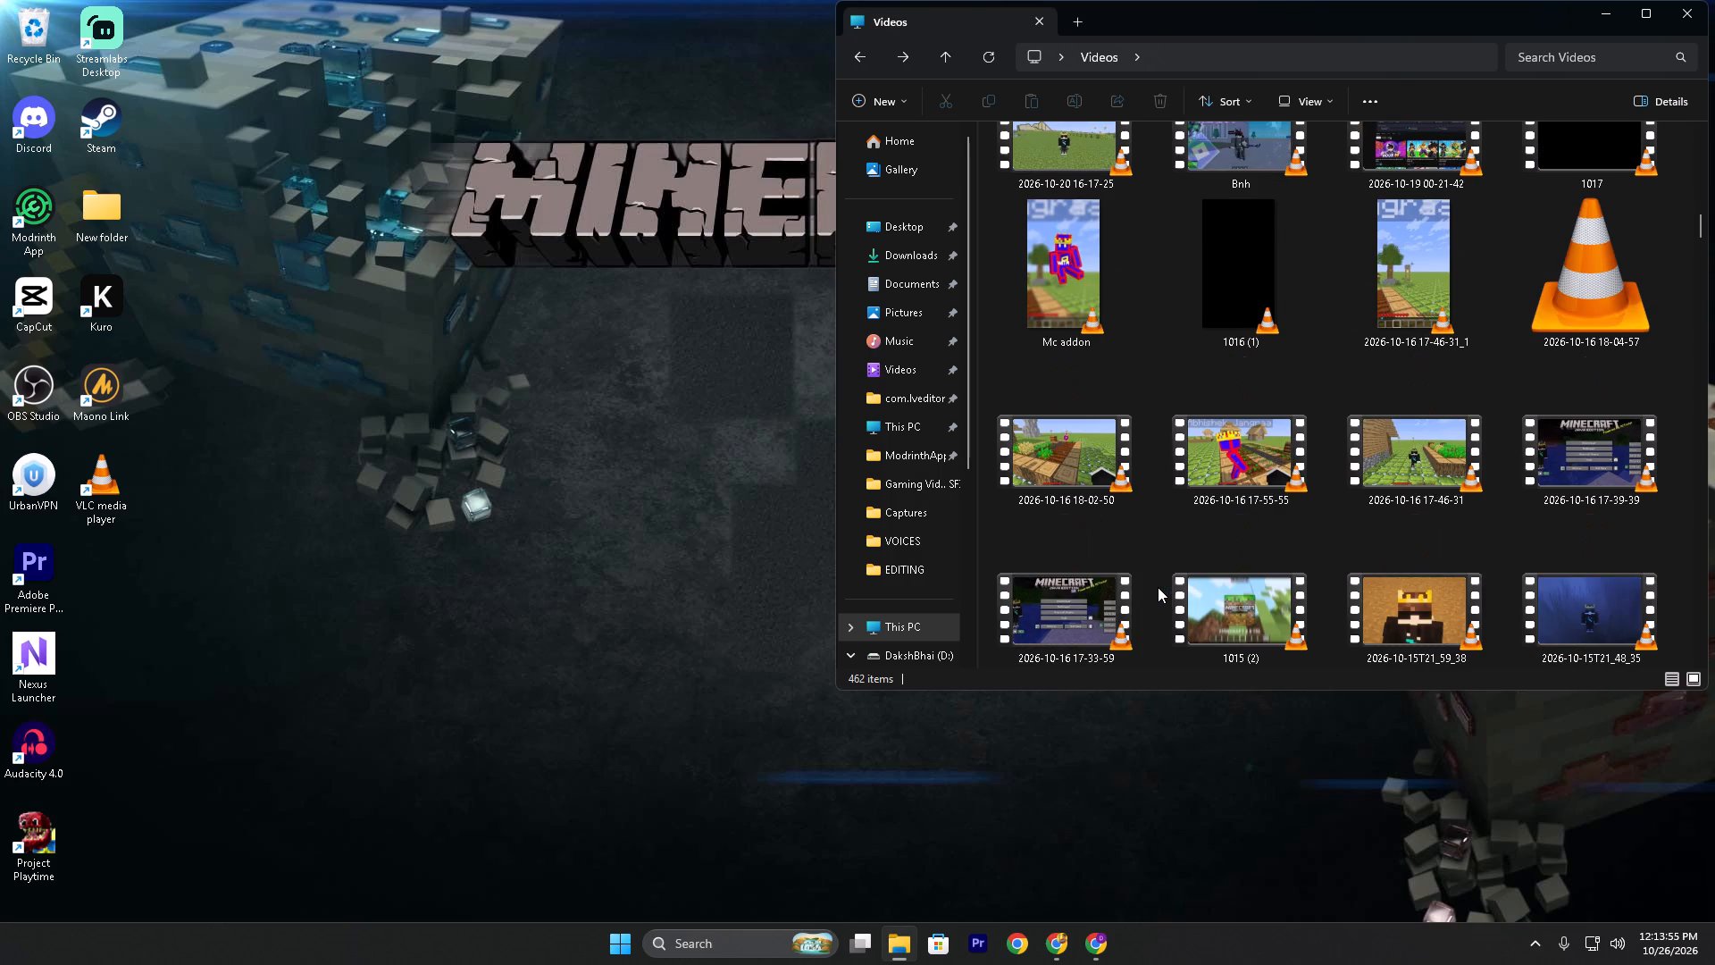
scroll(1158, 587, "up", 2)
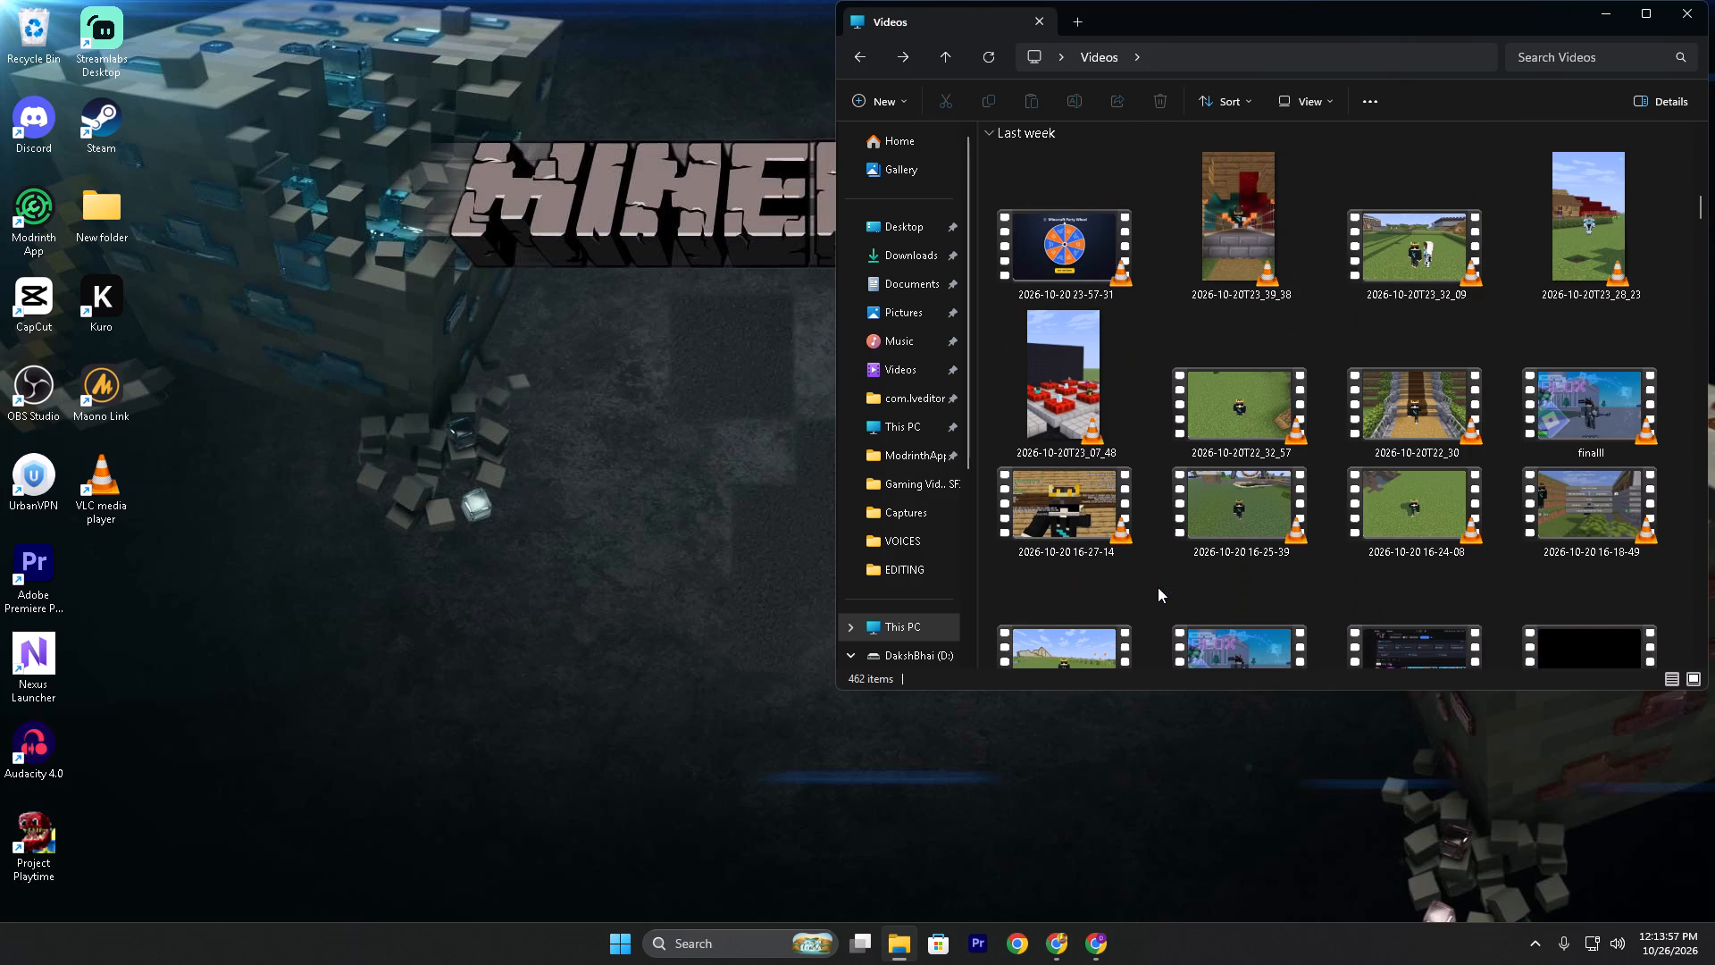
scroll(1158, 587, "up", 4)
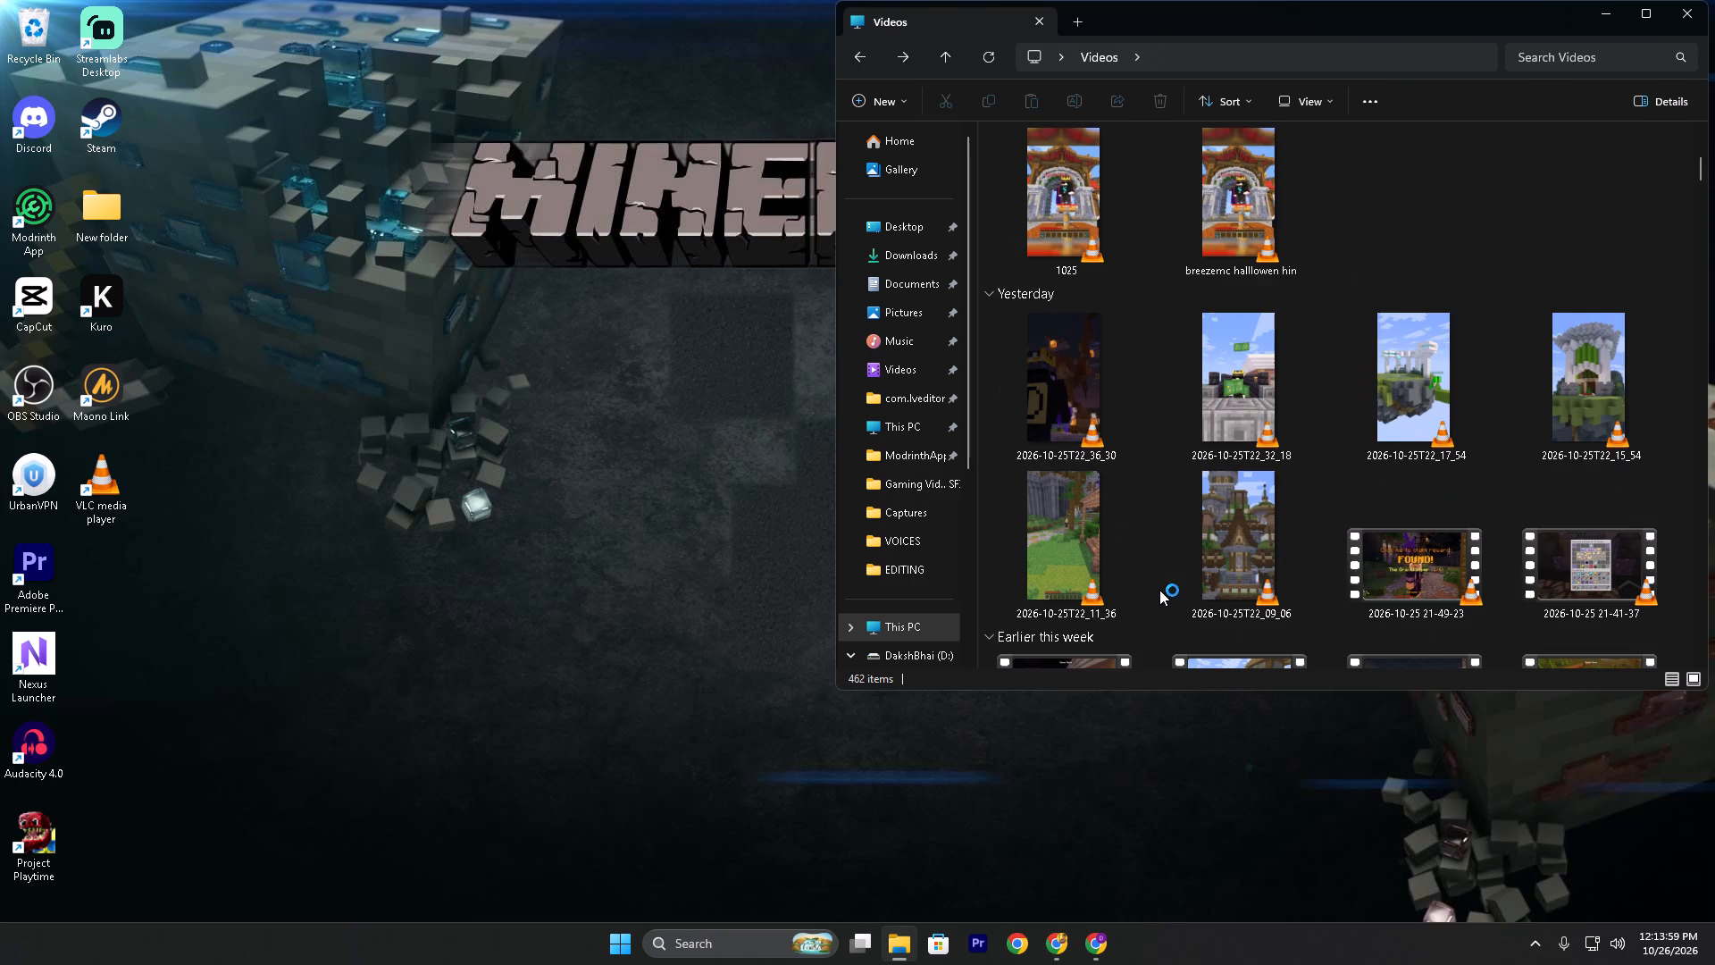
scroll(1161, 590, "up", 2)
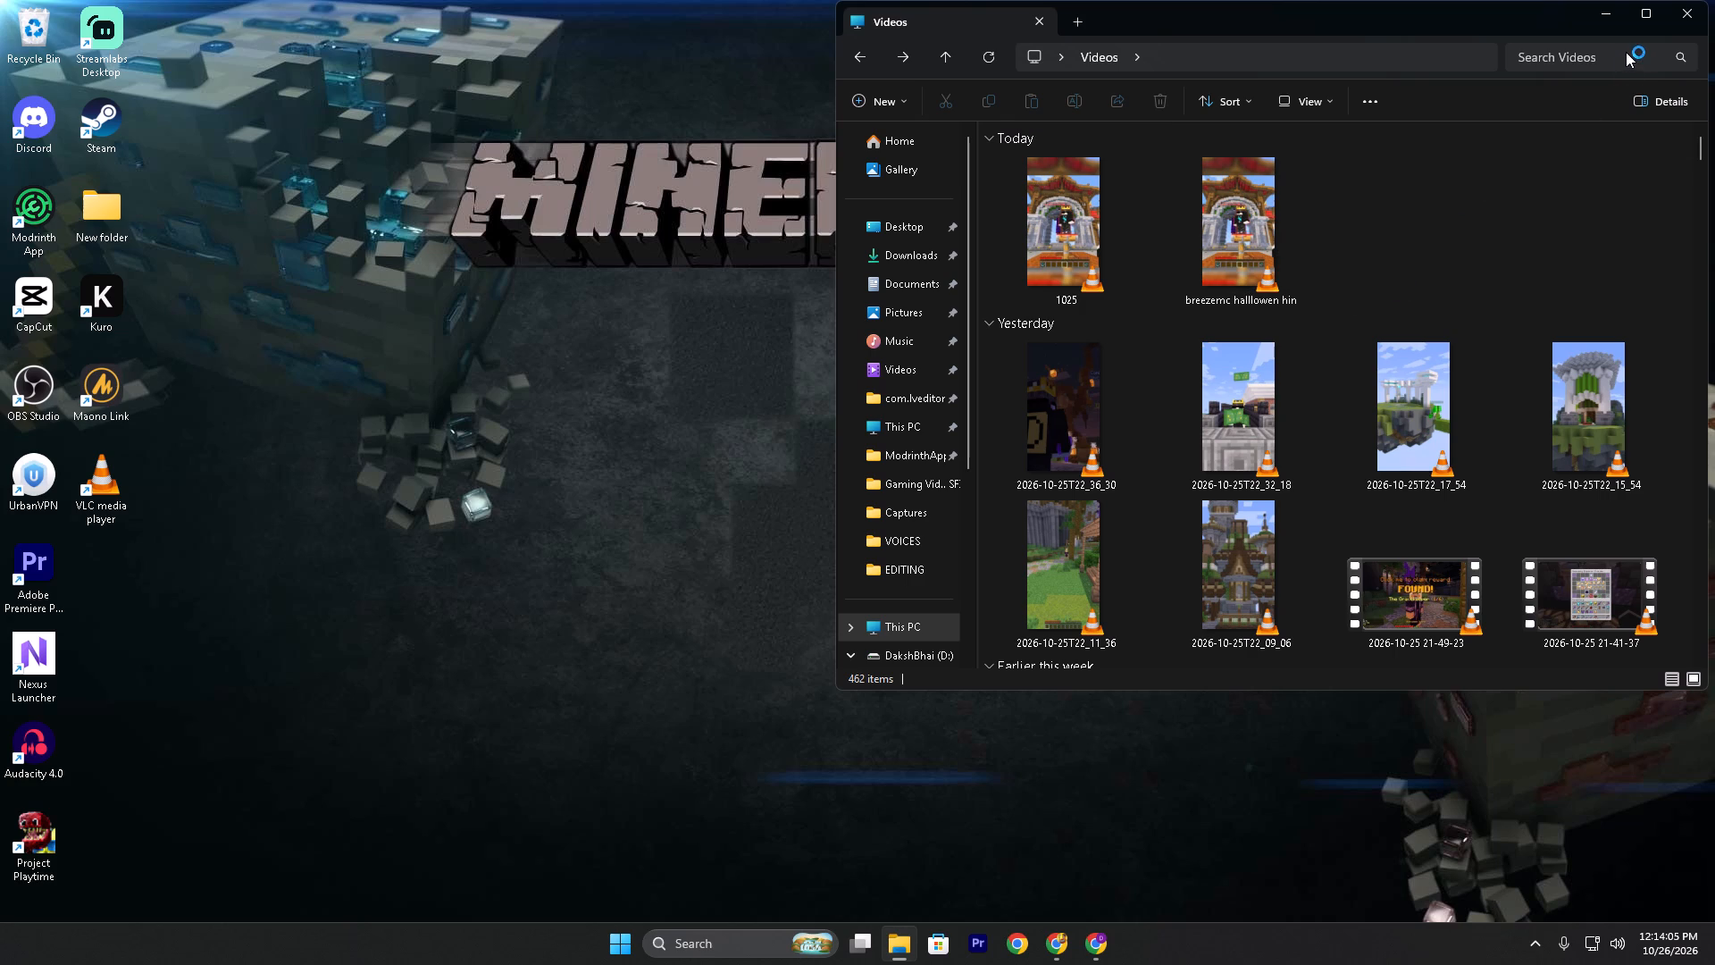
left_click(1613, 17)
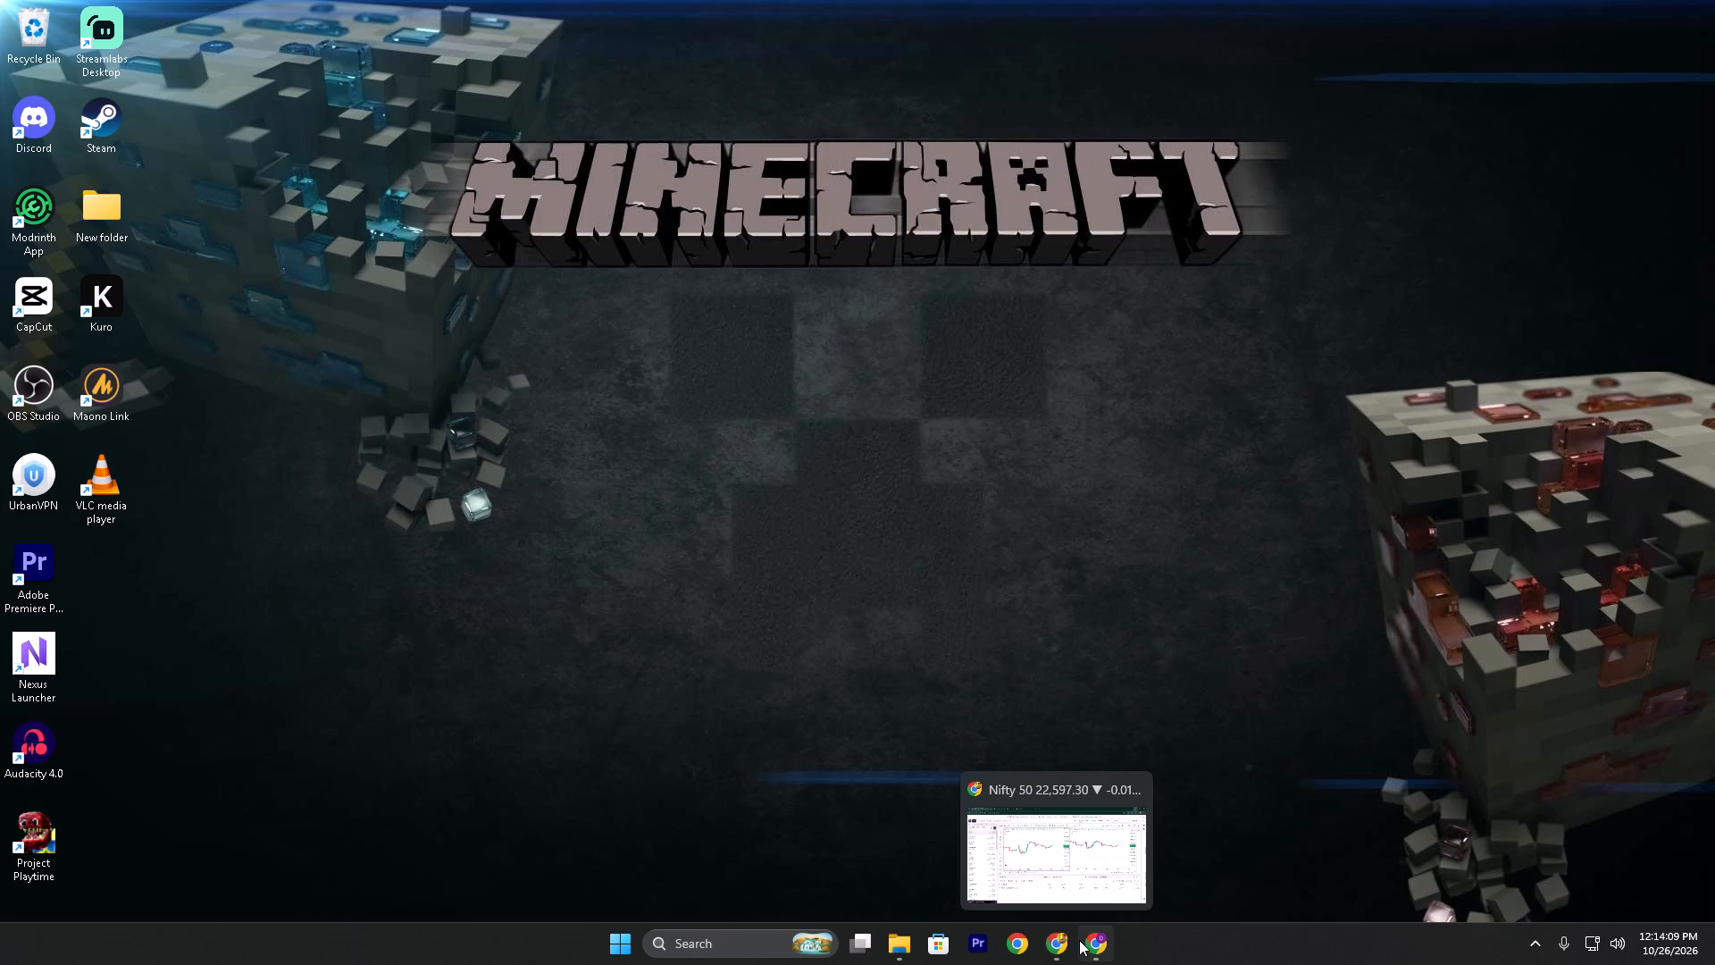
Switch to CapCut, open project 1014 and dismiss the request to link its missing media.
left_click(1061, 940)
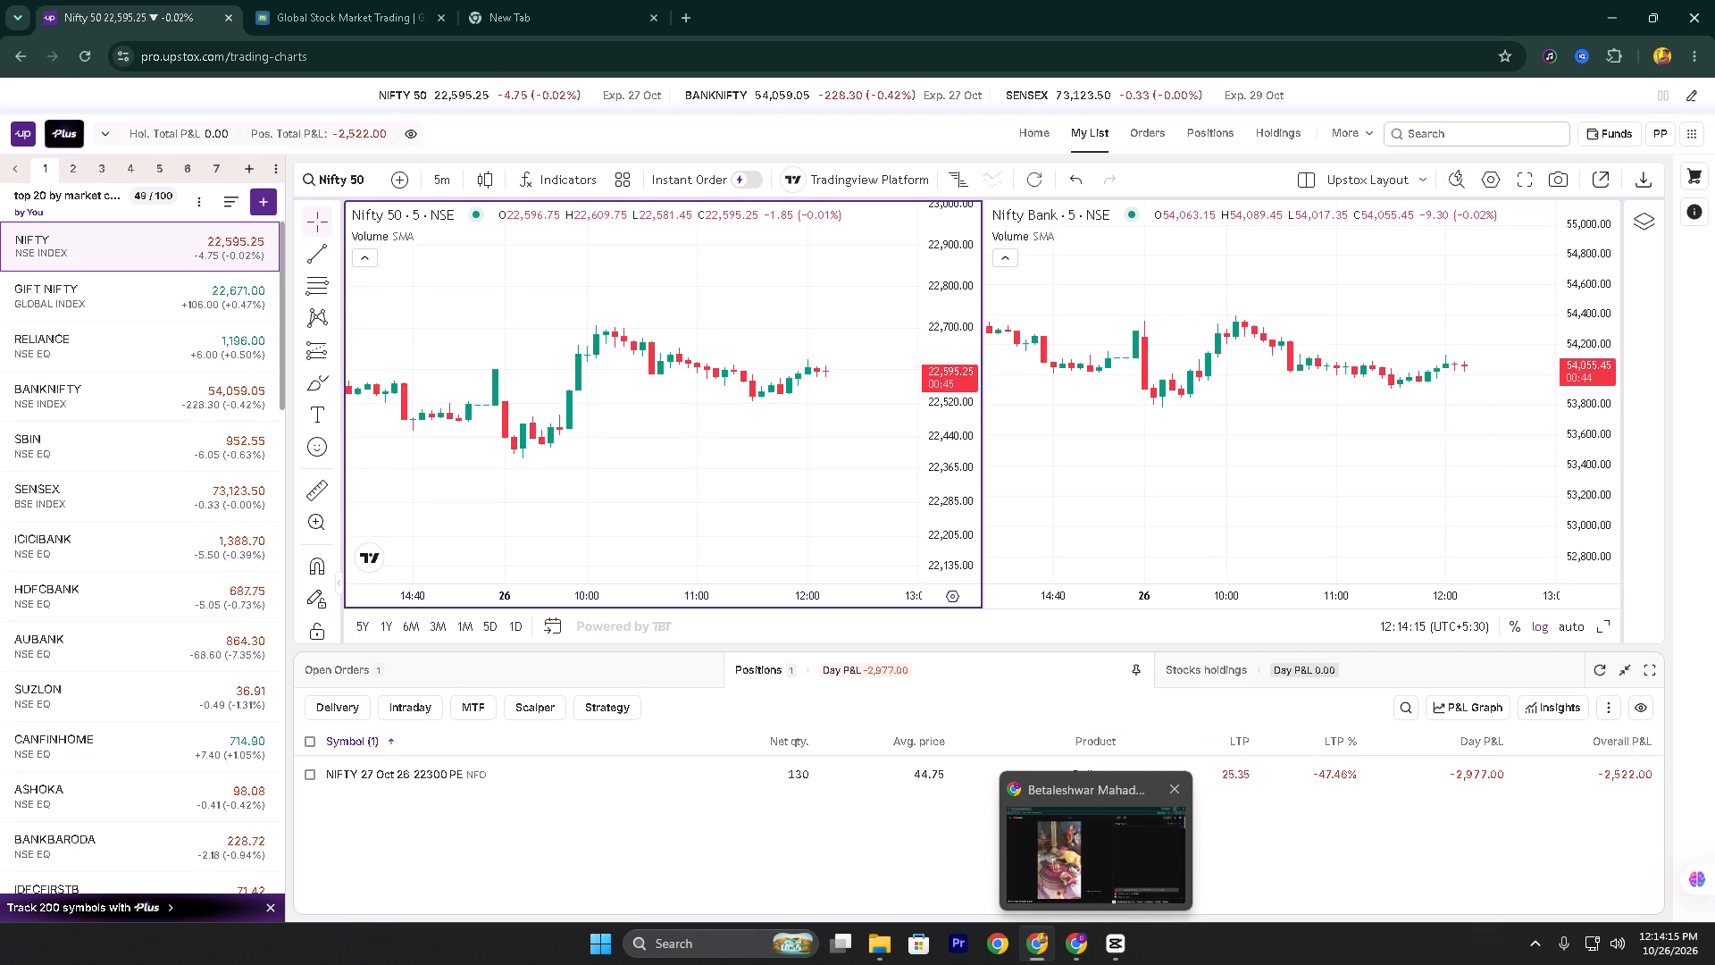
left_click(1101, 964)
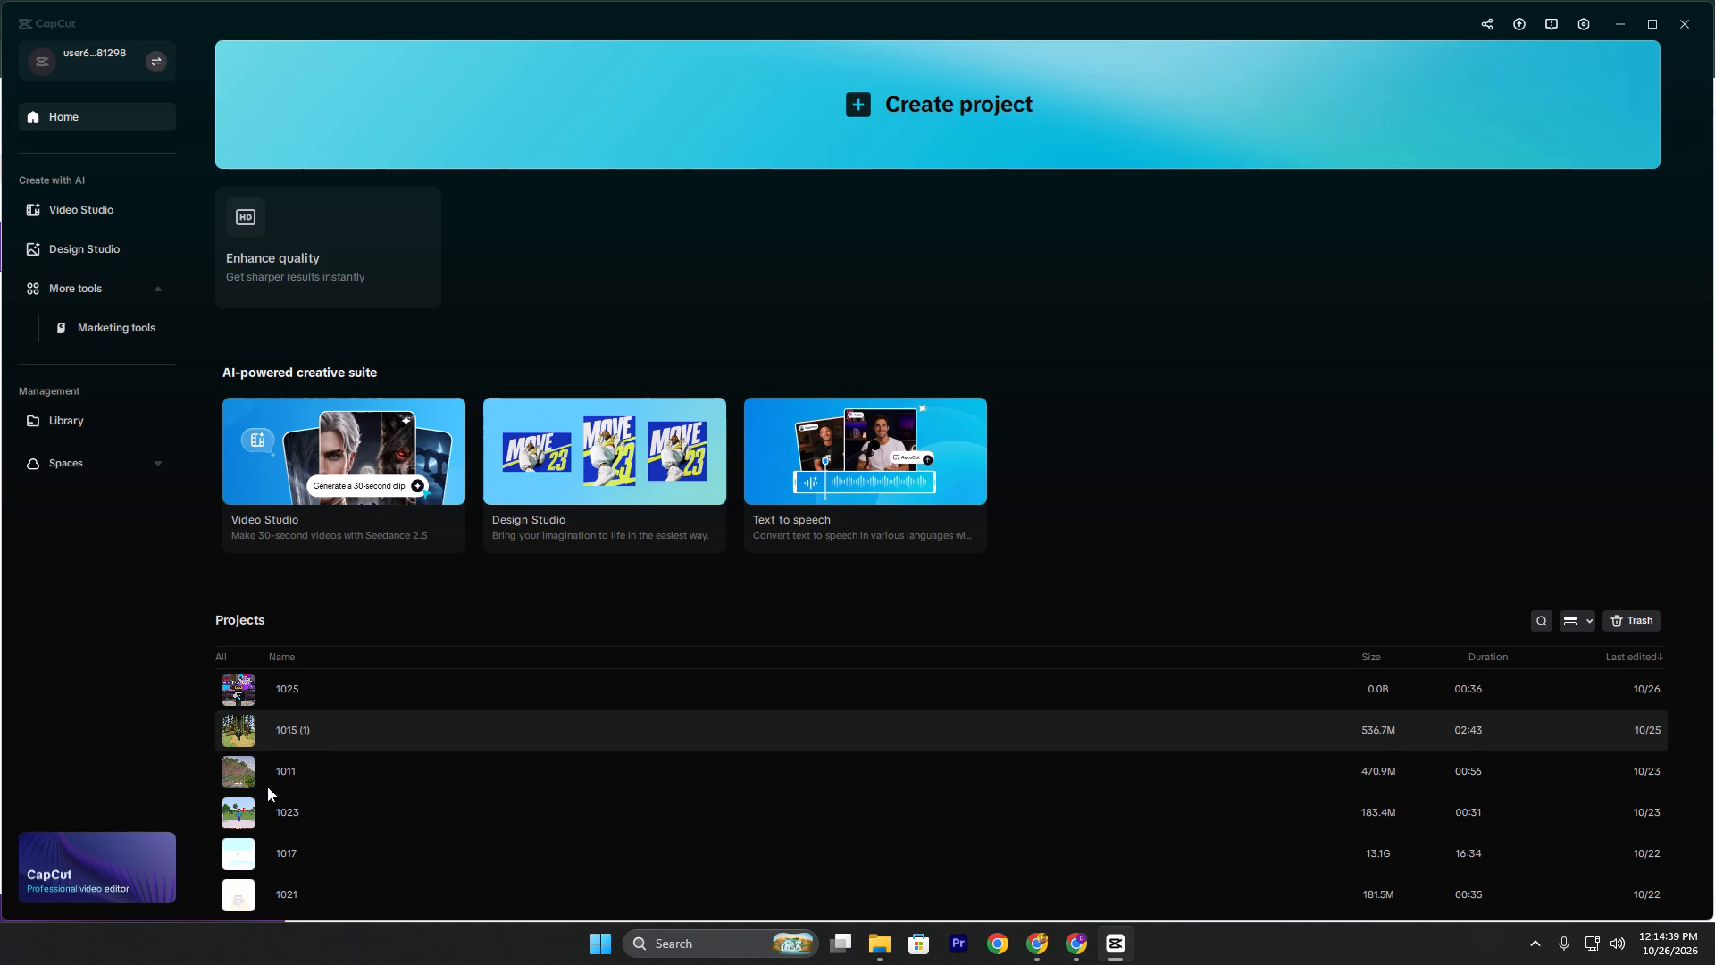
scroll(289, 803, "down", 2)
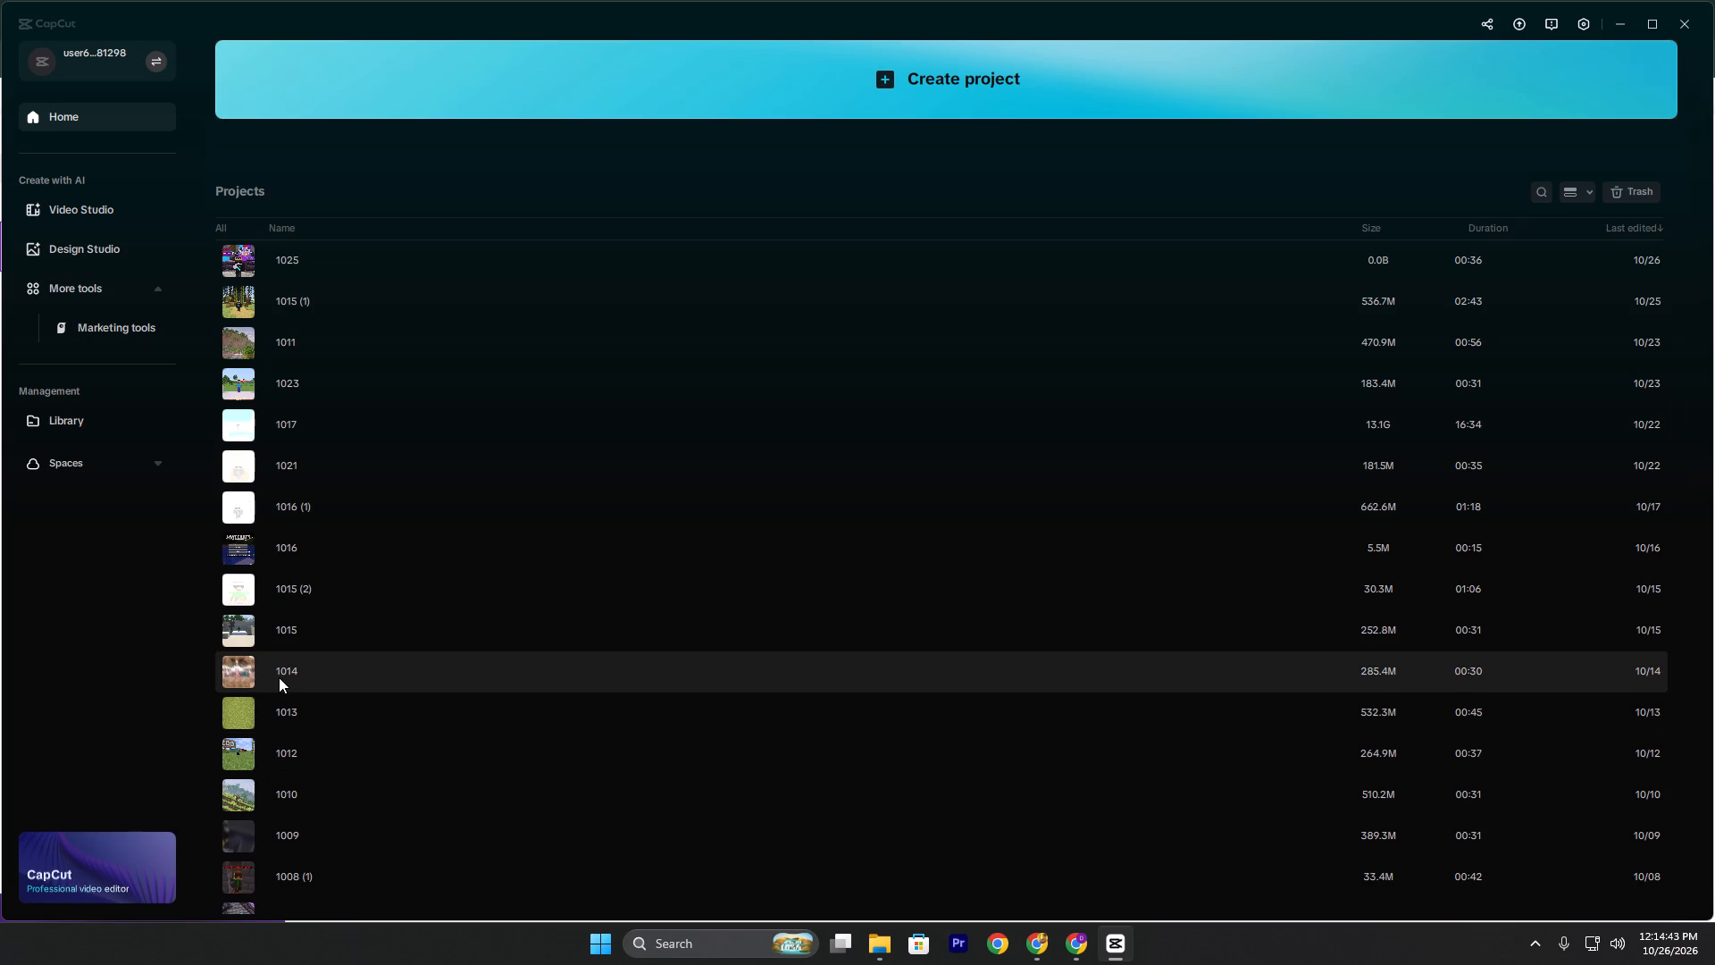
left_click(289, 681)
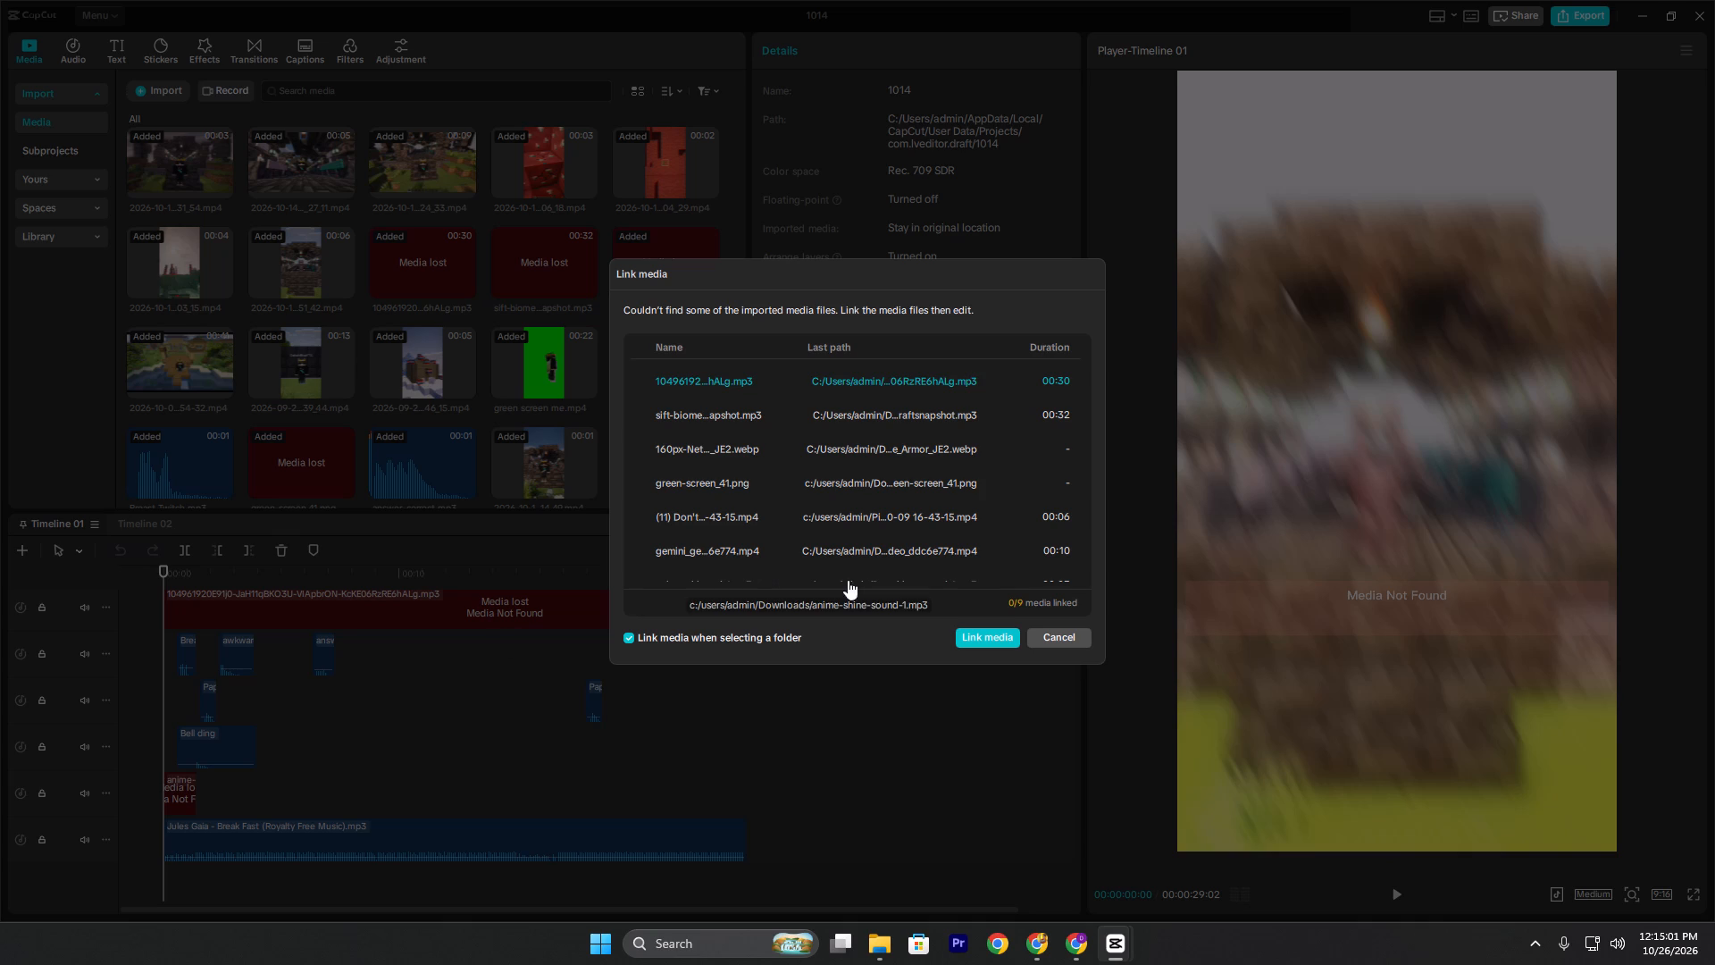
double_click(1050, 640)
Scrub through Timeline 01 to review the main and overlay video clips, ending at the start of the timeline.
scroll(682, 727, "up", 3)
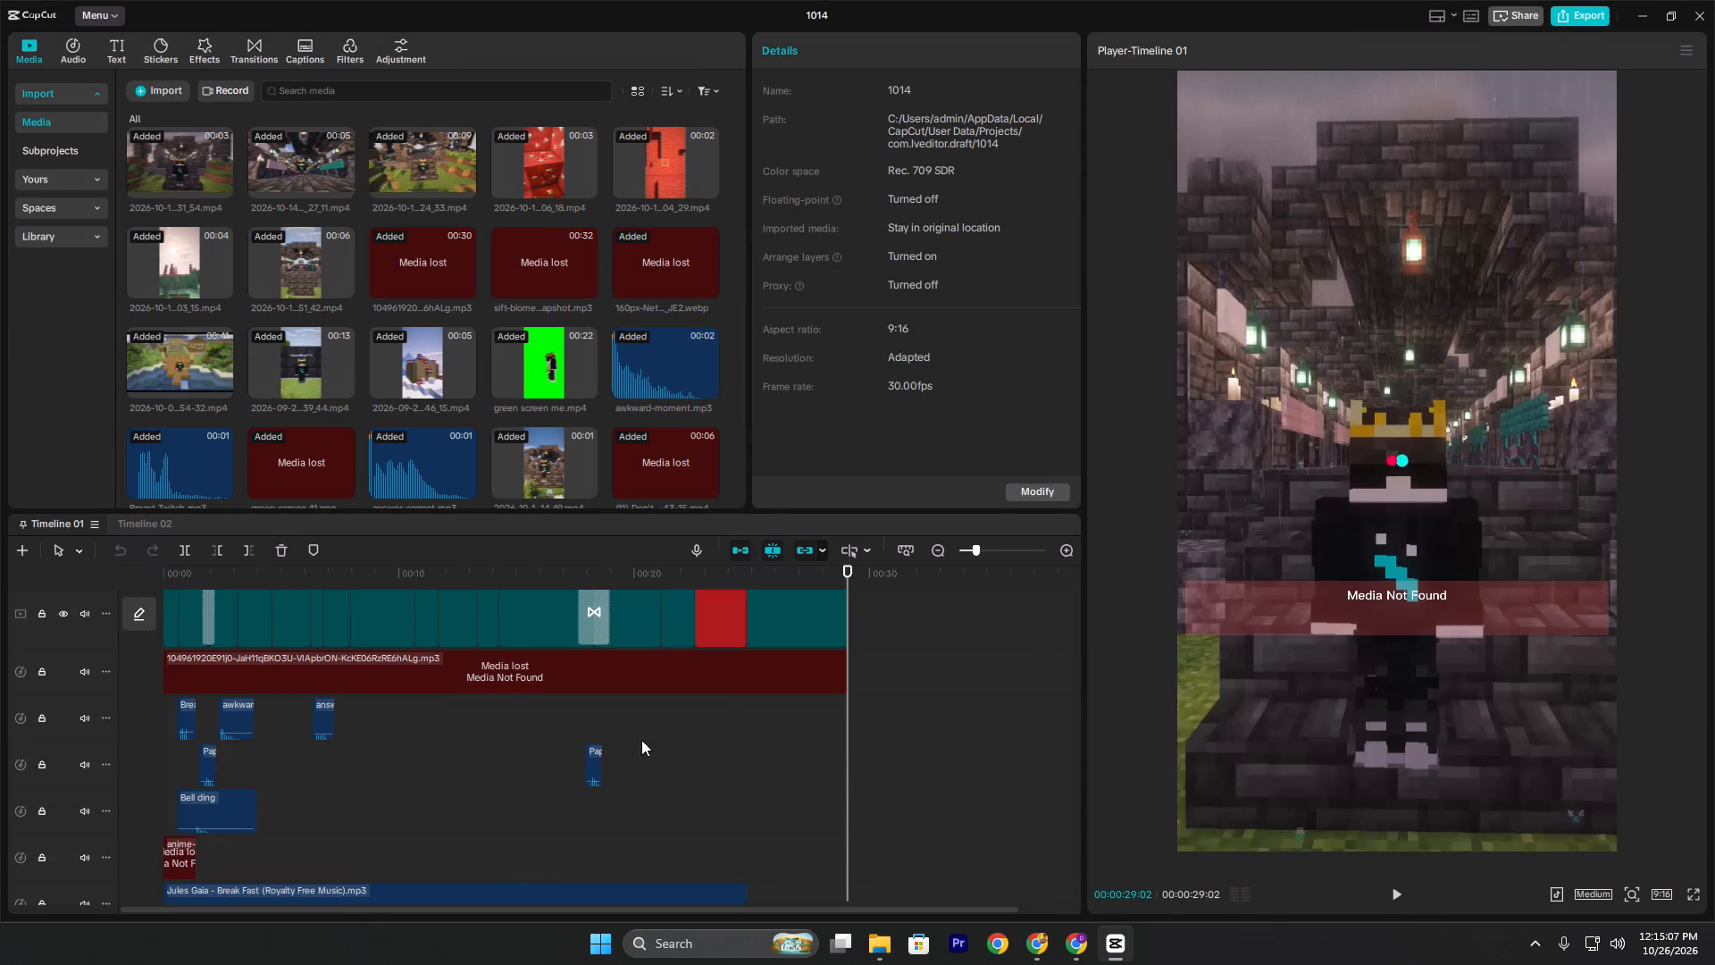
scroll(613, 743, "up", 3)
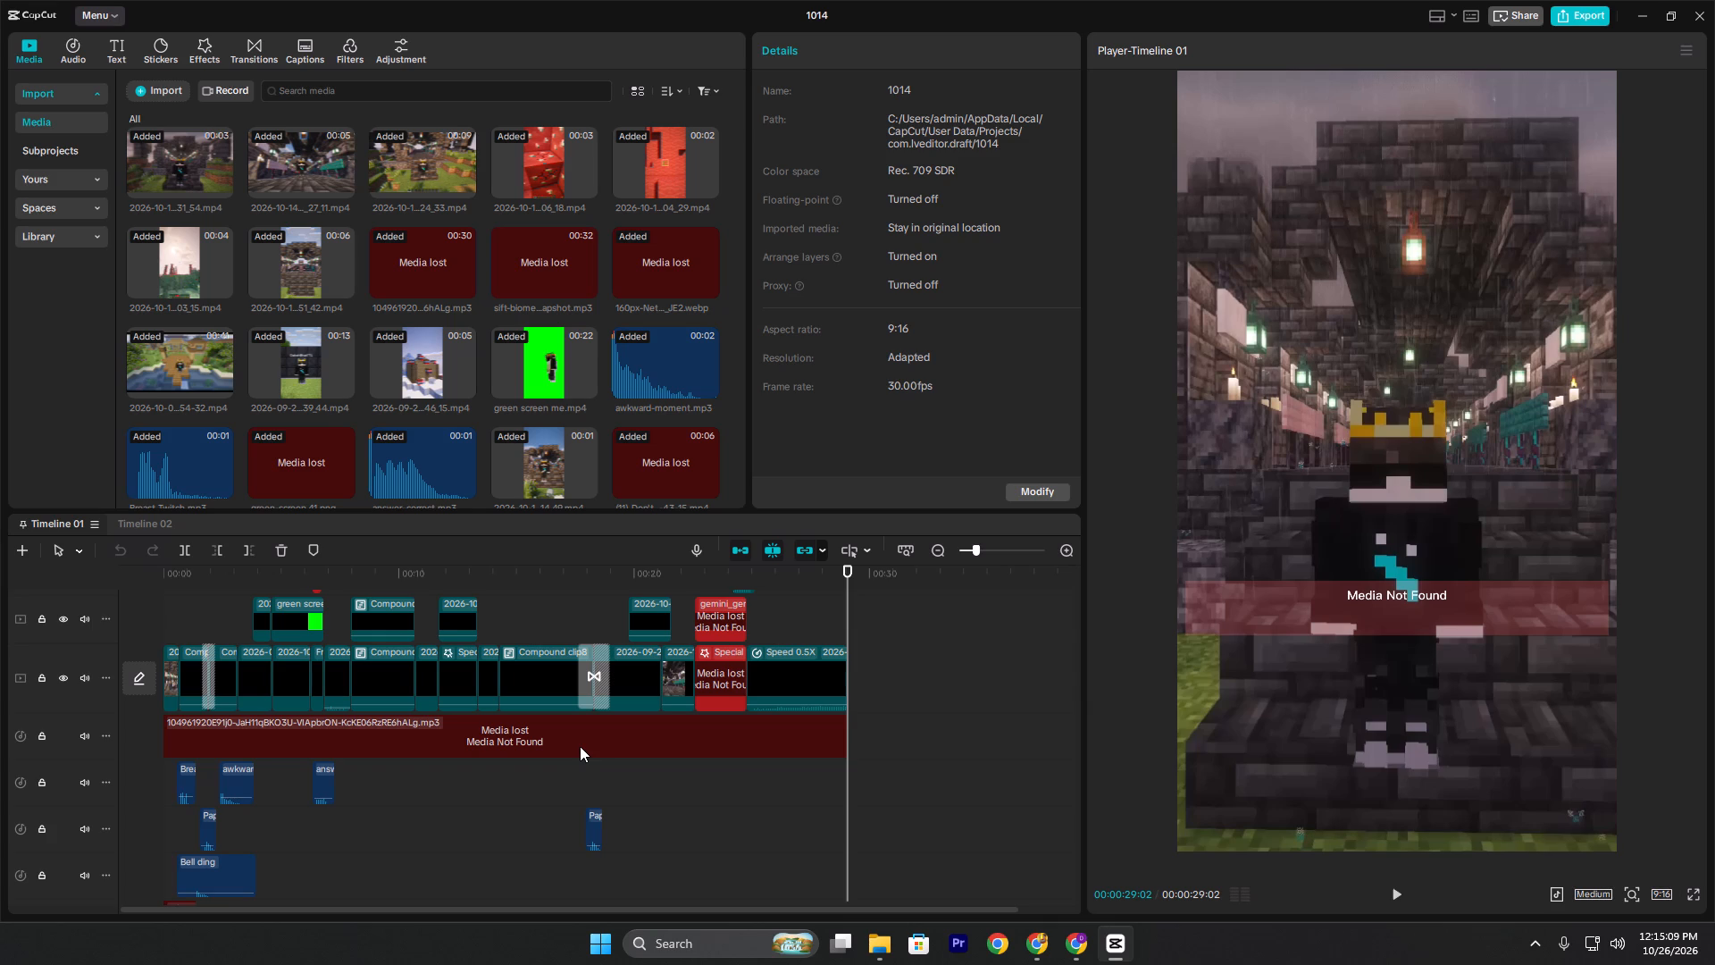
left_click(537, 604)
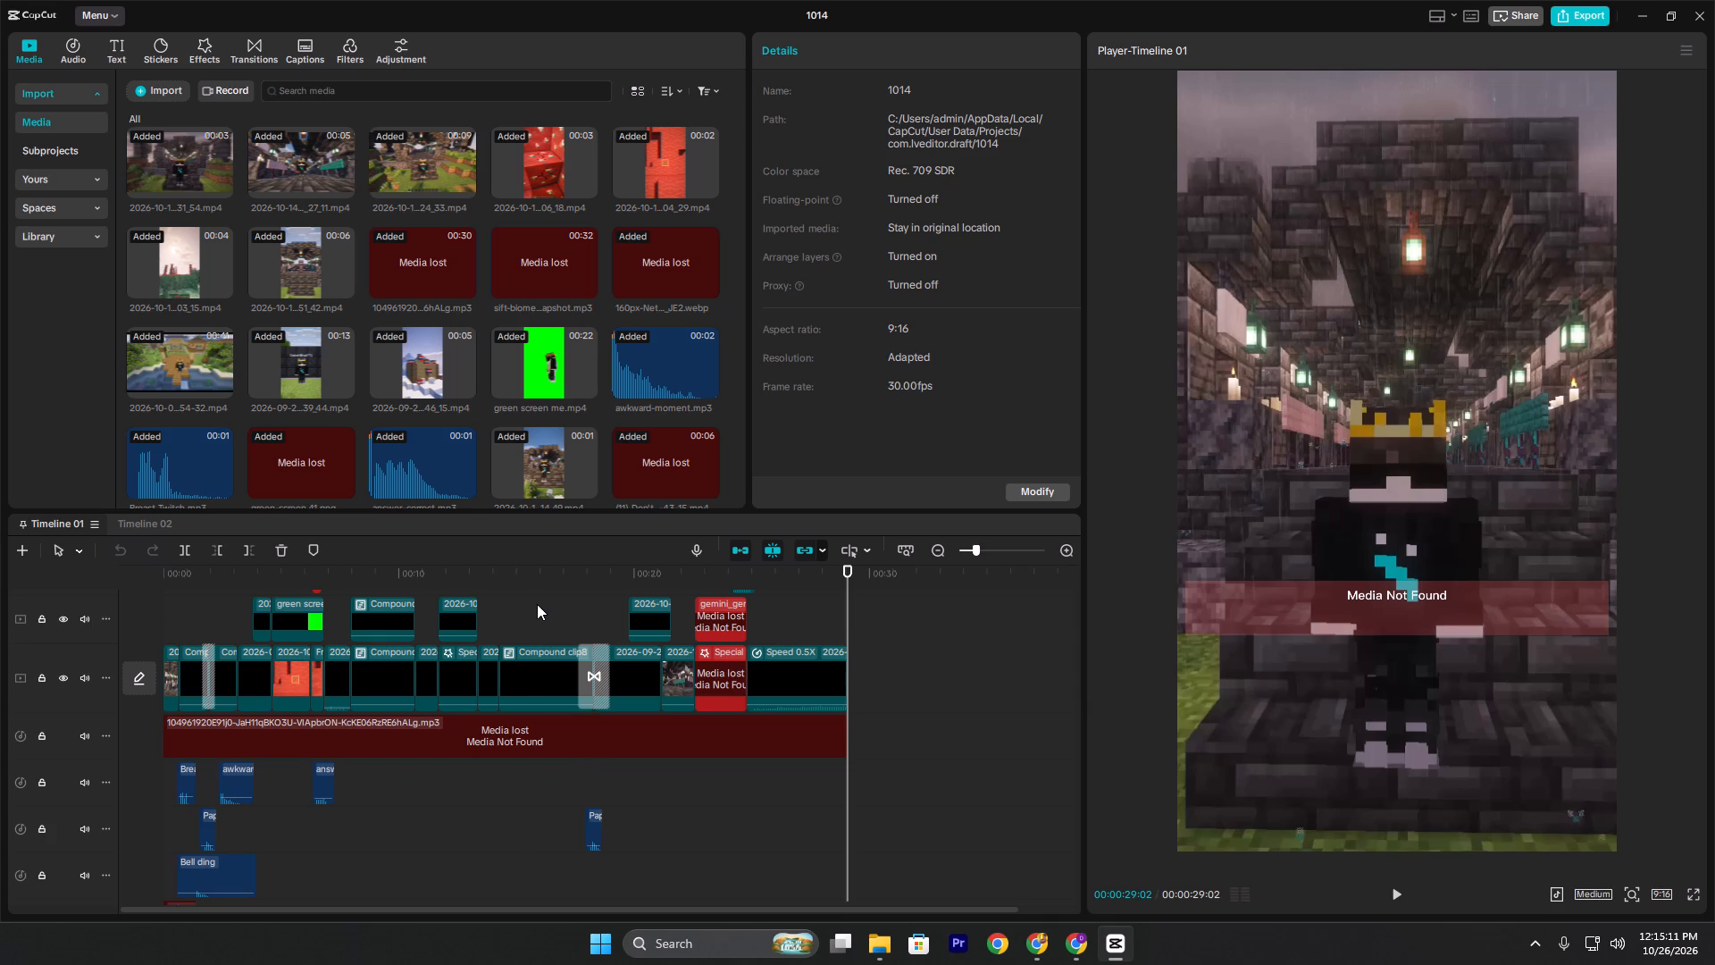
left_click_drag(537, 604, 519, 604)
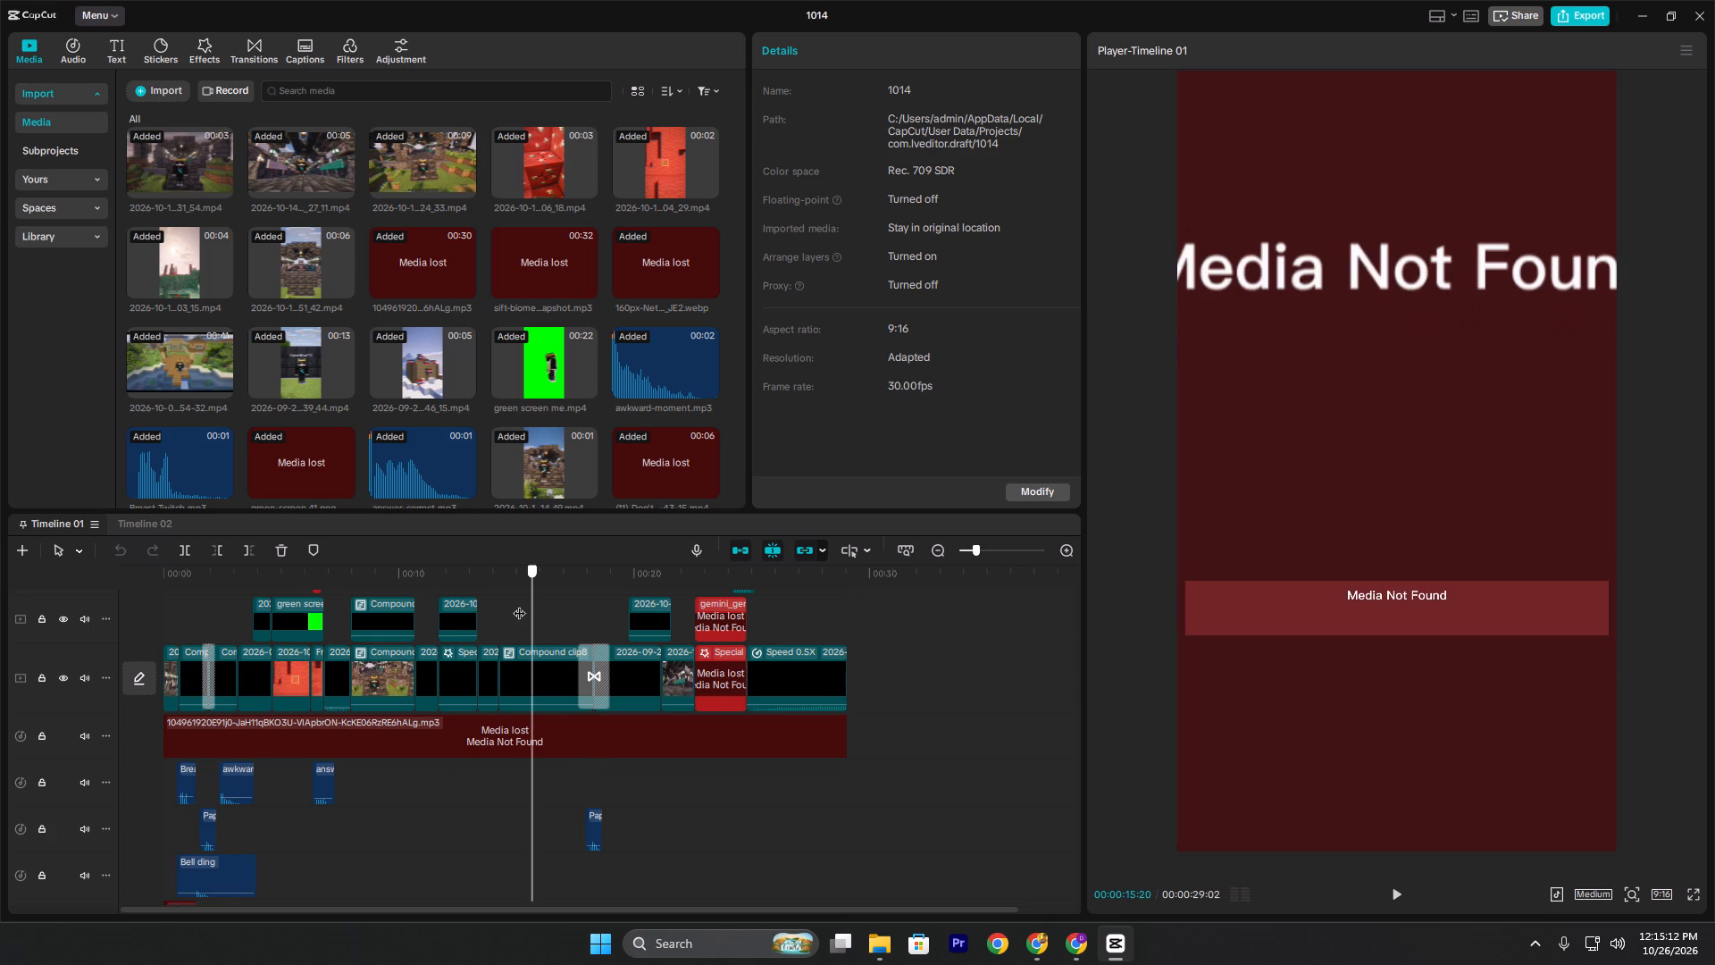
left_click_drag(519, 604, 399, 615)
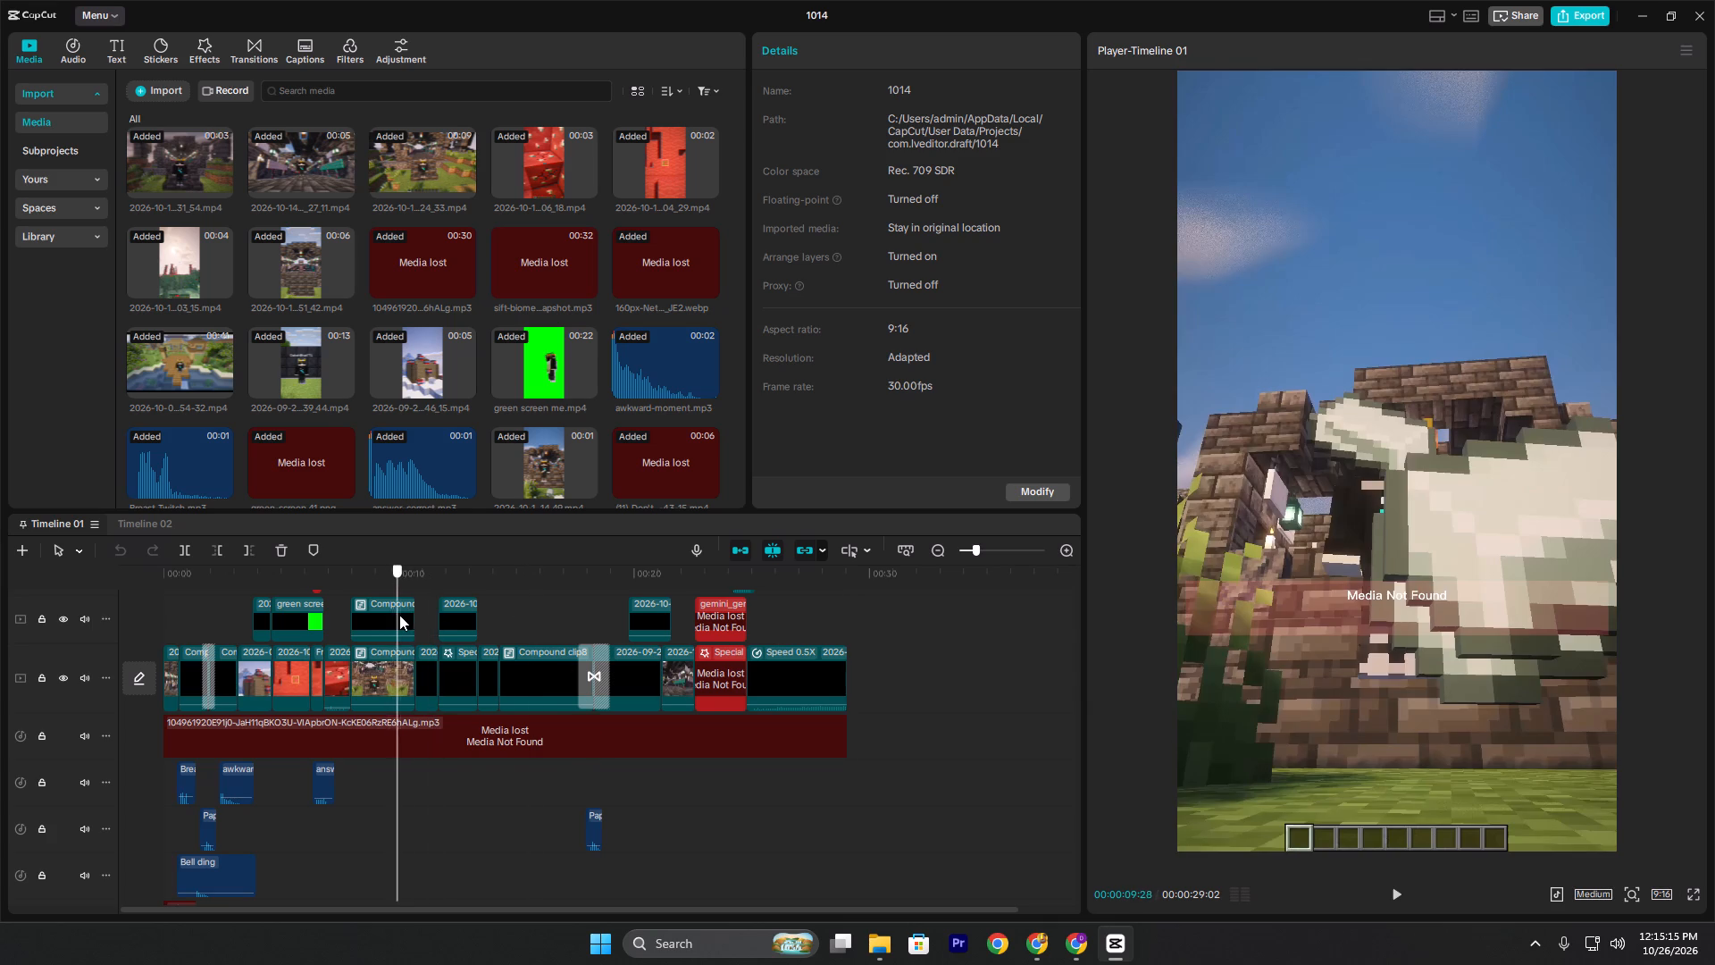
left_click_drag(399, 615, 435, 613)
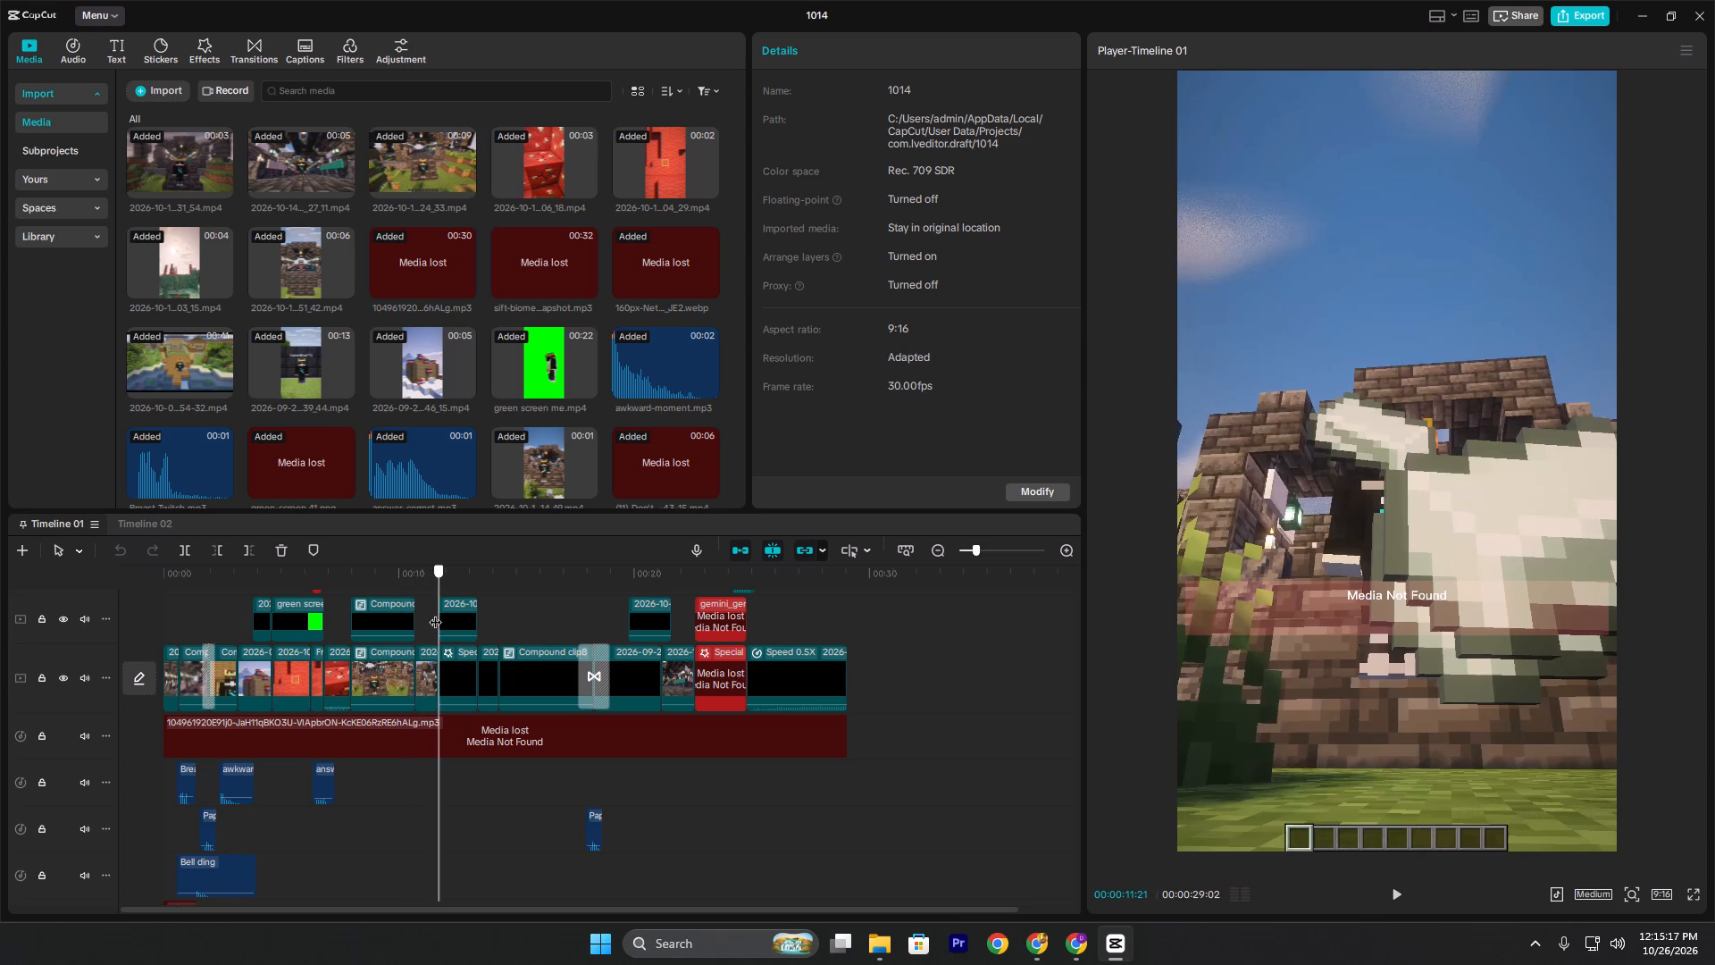
left_click_drag(435, 613, 455, 617)
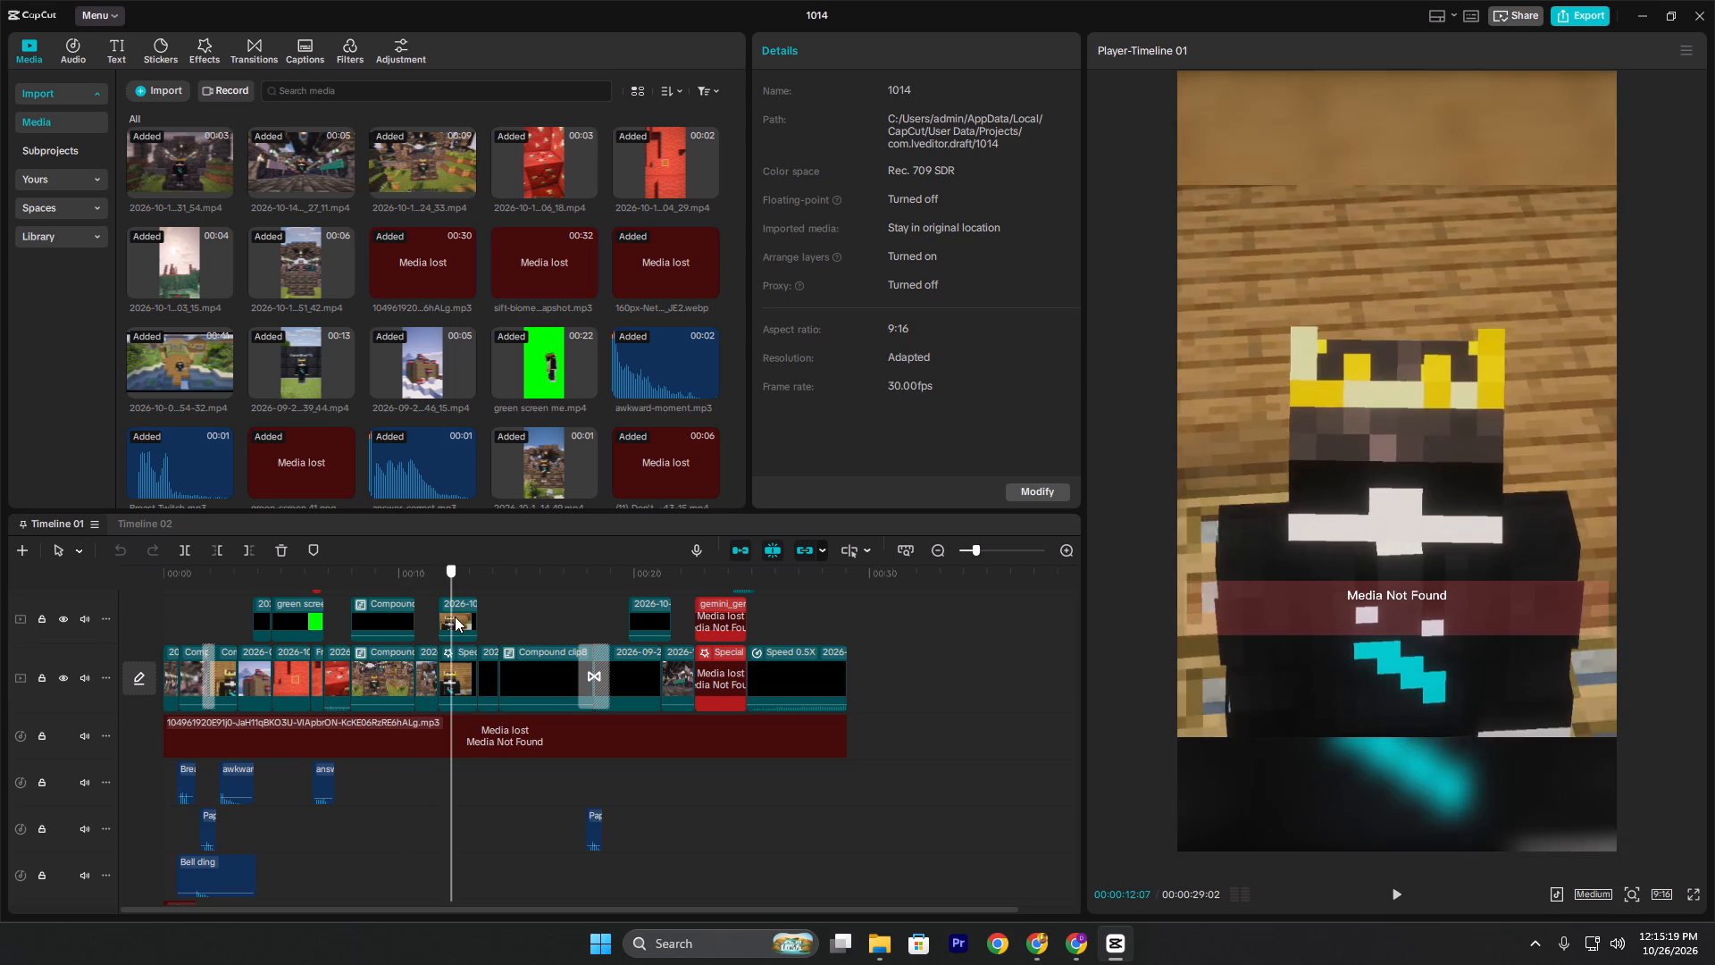
left_click_drag(455, 617, 416, 662)
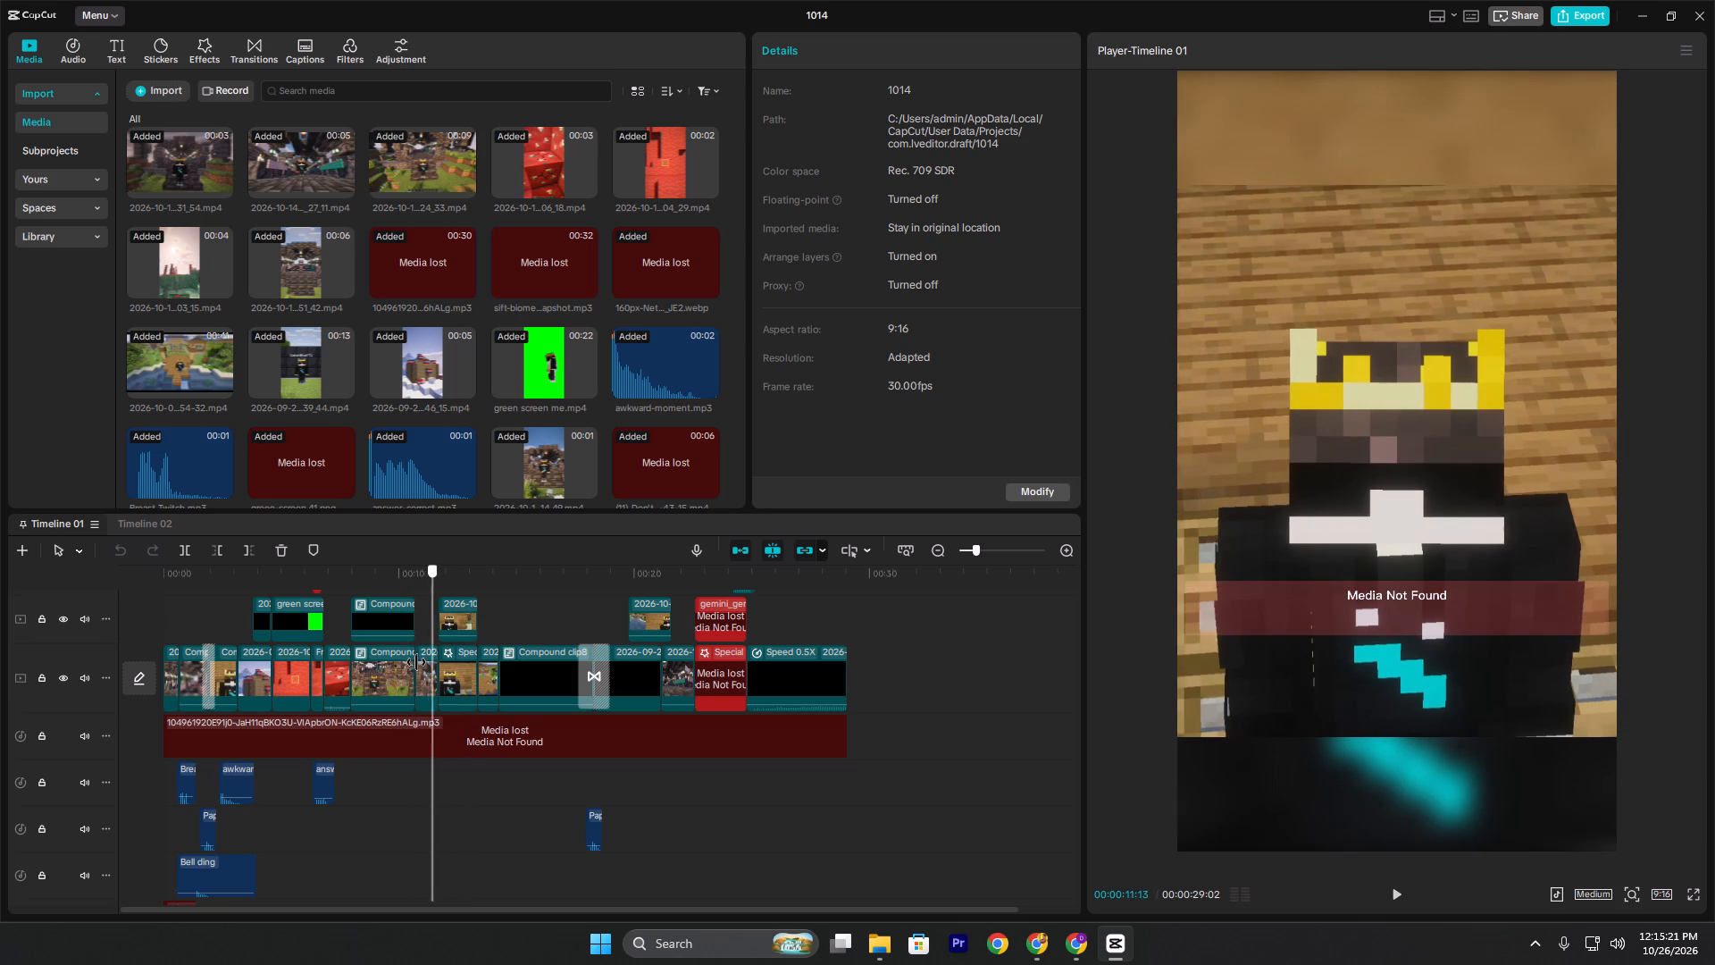
left_click_drag(416, 662, 144, 690)
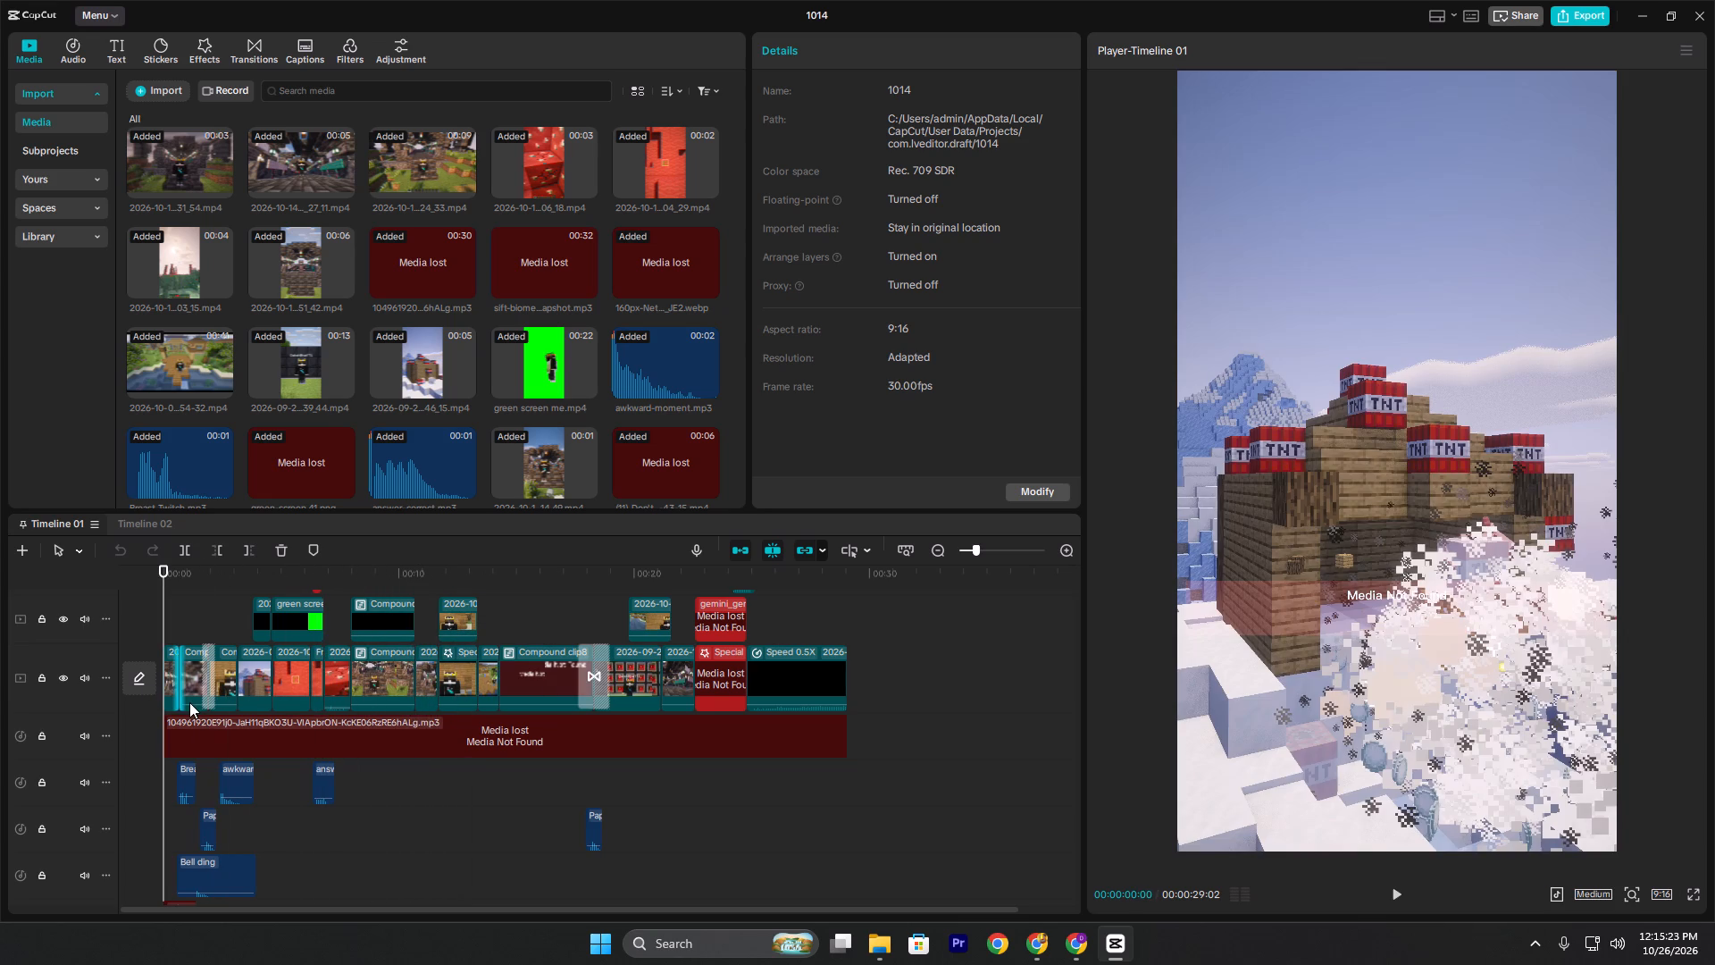
Delete the long lost-media MP3 clip directly below the main video track.
left_click(206, 722)
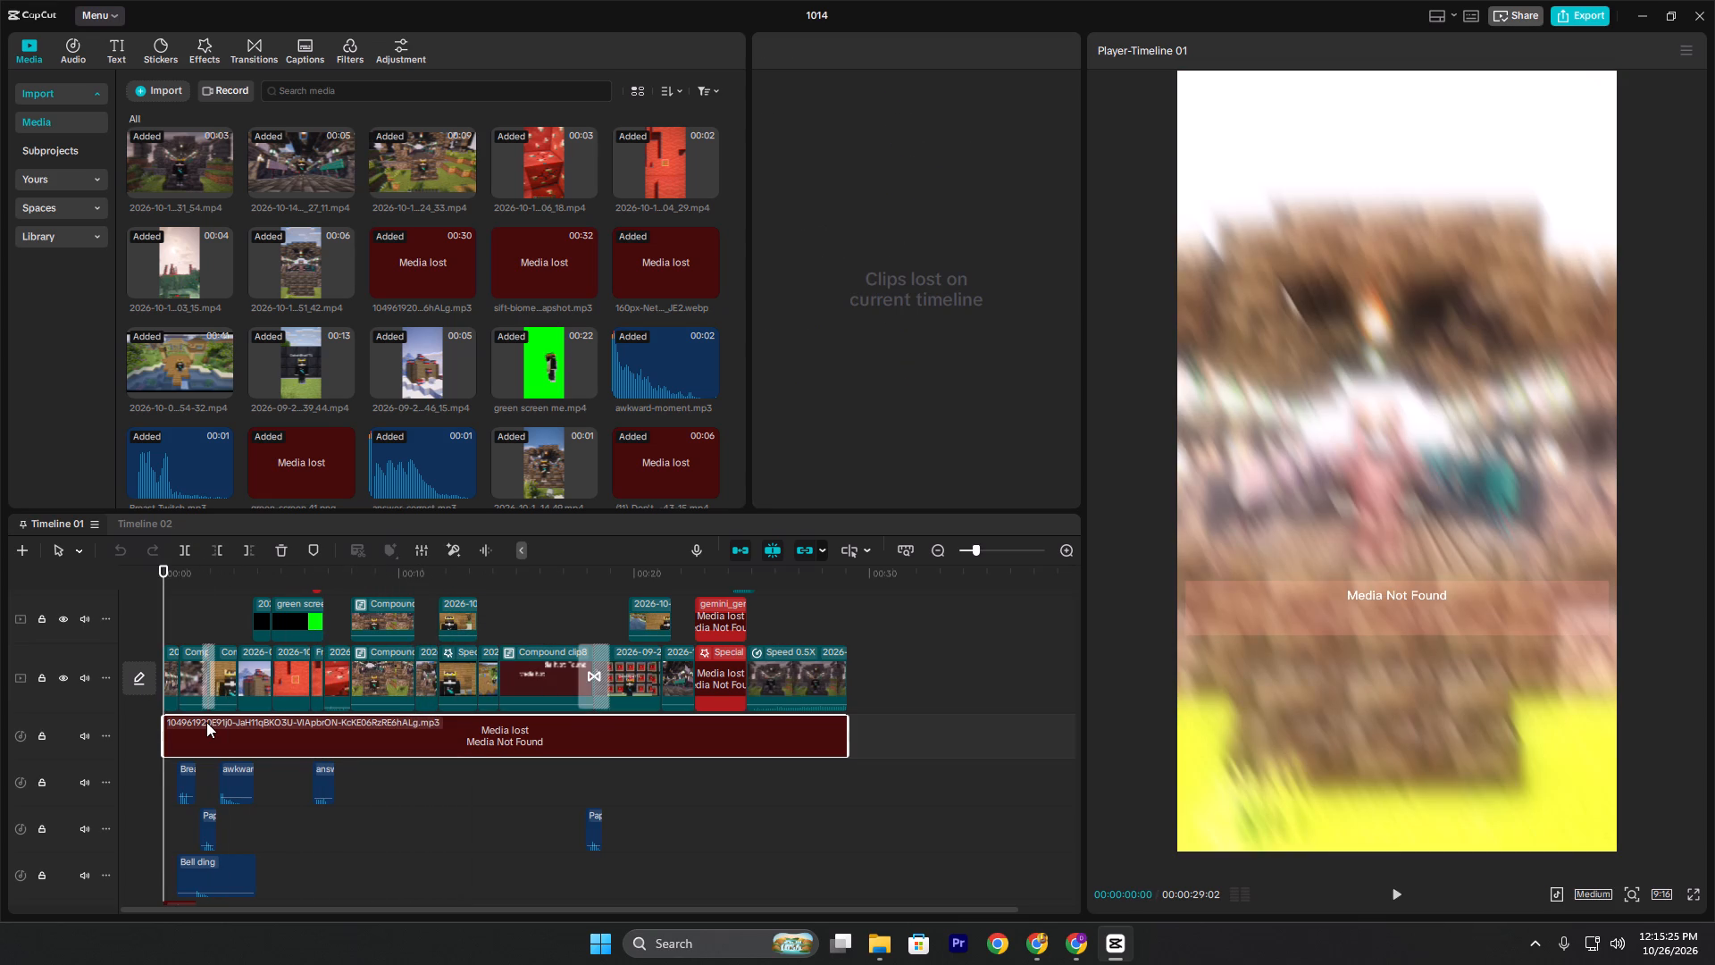
key("BackSpace")
Scrub through Timeline 01, inspect the upper overlay tracks, and play the video briefly from its start.
left_click(507, 610)
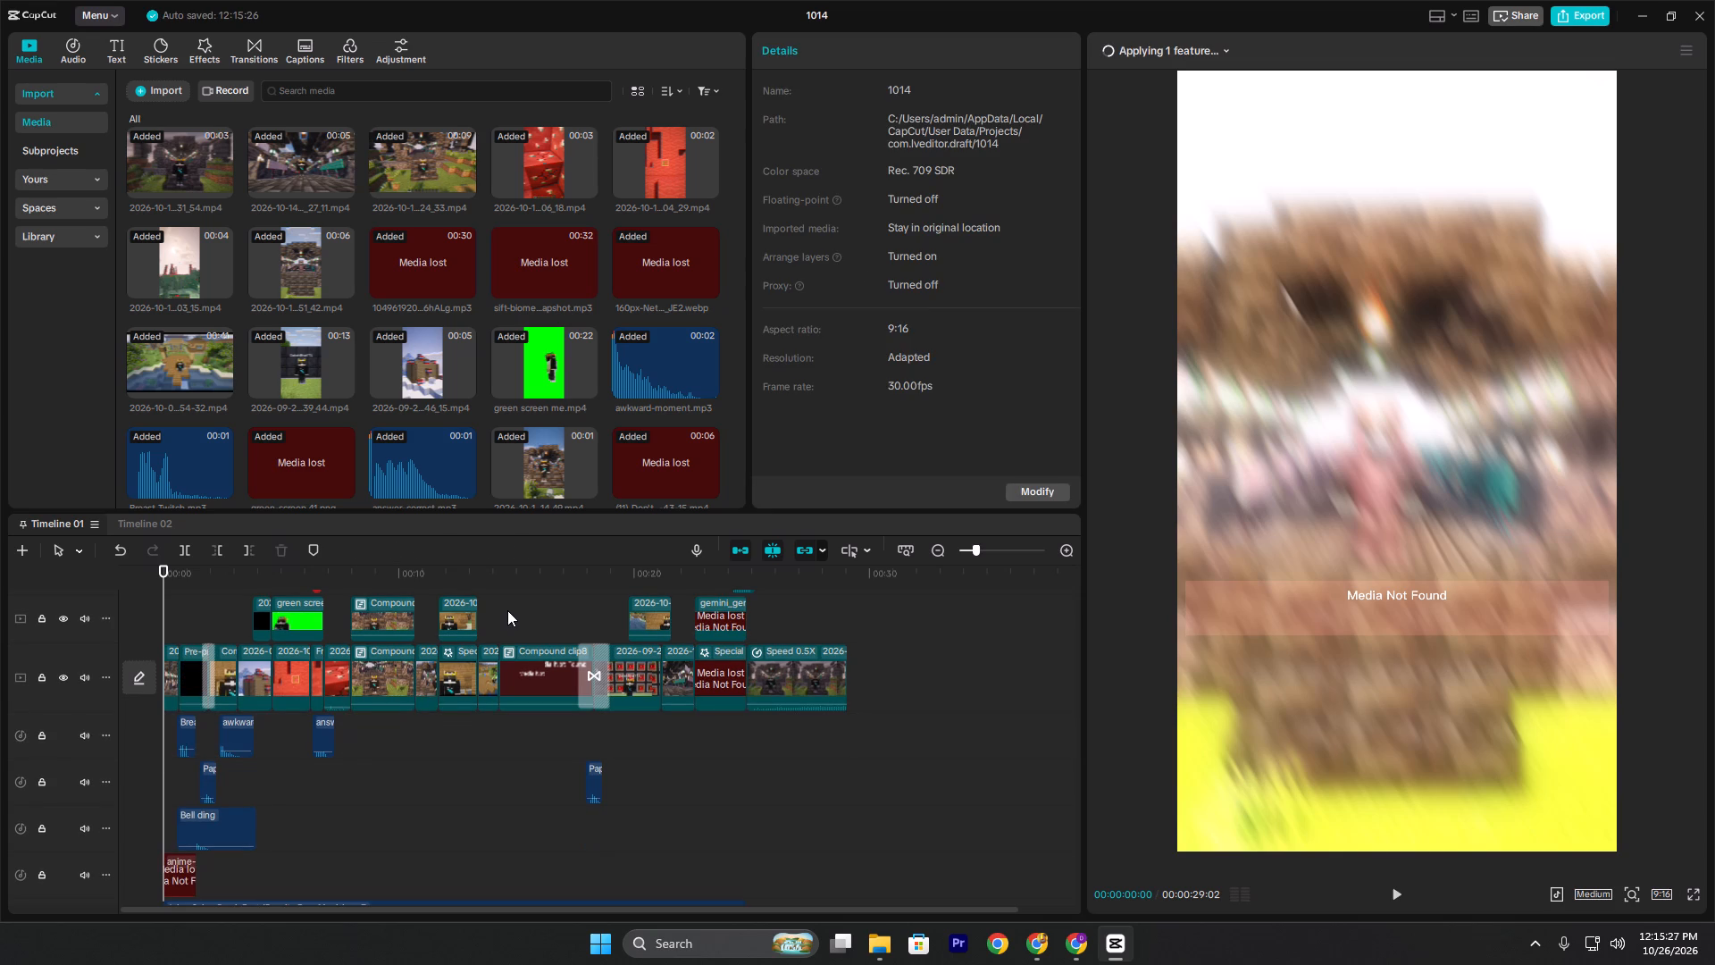
left_click_drag(507, 610, 548, 608)
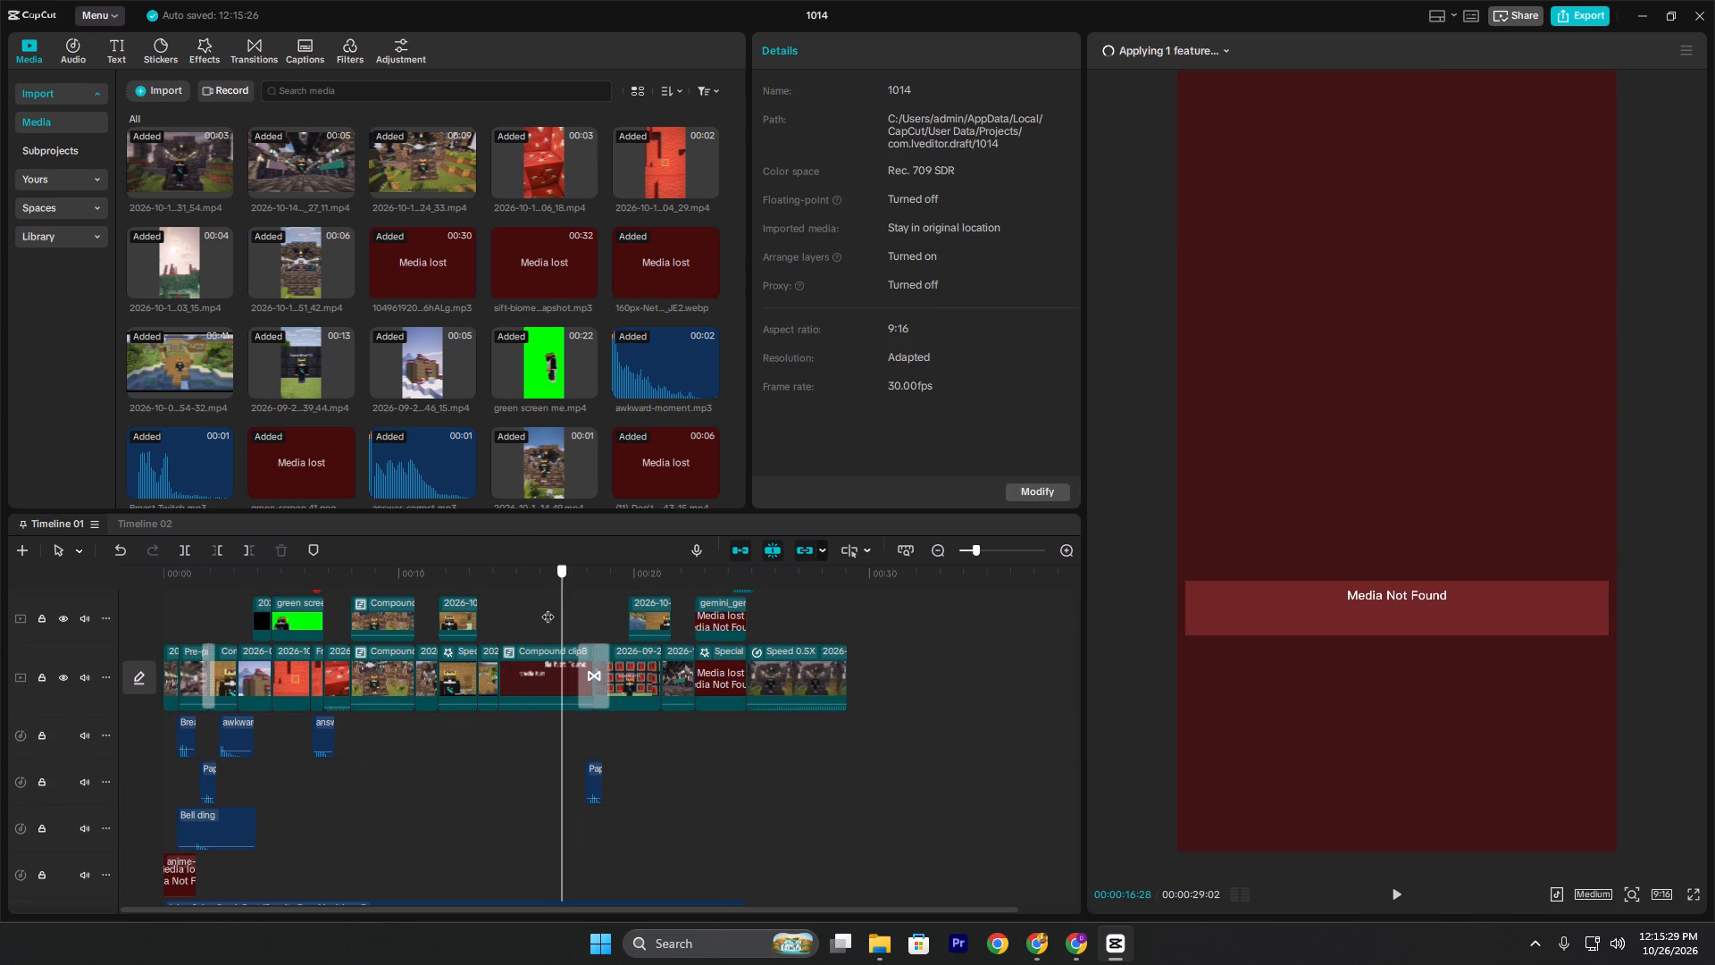
left_click_drag(548, 608, 539, 608)
left_click(489, 640)
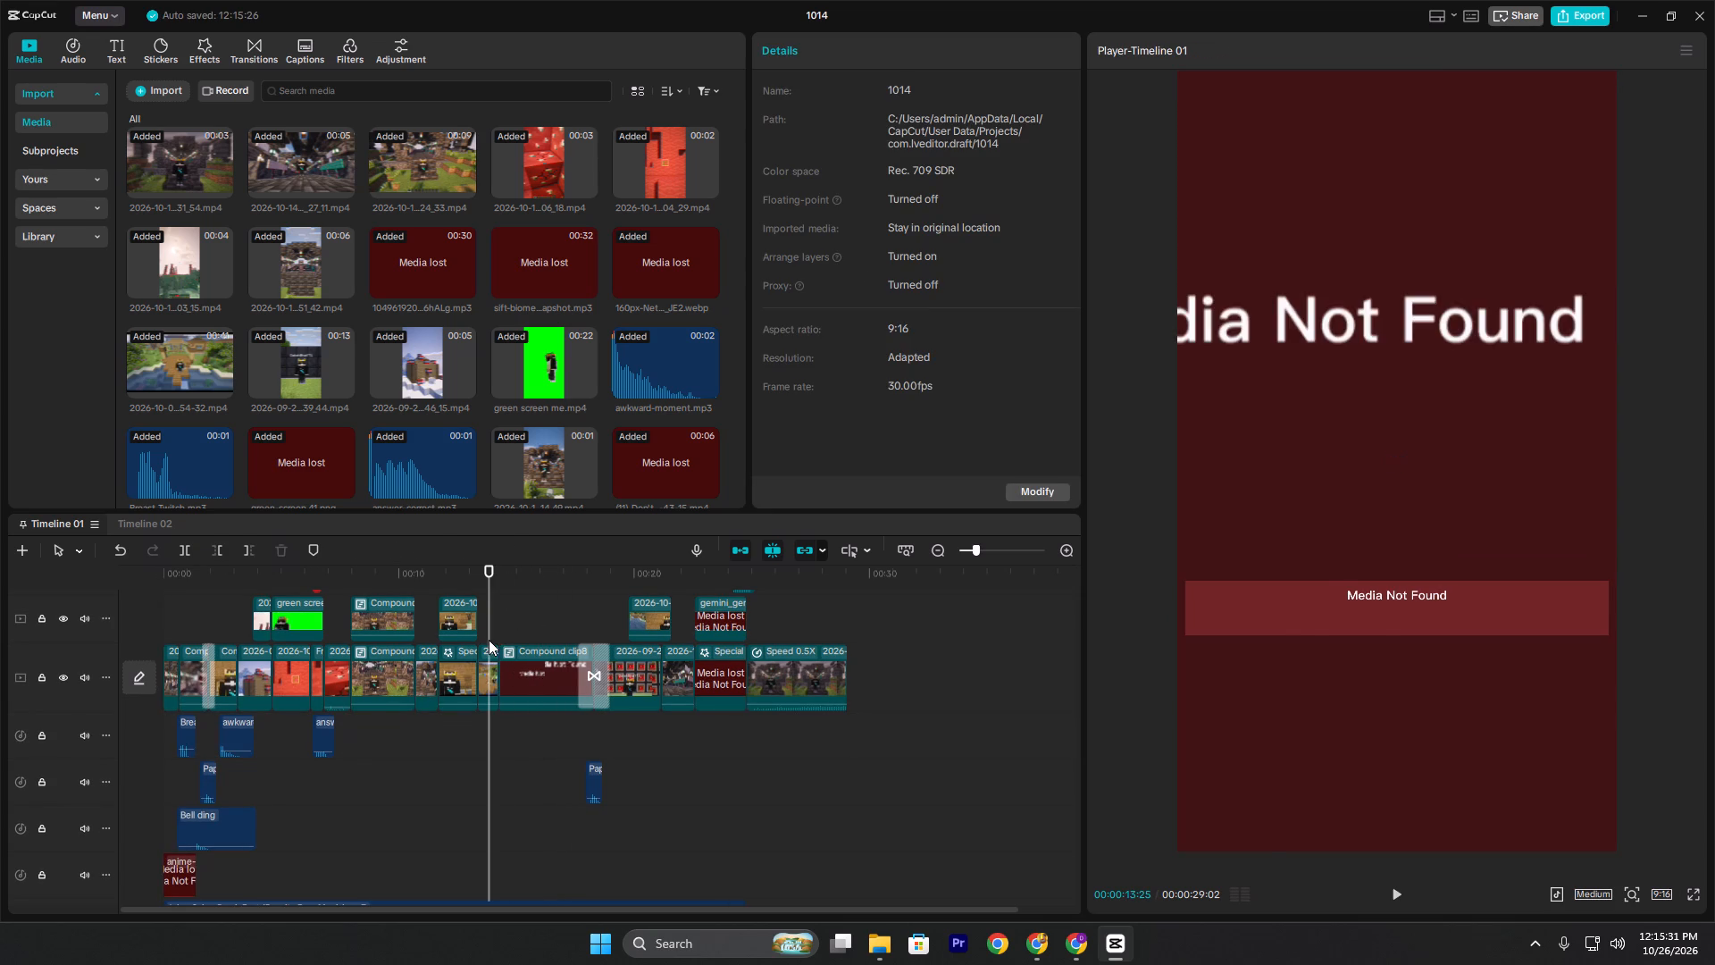
scroll(505, 639, "up", 10)
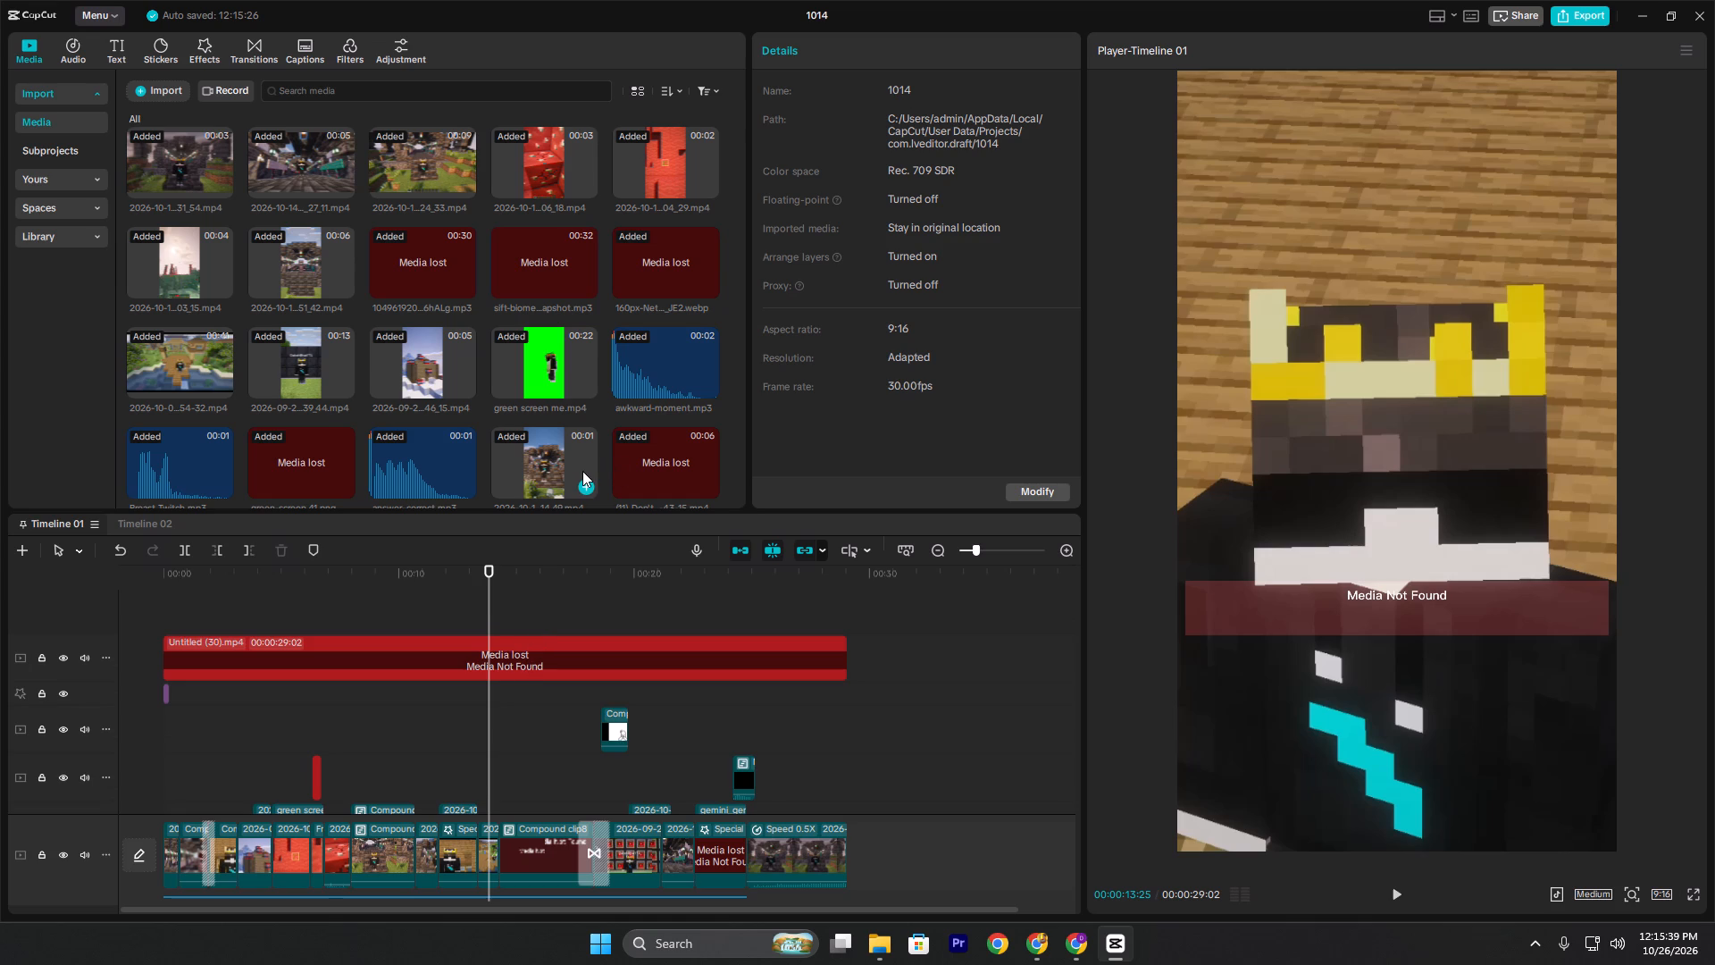
left_click(212, 610)
left_click_drag(212, 610, 136, 625)
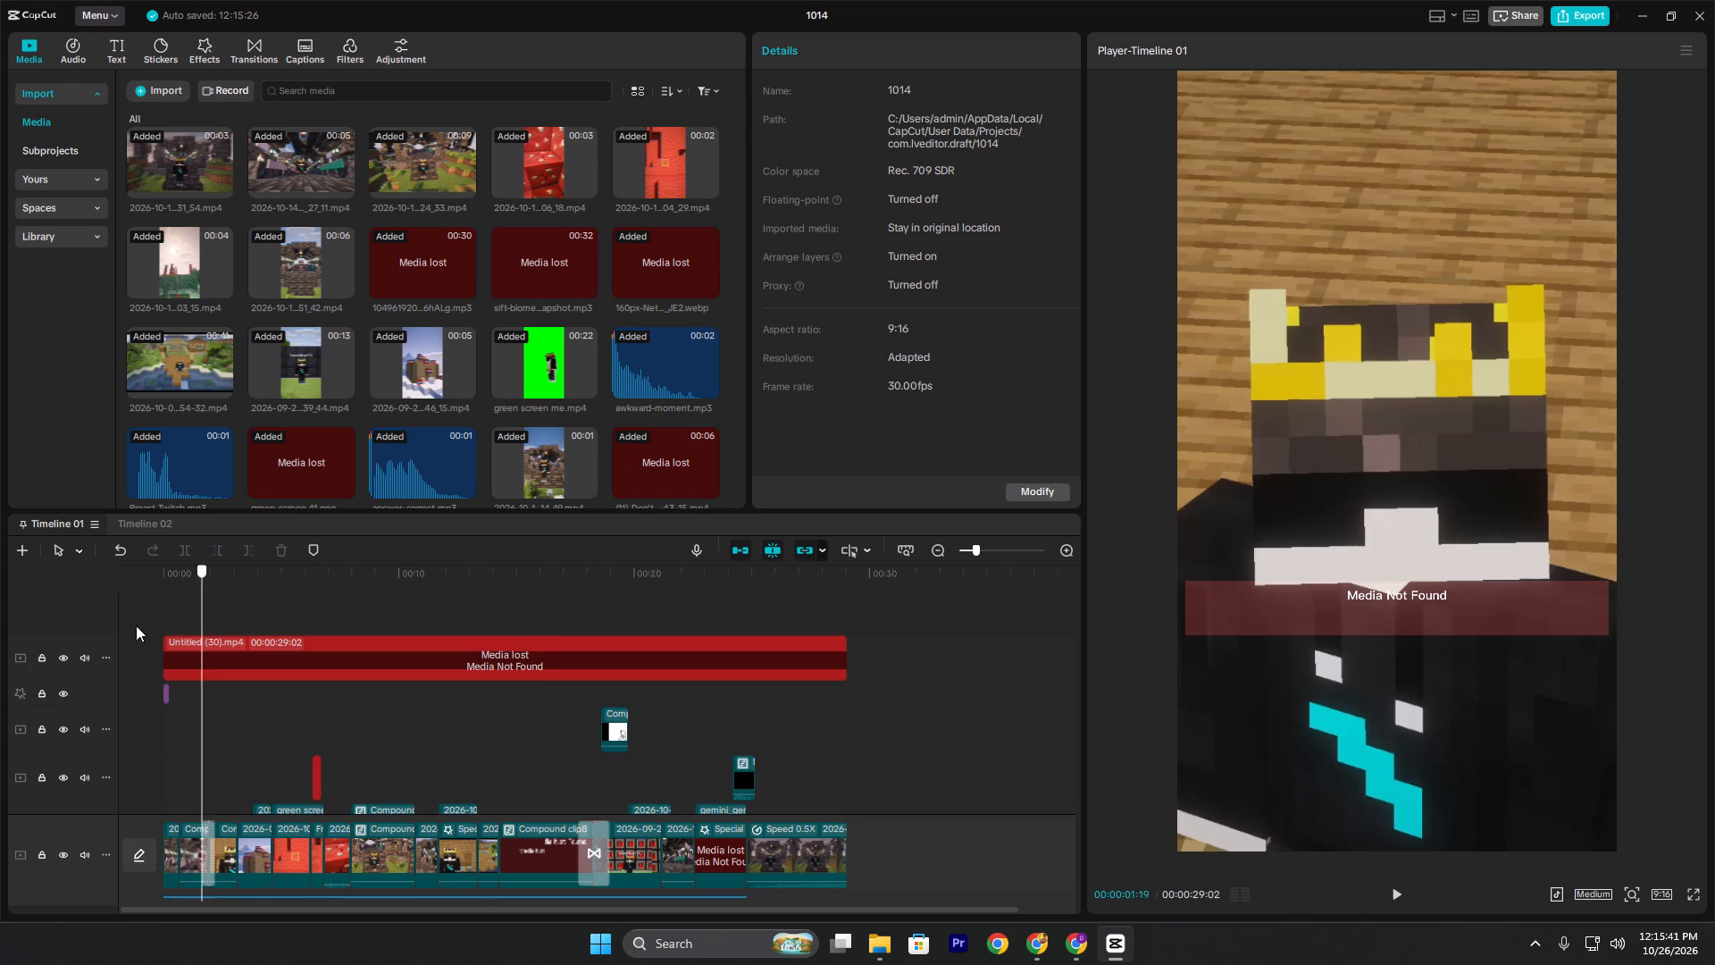
left_click_drag(136, 625, 108, 634)
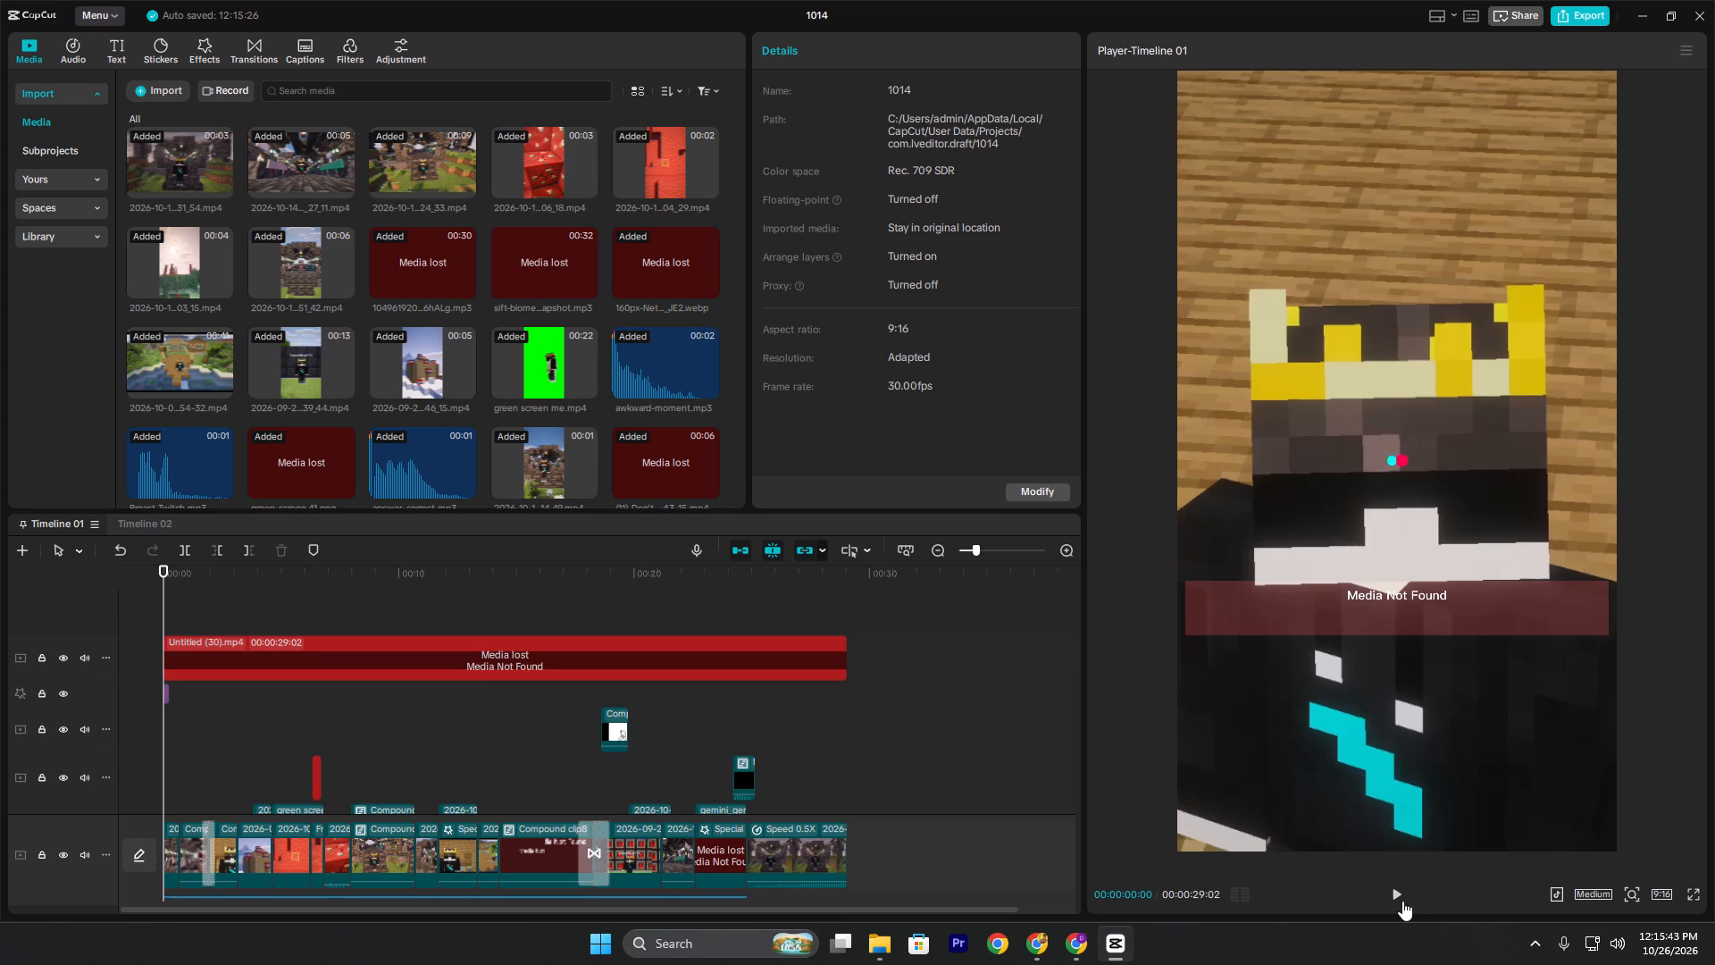
left_click(1402, 901)
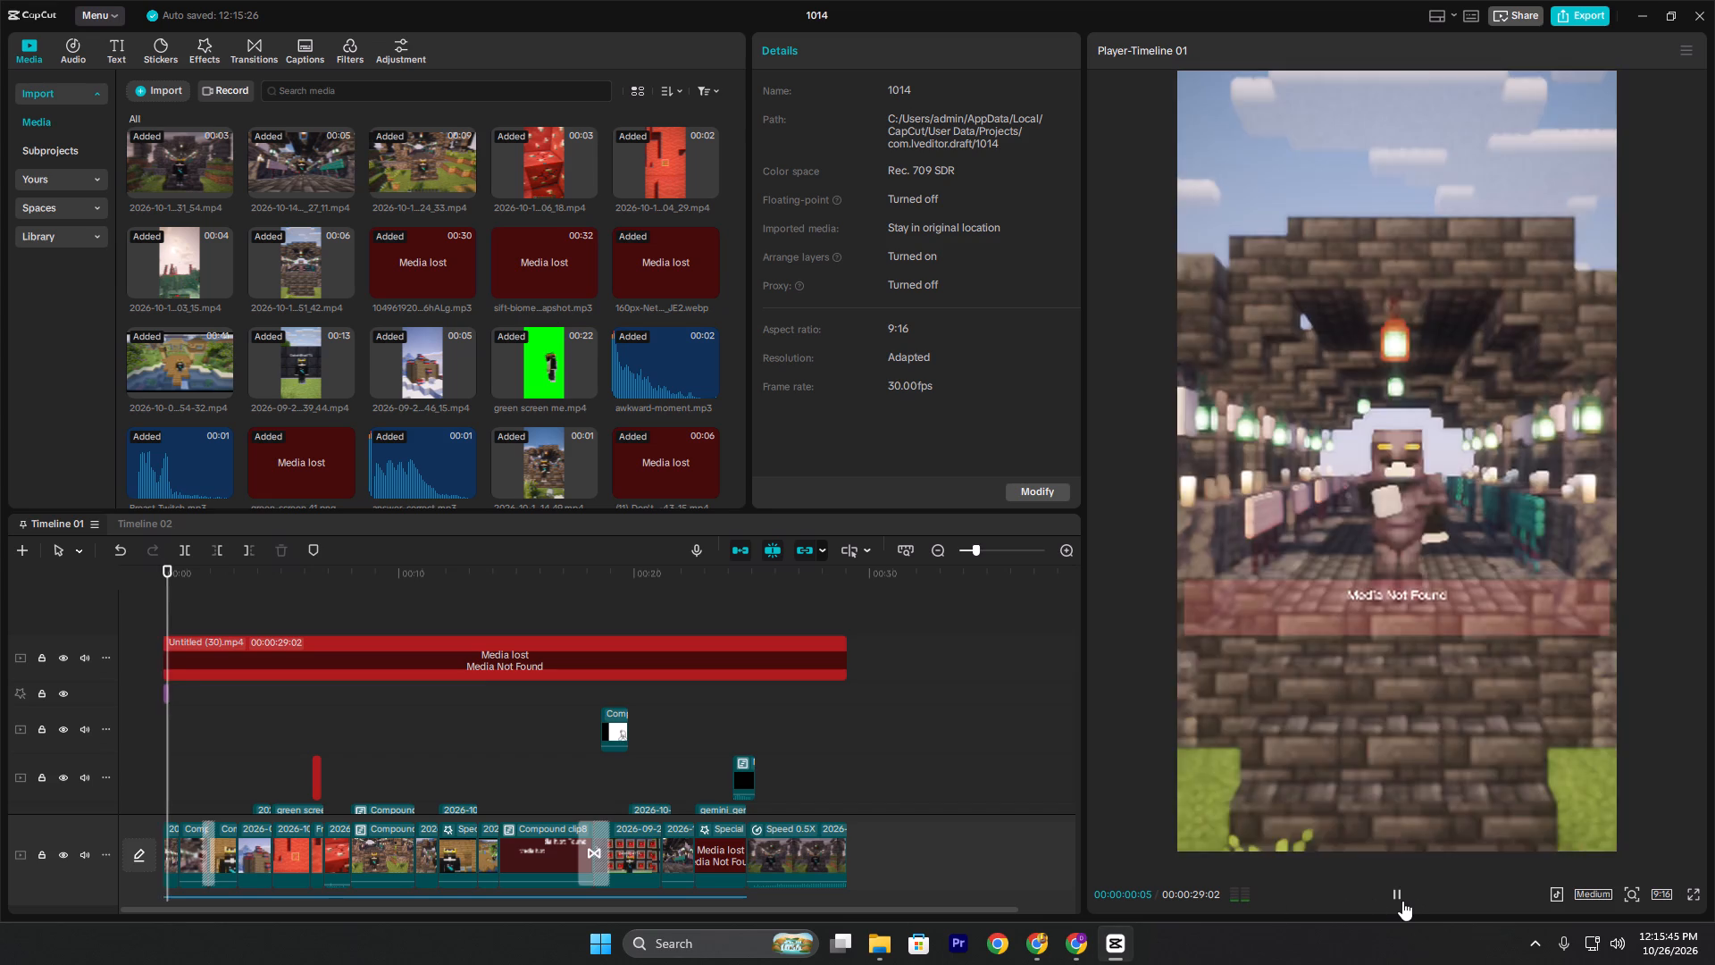
left_click(1402, 901)
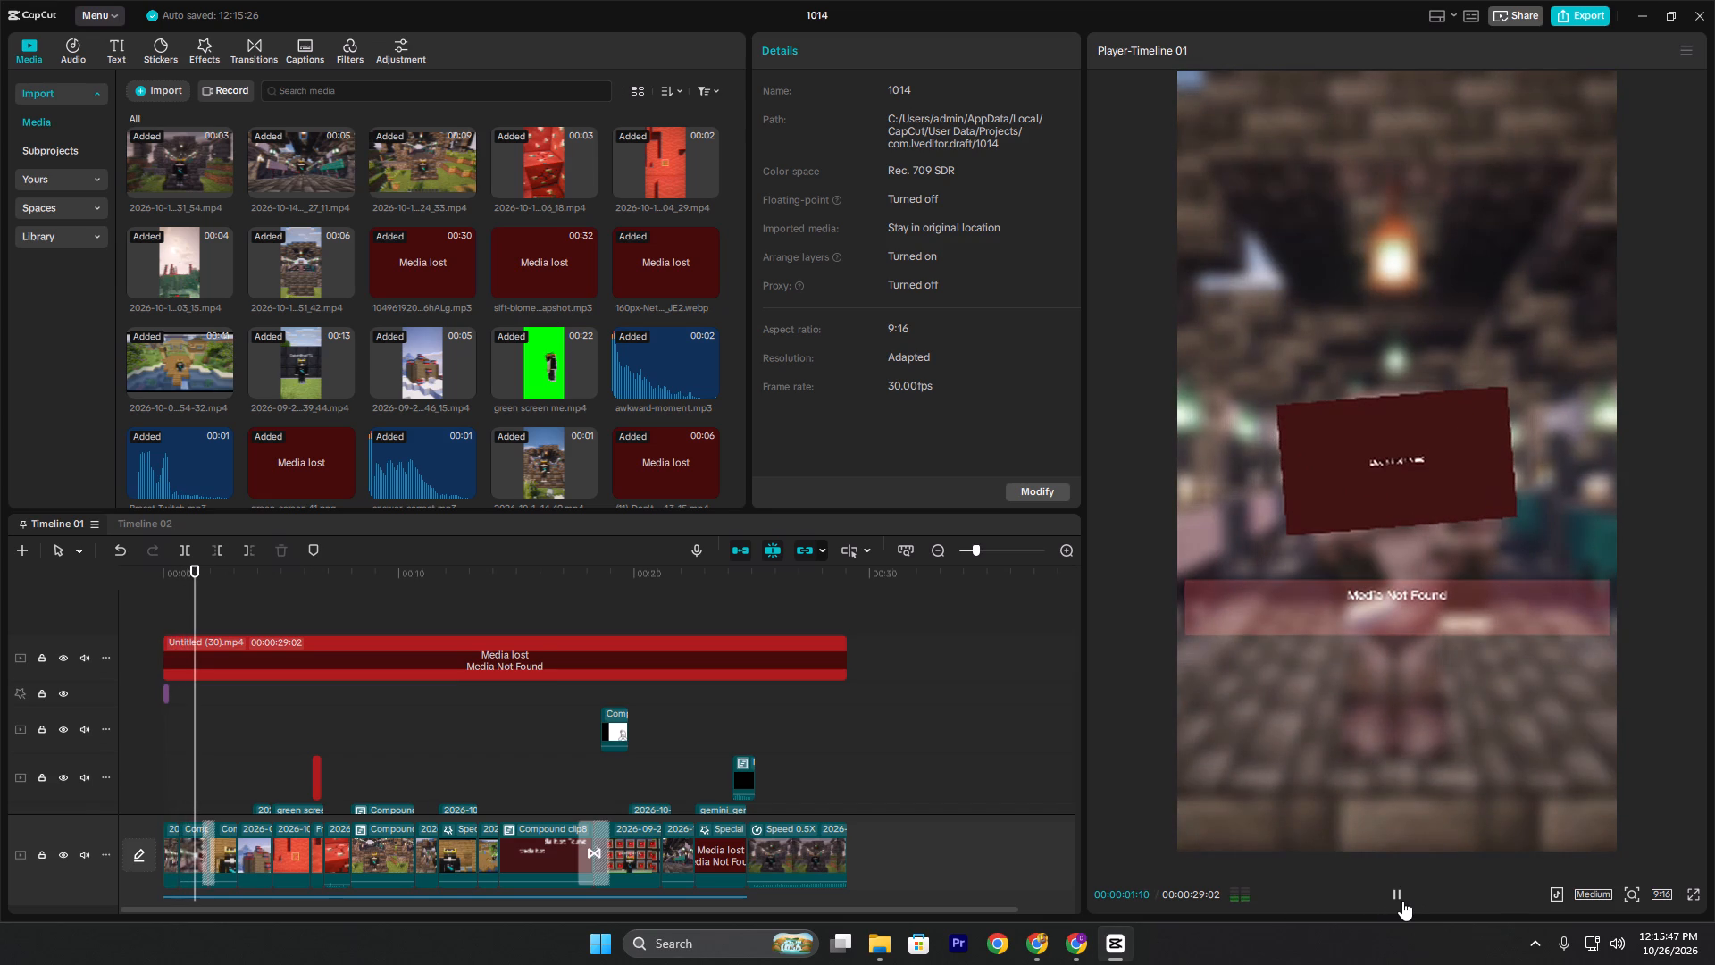
Delete the full-length lost-media overlay clip Untitled (30).mp4 from the topmost track of Timeline 01.
scroll(436, 808, "down", 1)
left_click(276, 644)
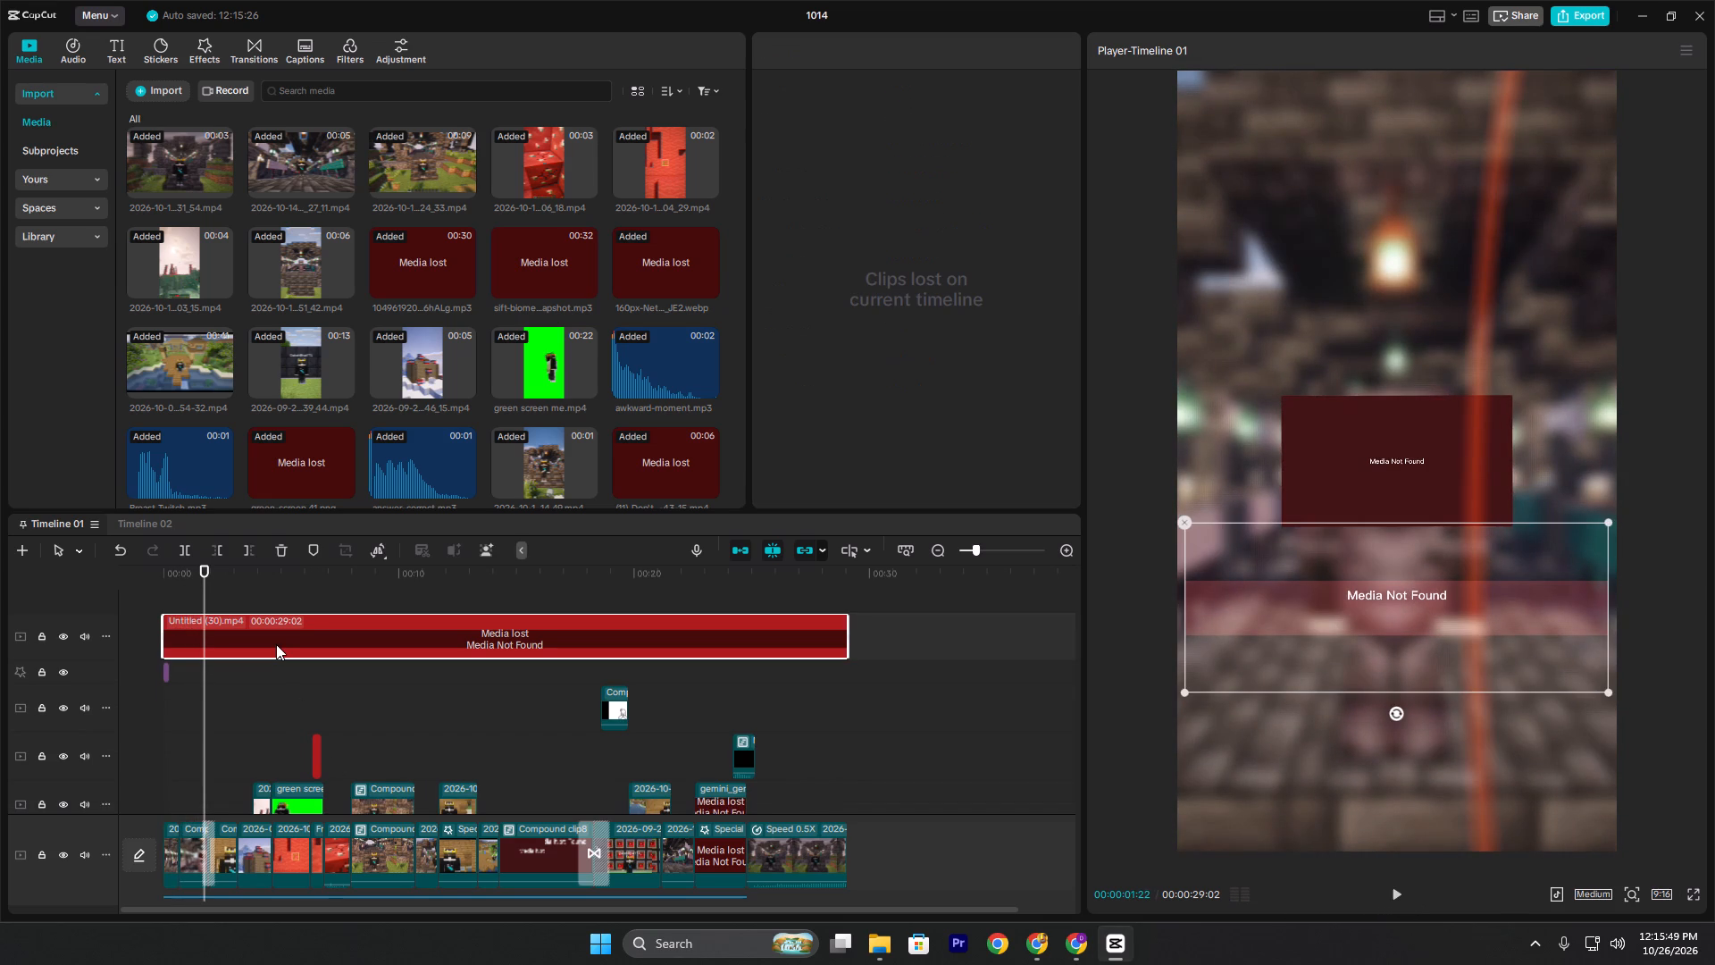
key("BackSpace")
Copy all the remaining clips in Timeline 01.
scroll(232, 818, "down", 5)
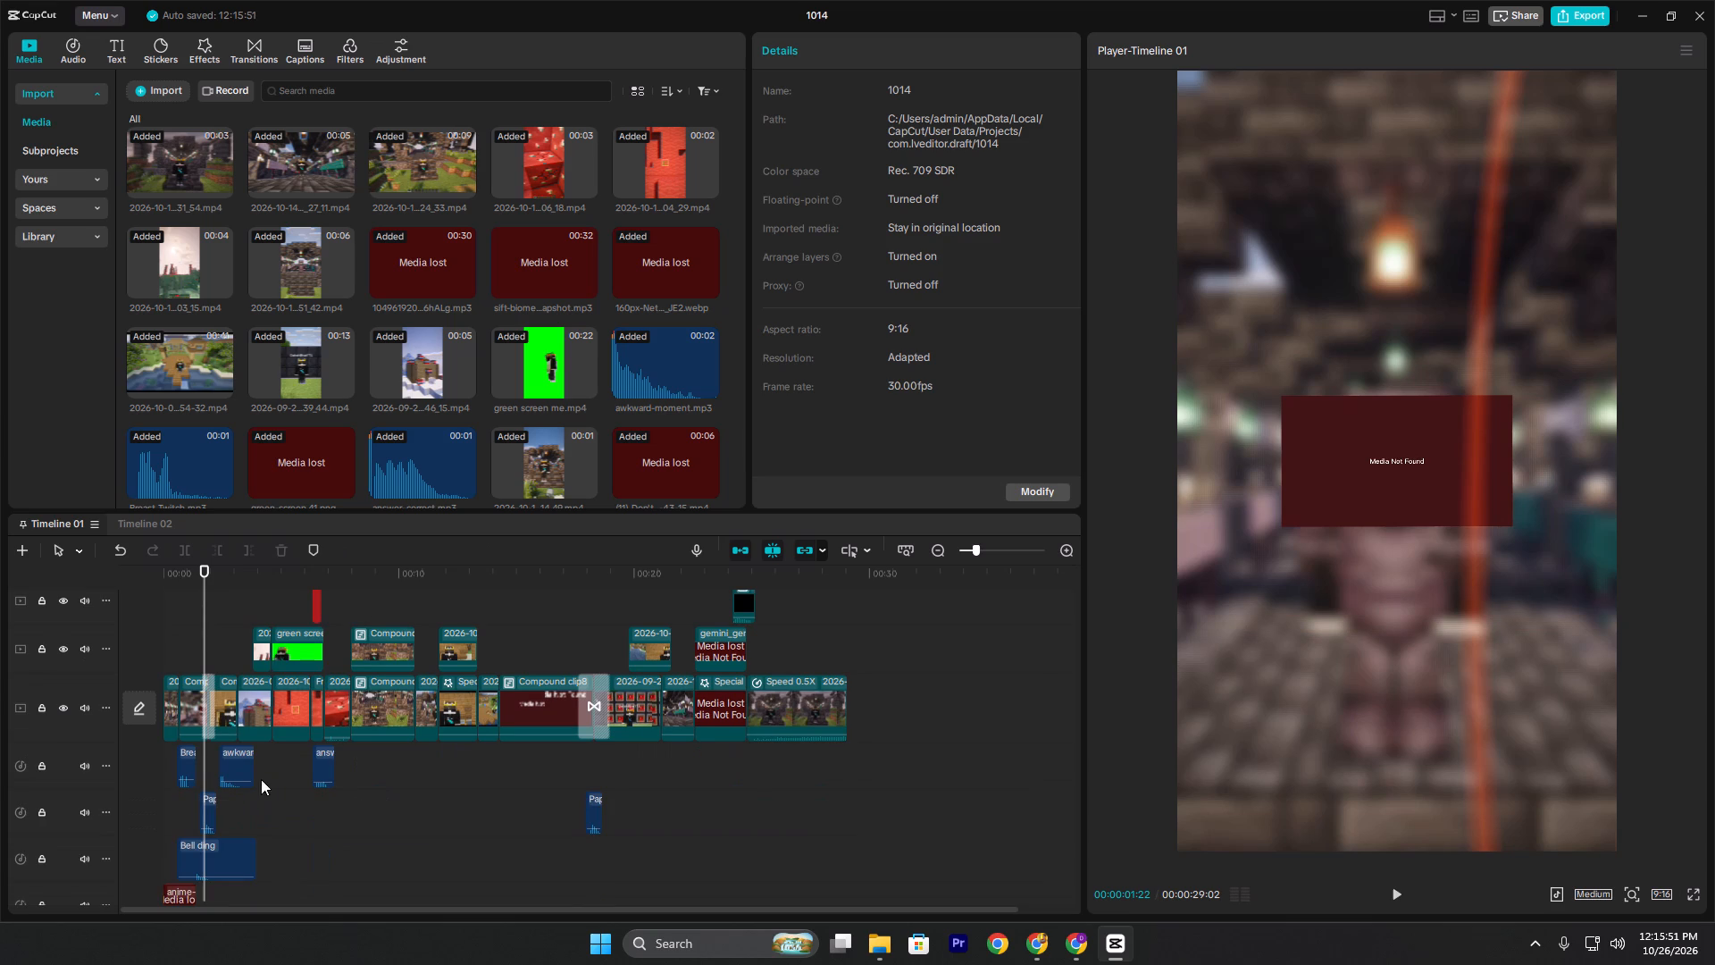
left_click(227, 768)
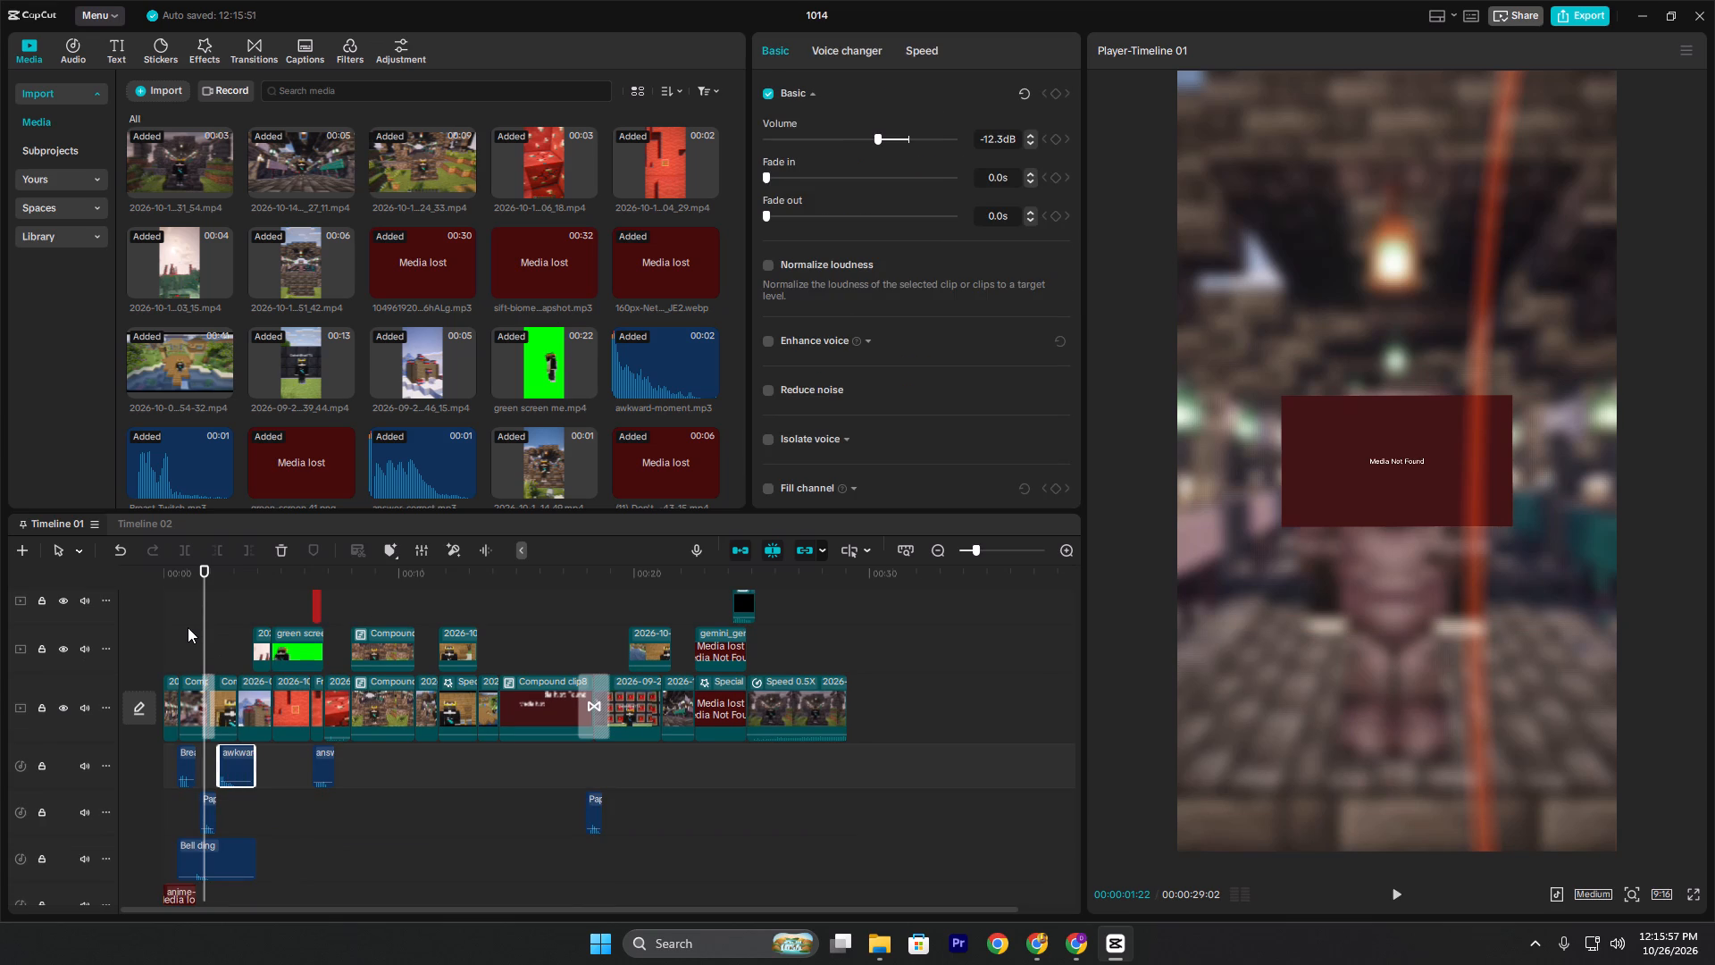
key("ctrl+a")
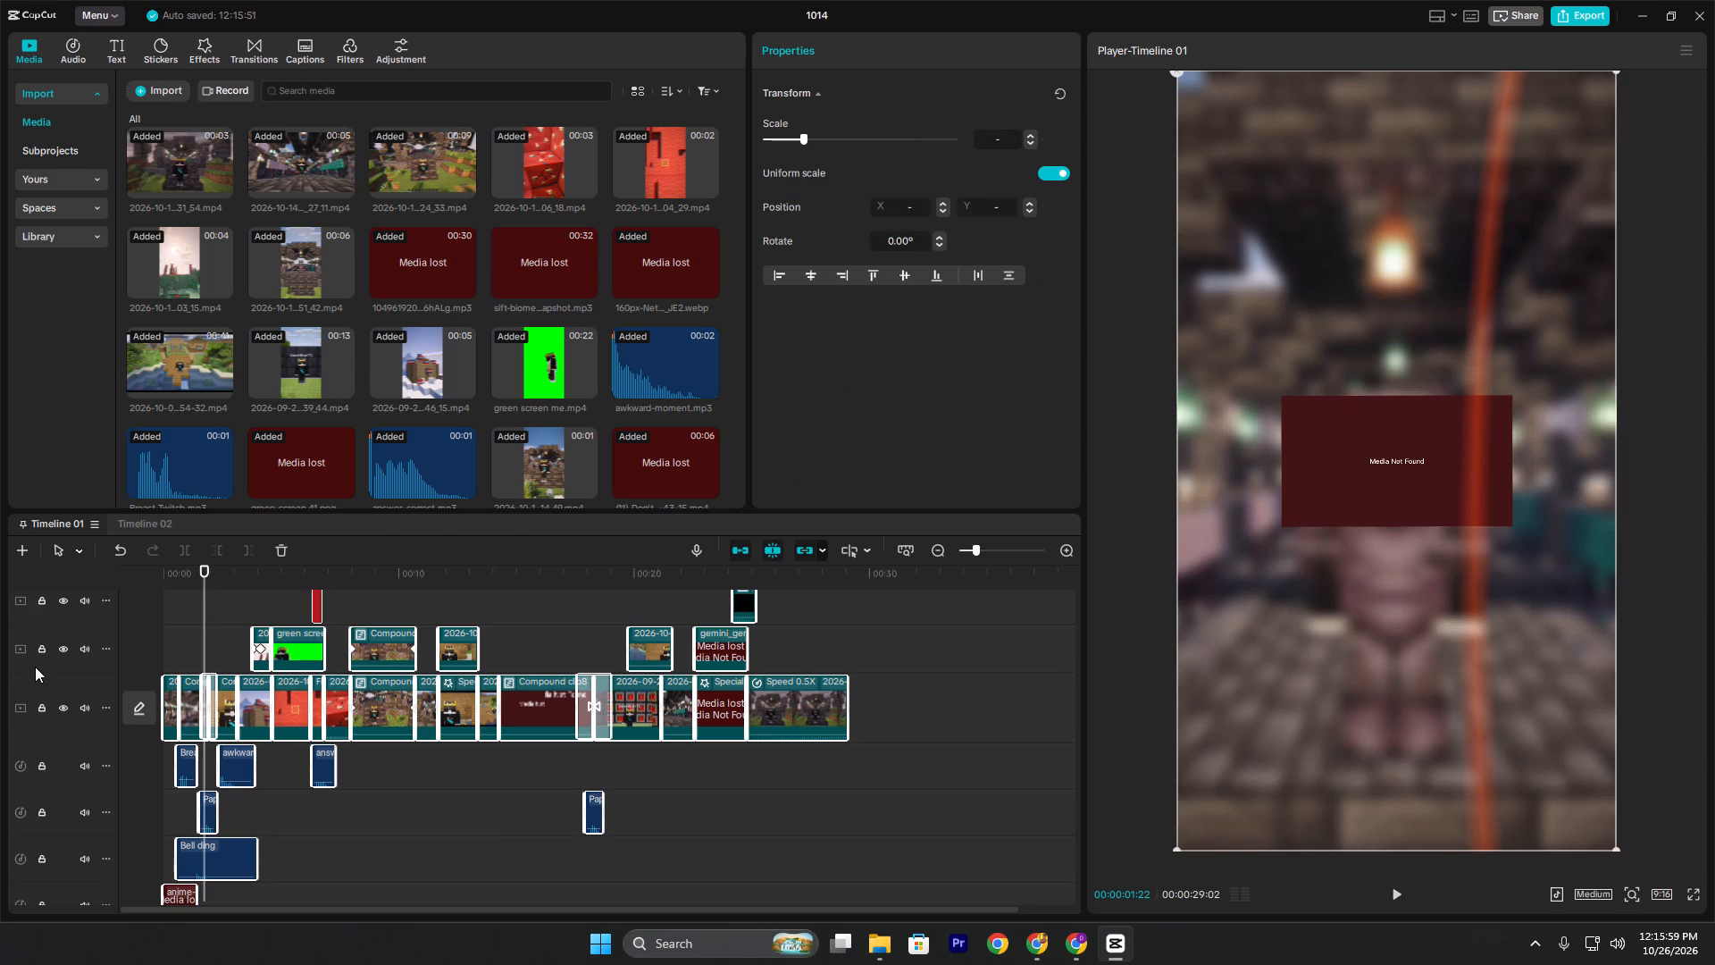
key("ctrl+c")
Open Timeline 02 and delete its long lost-media MP3 clip.
left_click(122, 526)
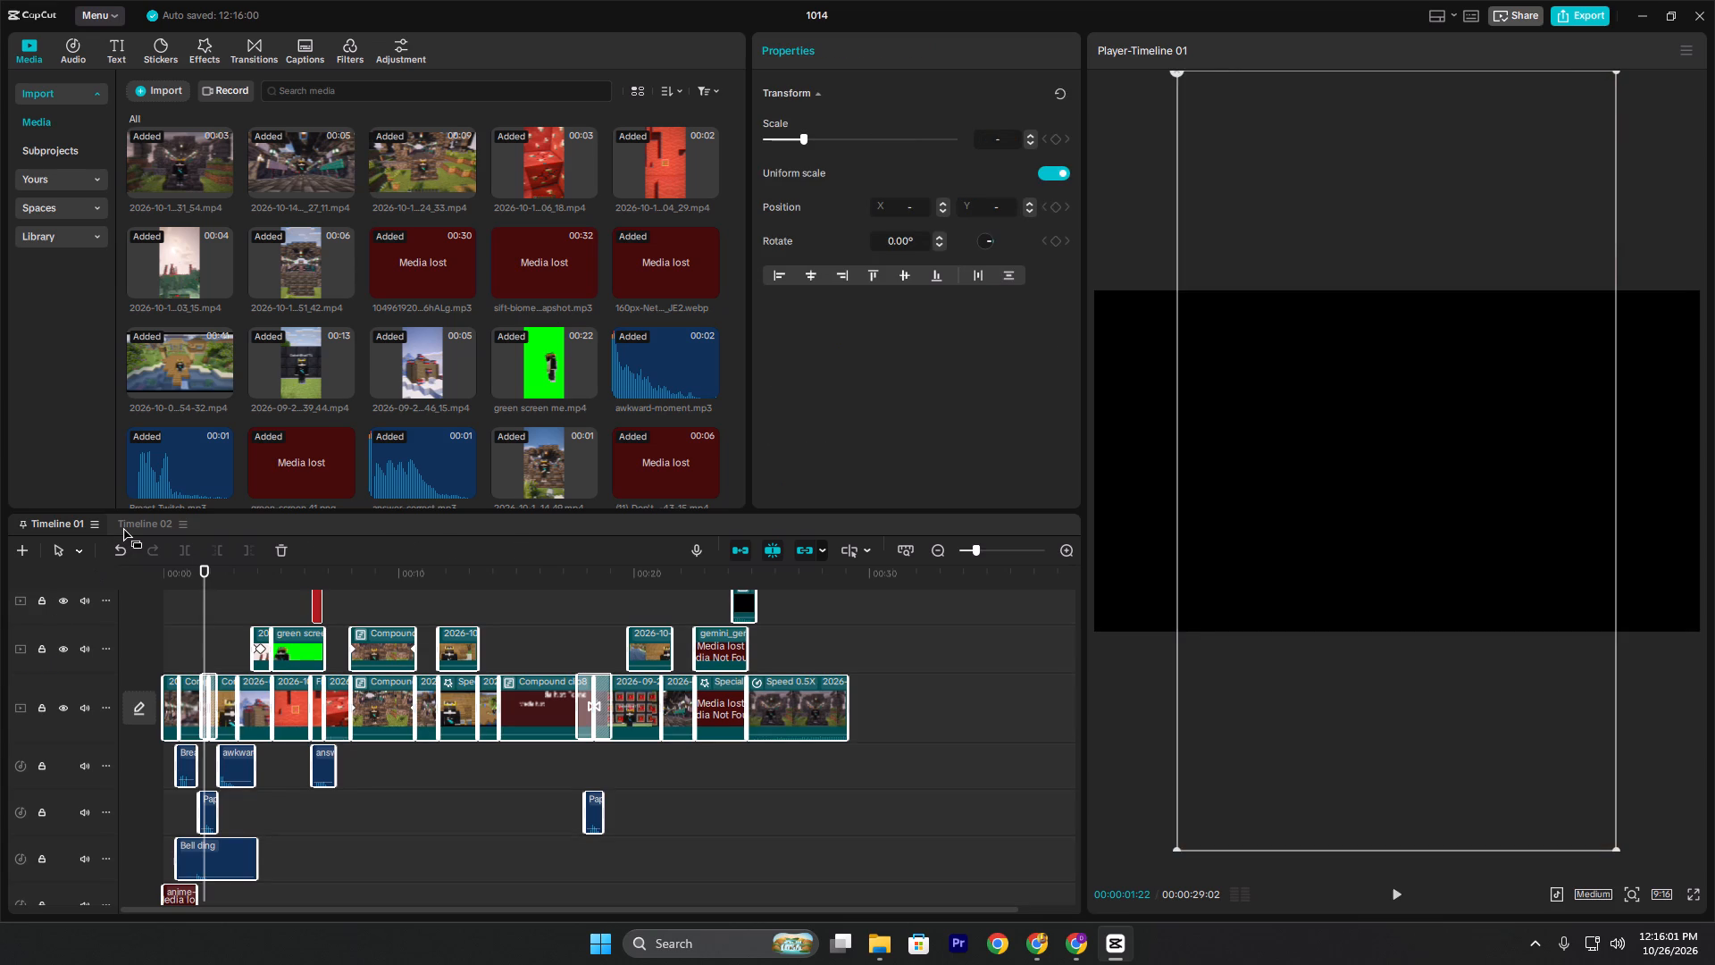
left_click(253, 799)
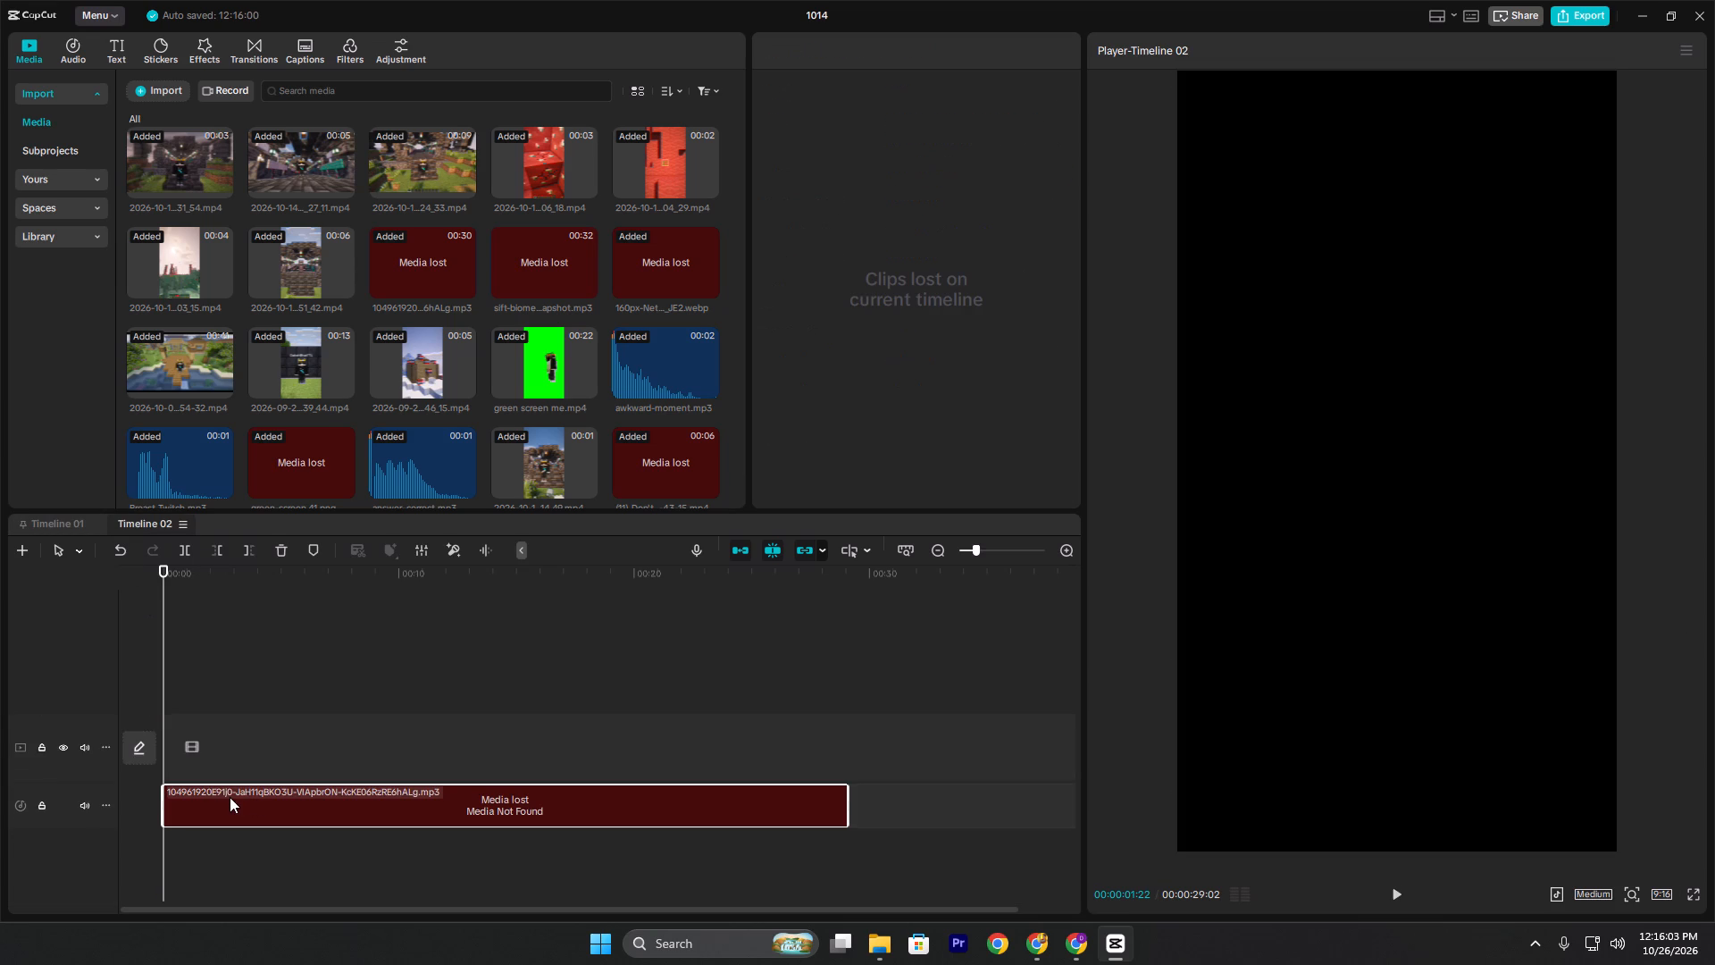
key("ctrl+BackSpace")
key("BackSpace")
Paste the copied Timeline 01 clips into the empty Timeline 02.
key("ctrl+v")
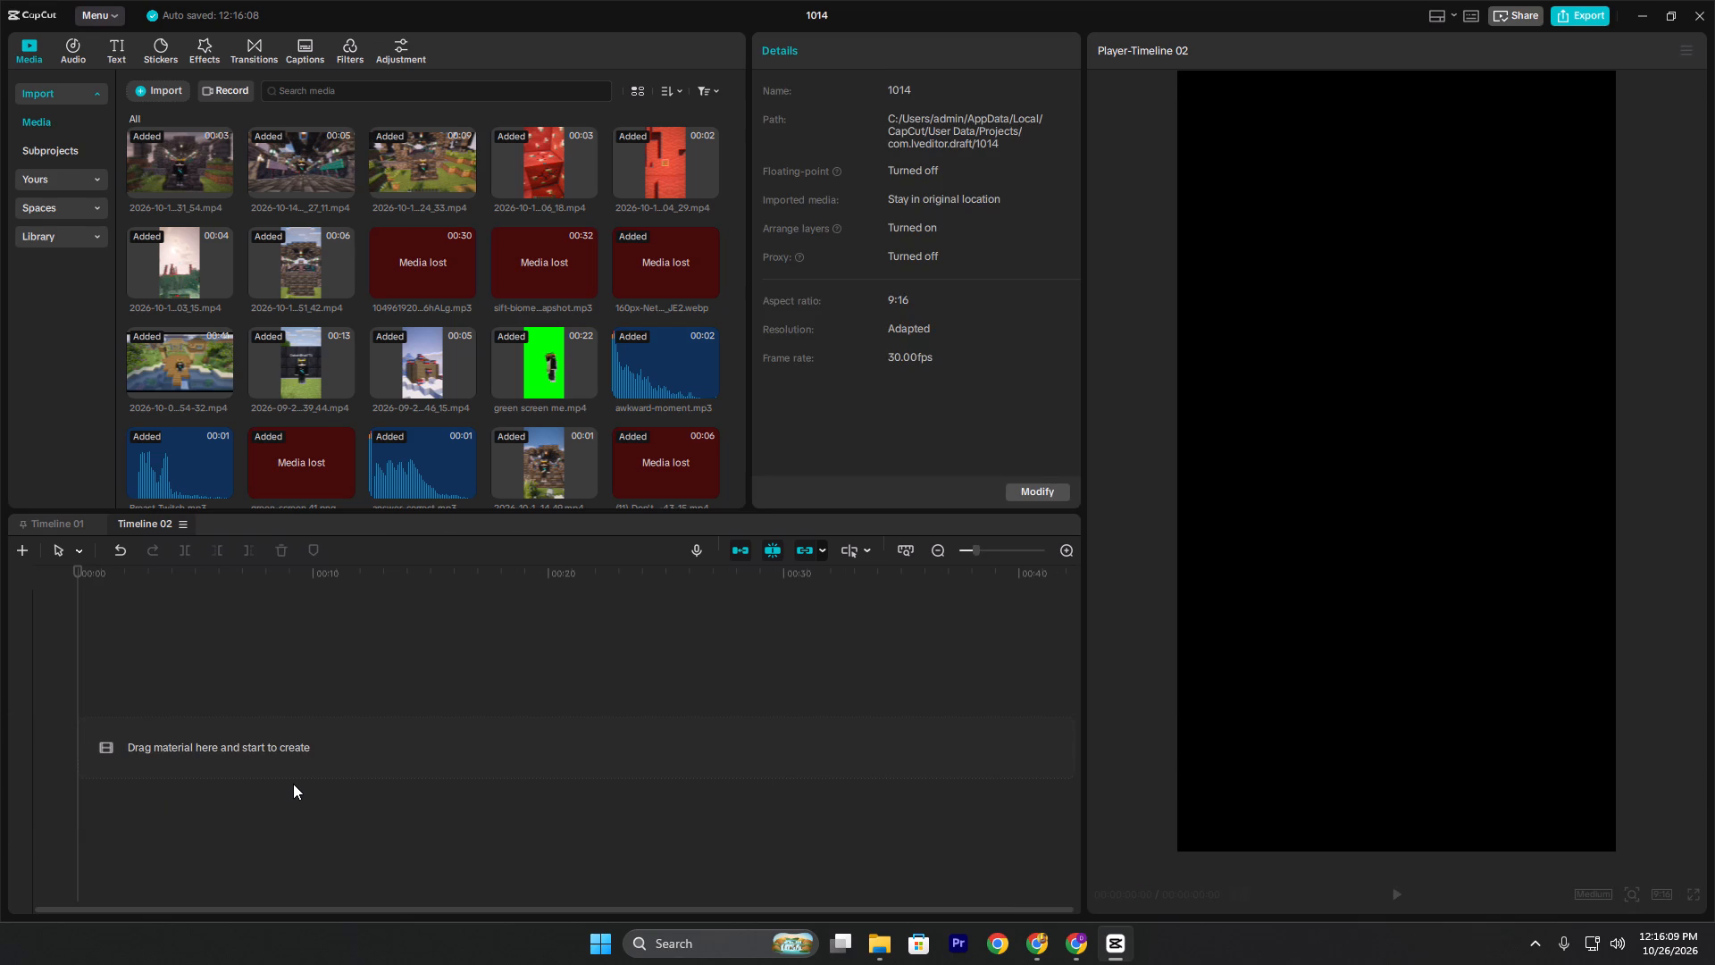
Look over the pasted video and audio tracks in Timeline 02 and play its opening seconds.
scroll(208, 843, "up", 3)
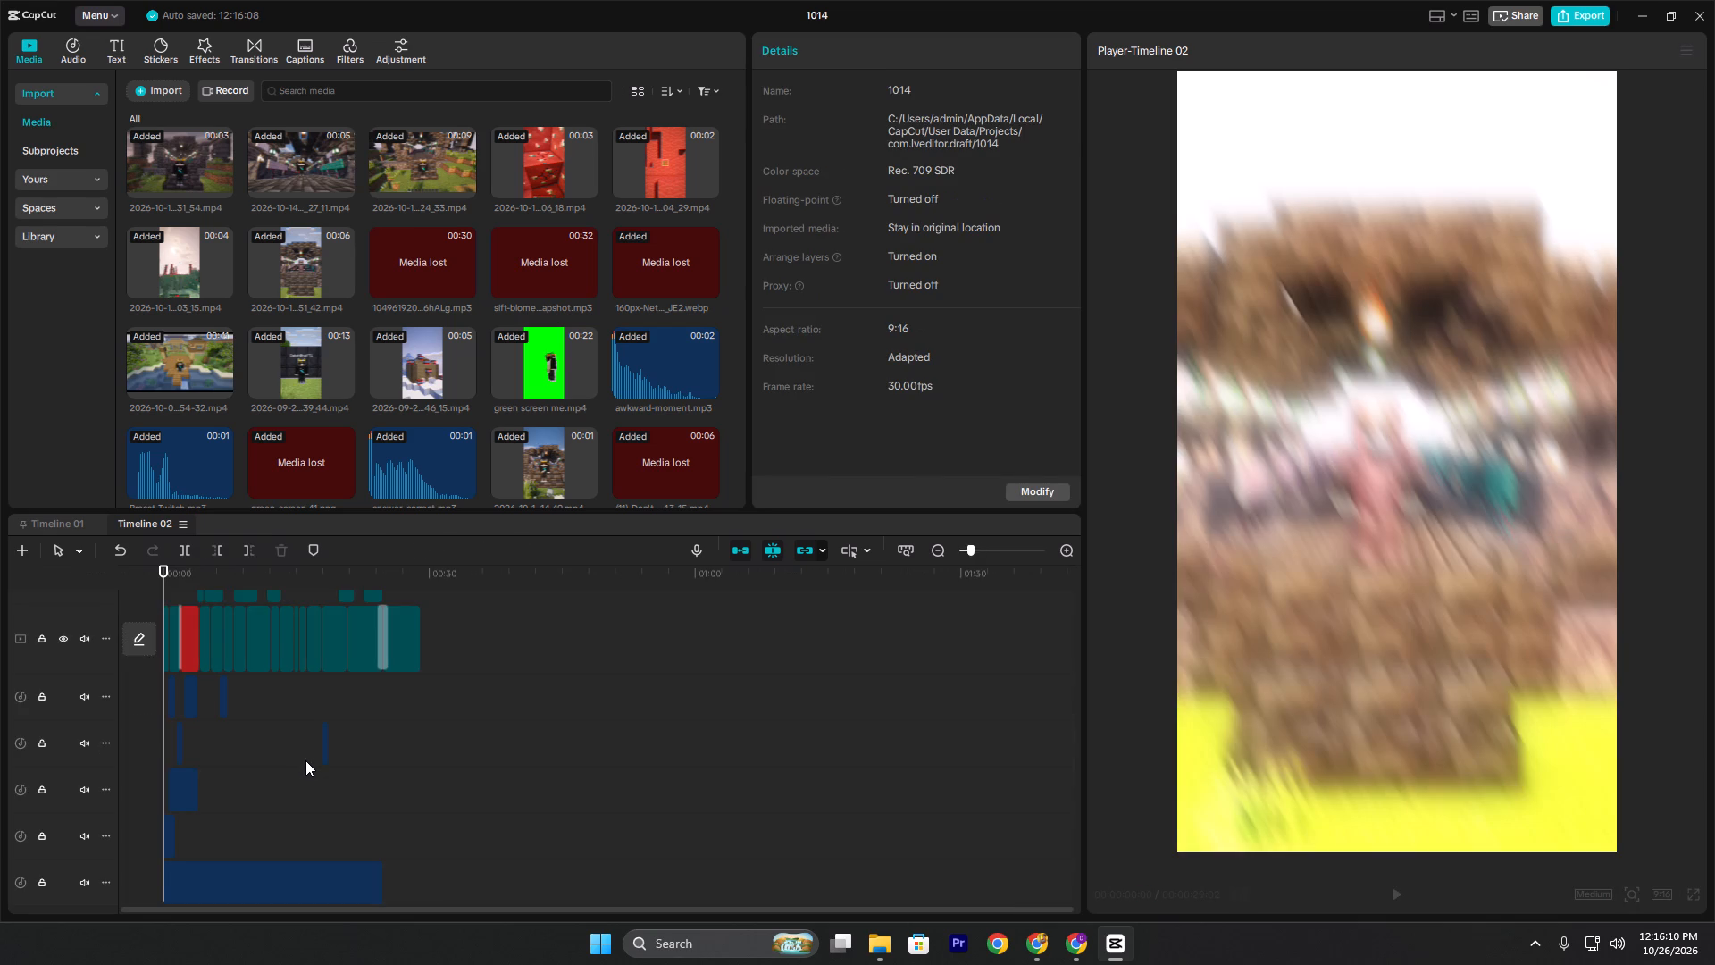
scroll(305, 760, "up", 1)
scroll(224, 817, "down", 4)
scroll(323, 789, "up", 4)
scroll(173, 811, "up", 3)
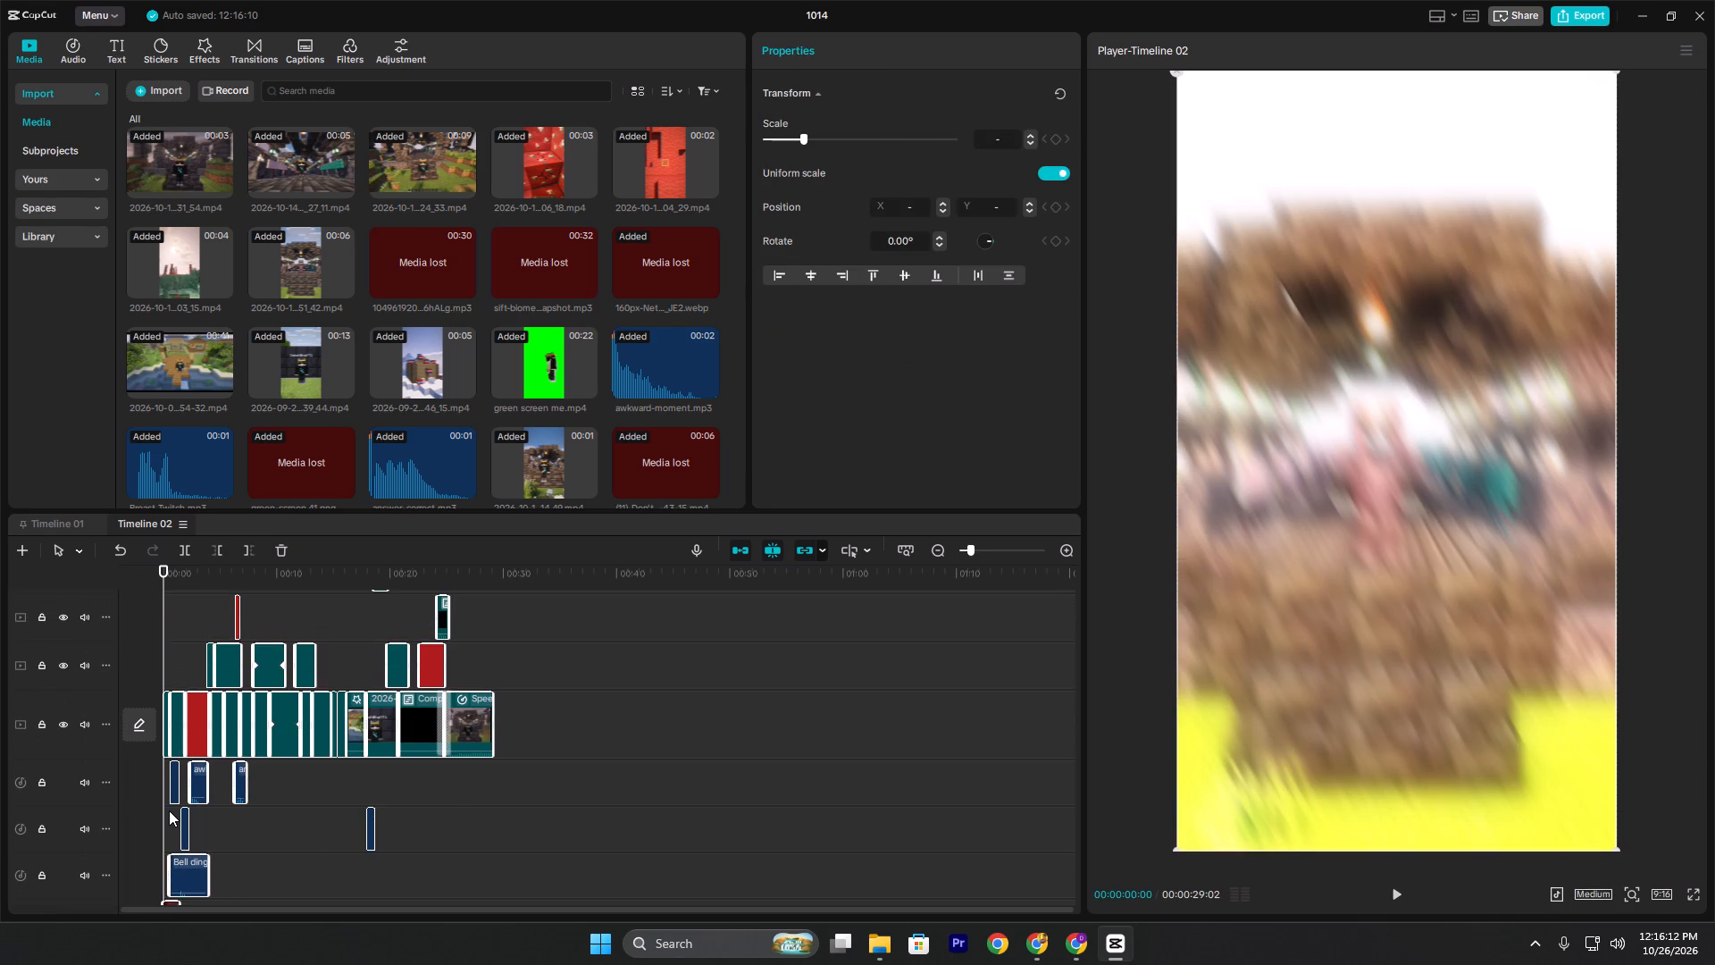
left_click(167, 696)
key("space")
scroll(167, 696, "down", 4)
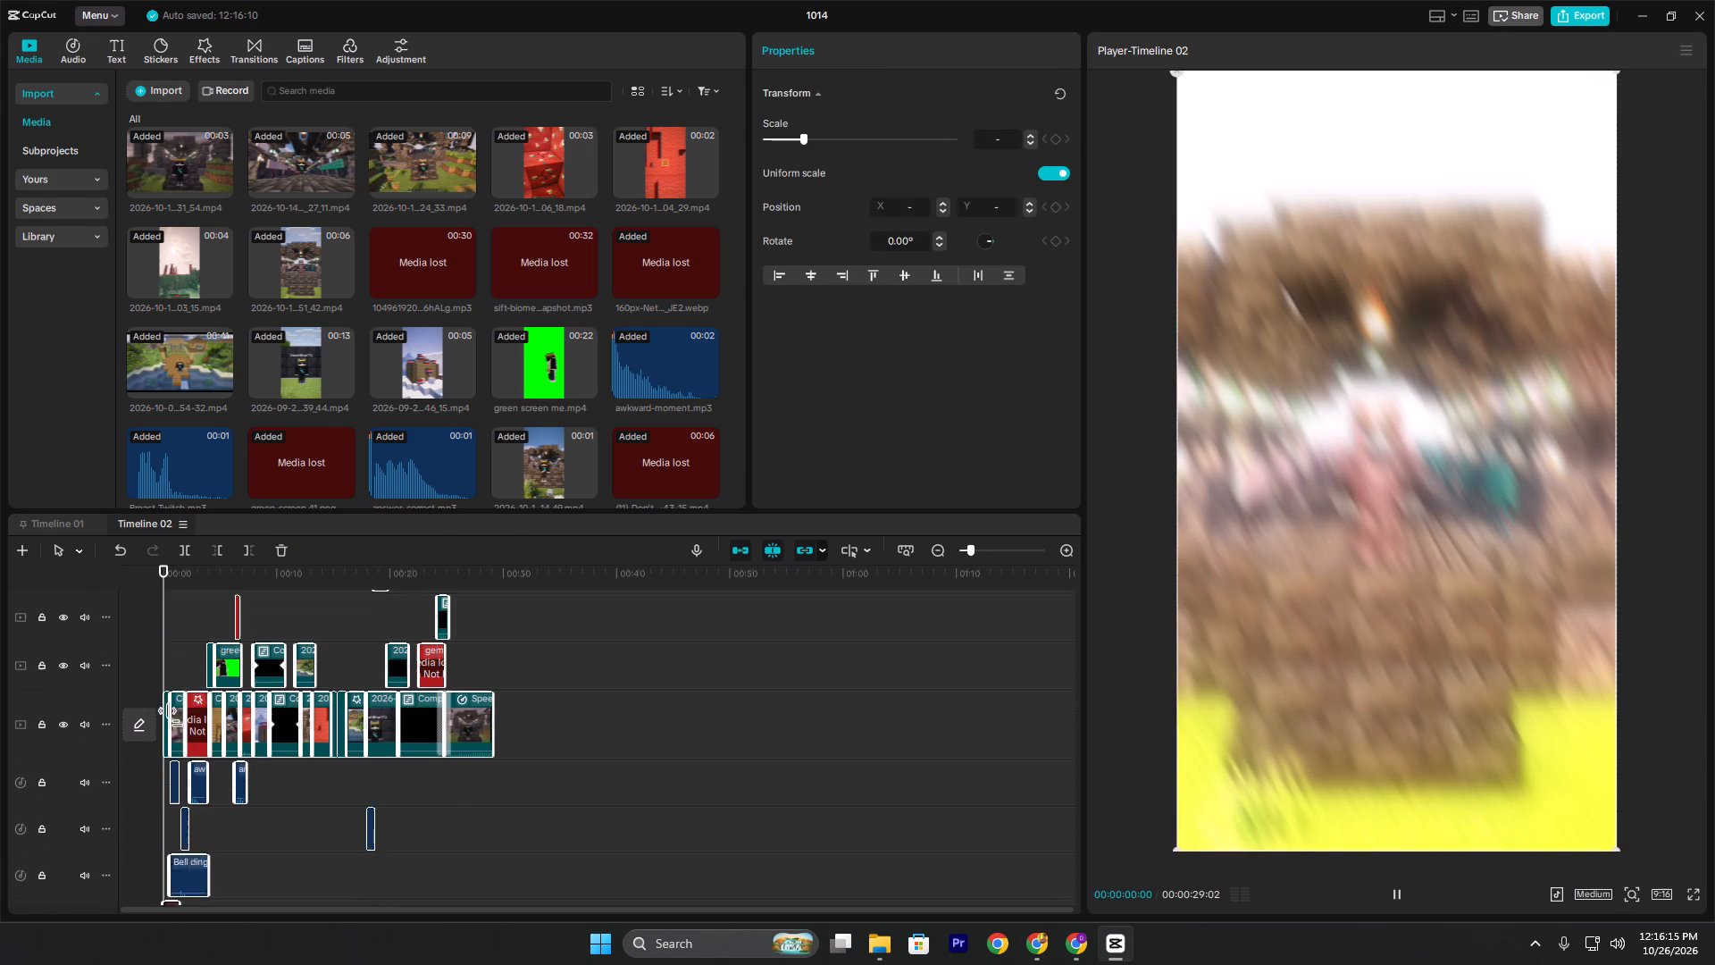
scroll(173, 717, "down", 8)
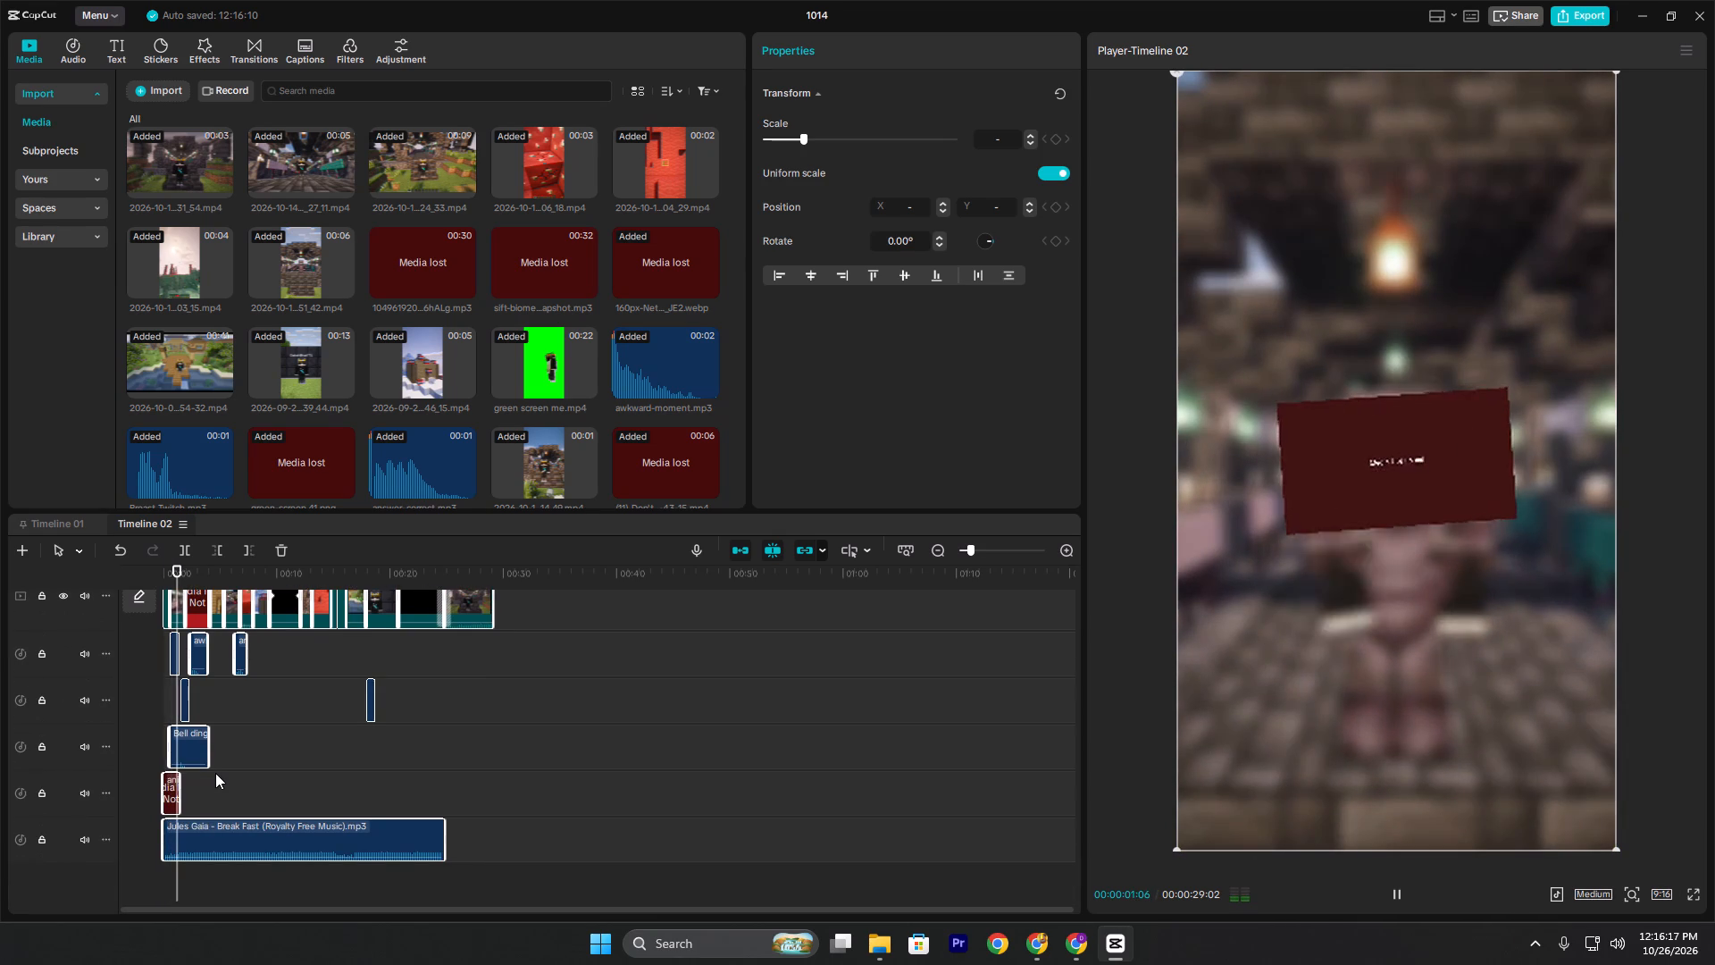
key("space")
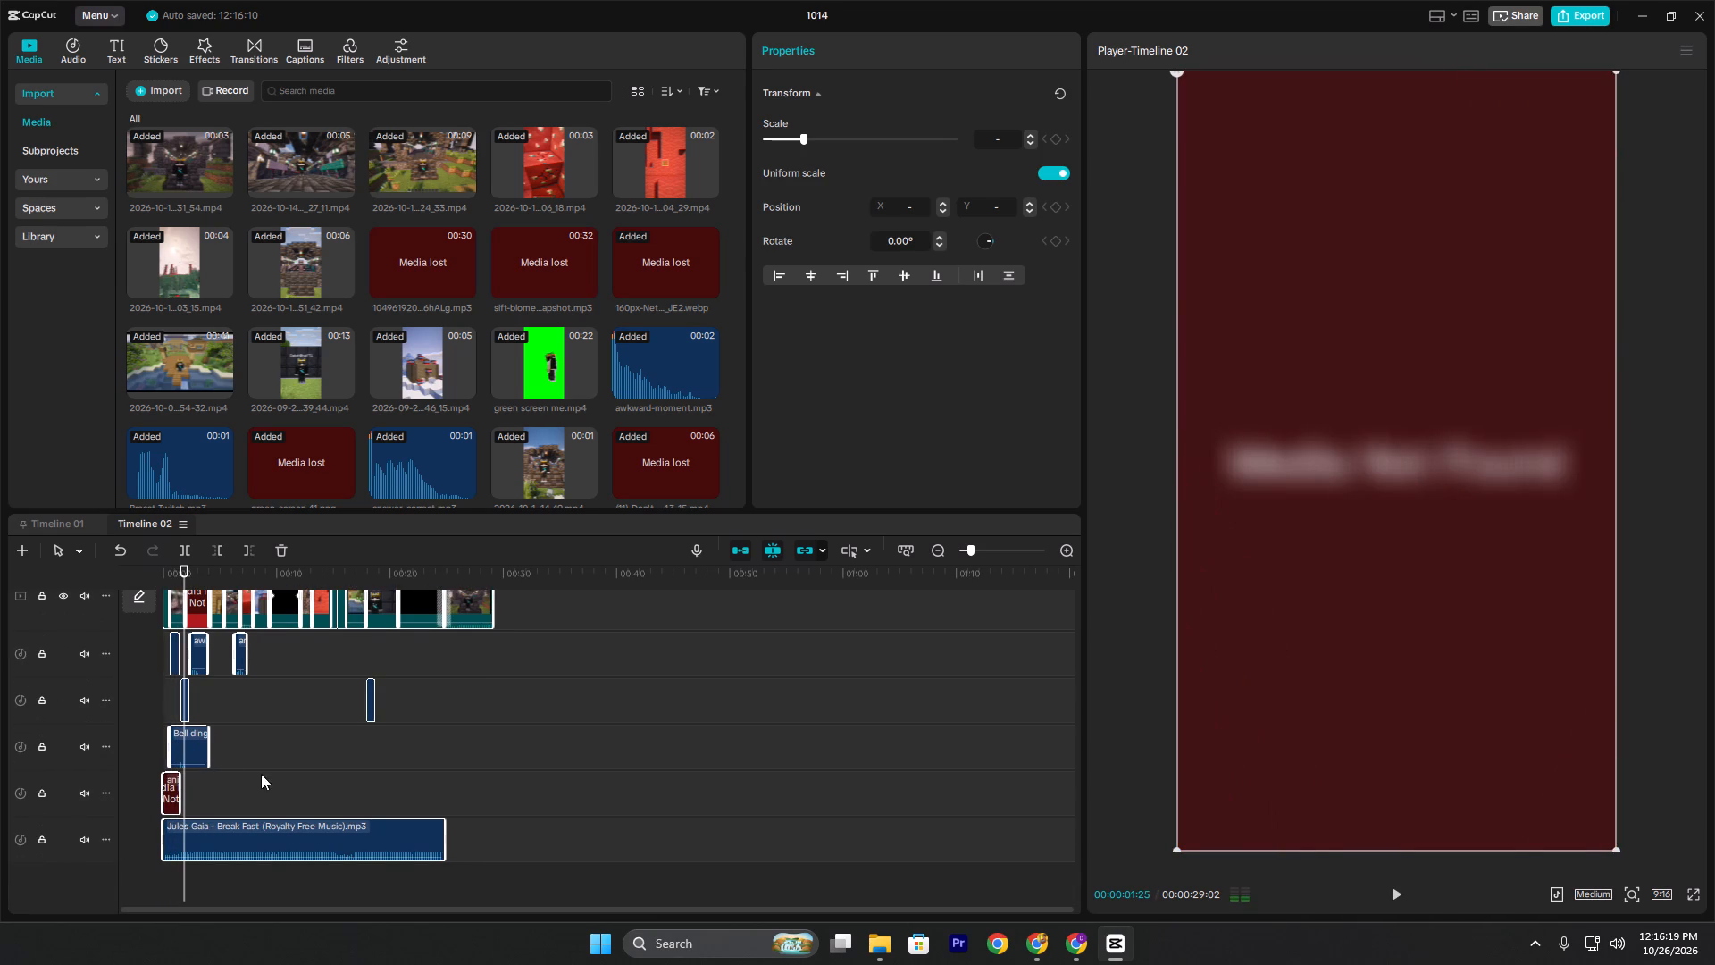
Add the abhishek audio file from File Explorer's VOICES folder to Timeline 02, on a new track below the music, starting at 00:00.
left_click(869, 946)
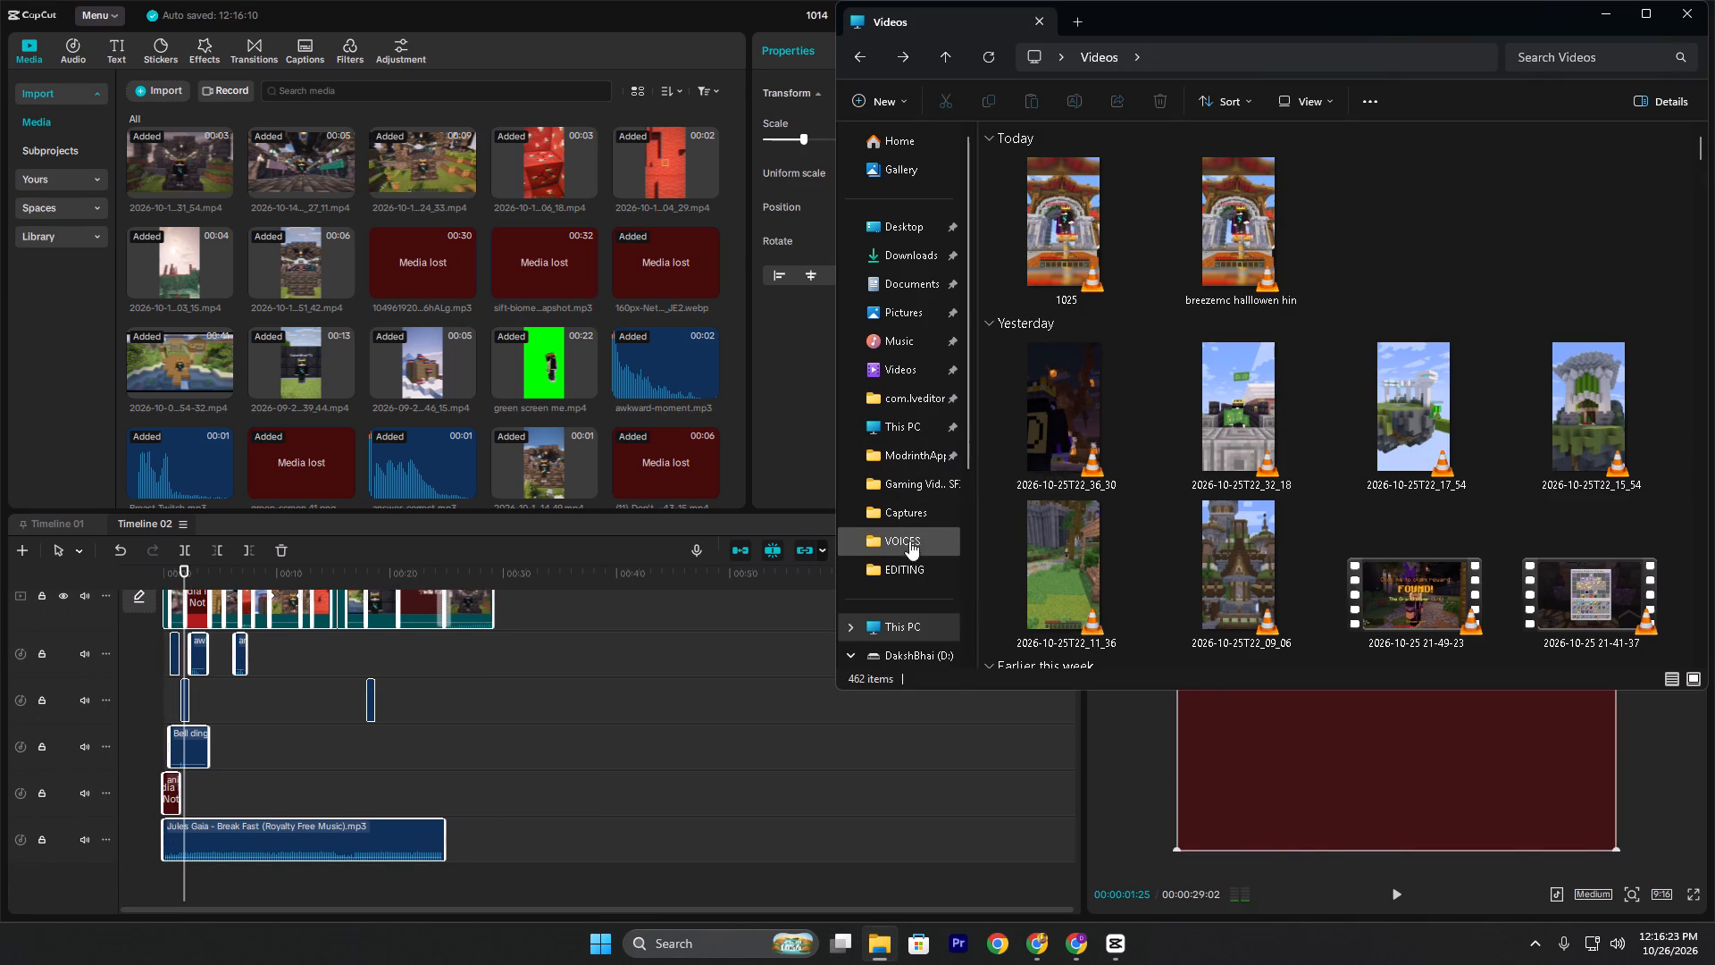
double_click(911, 541)
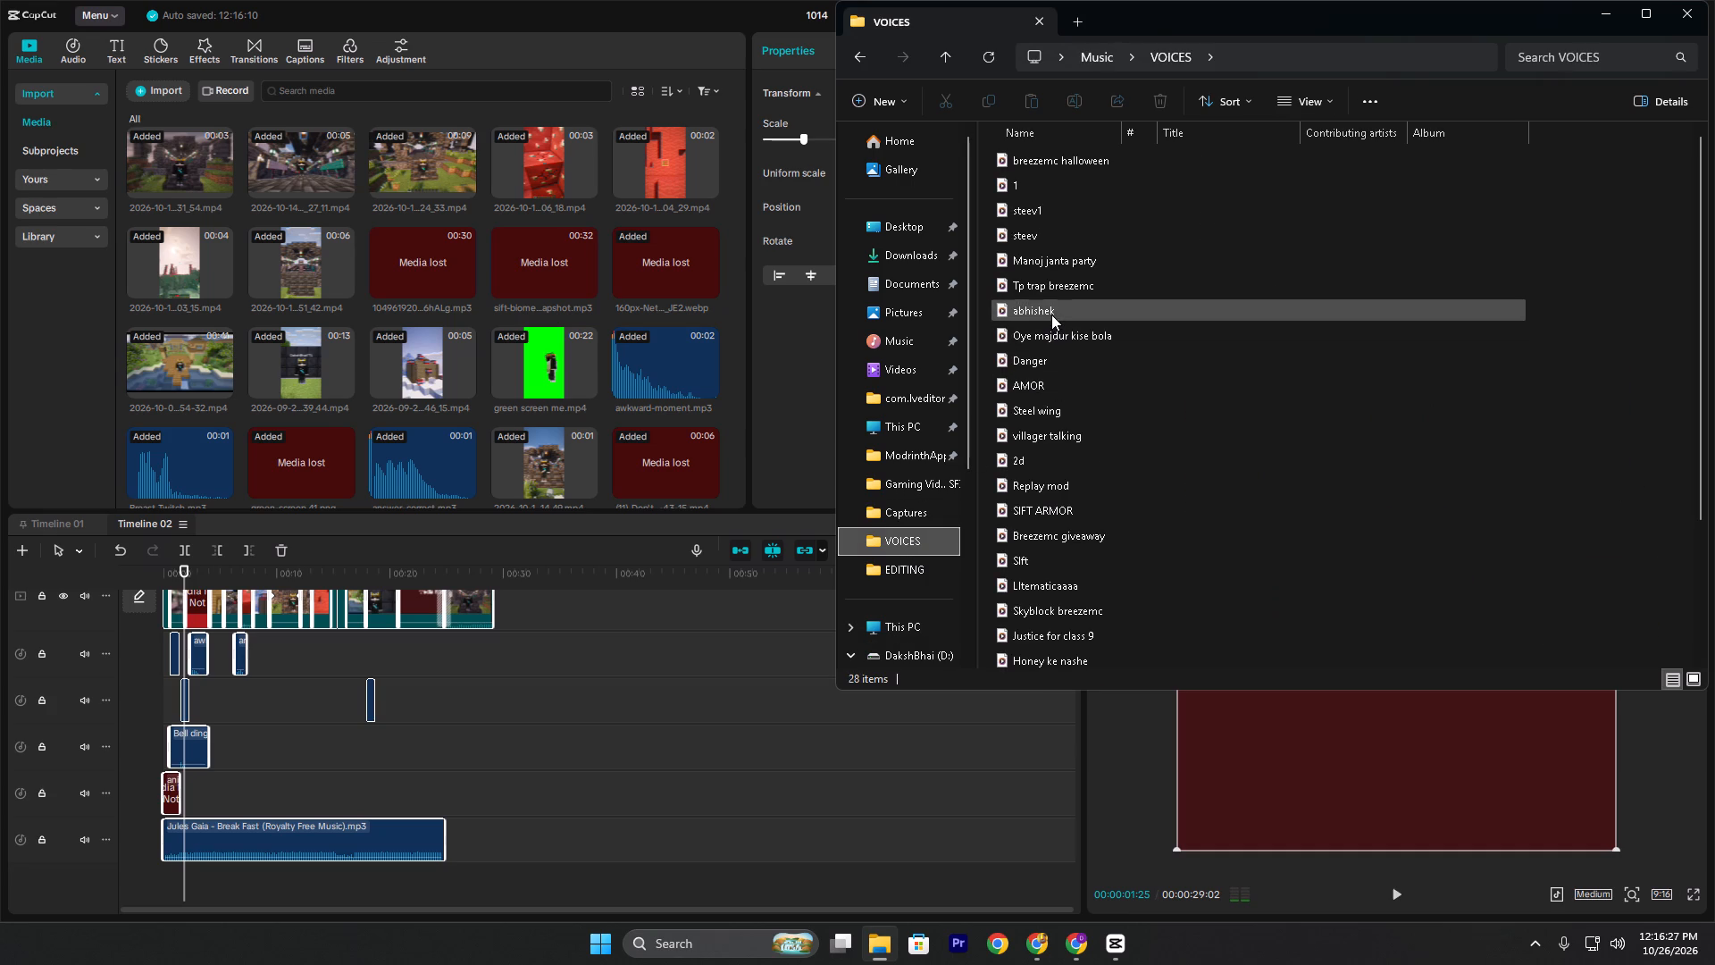
left_click_drag(1058, 313, 909, 311)
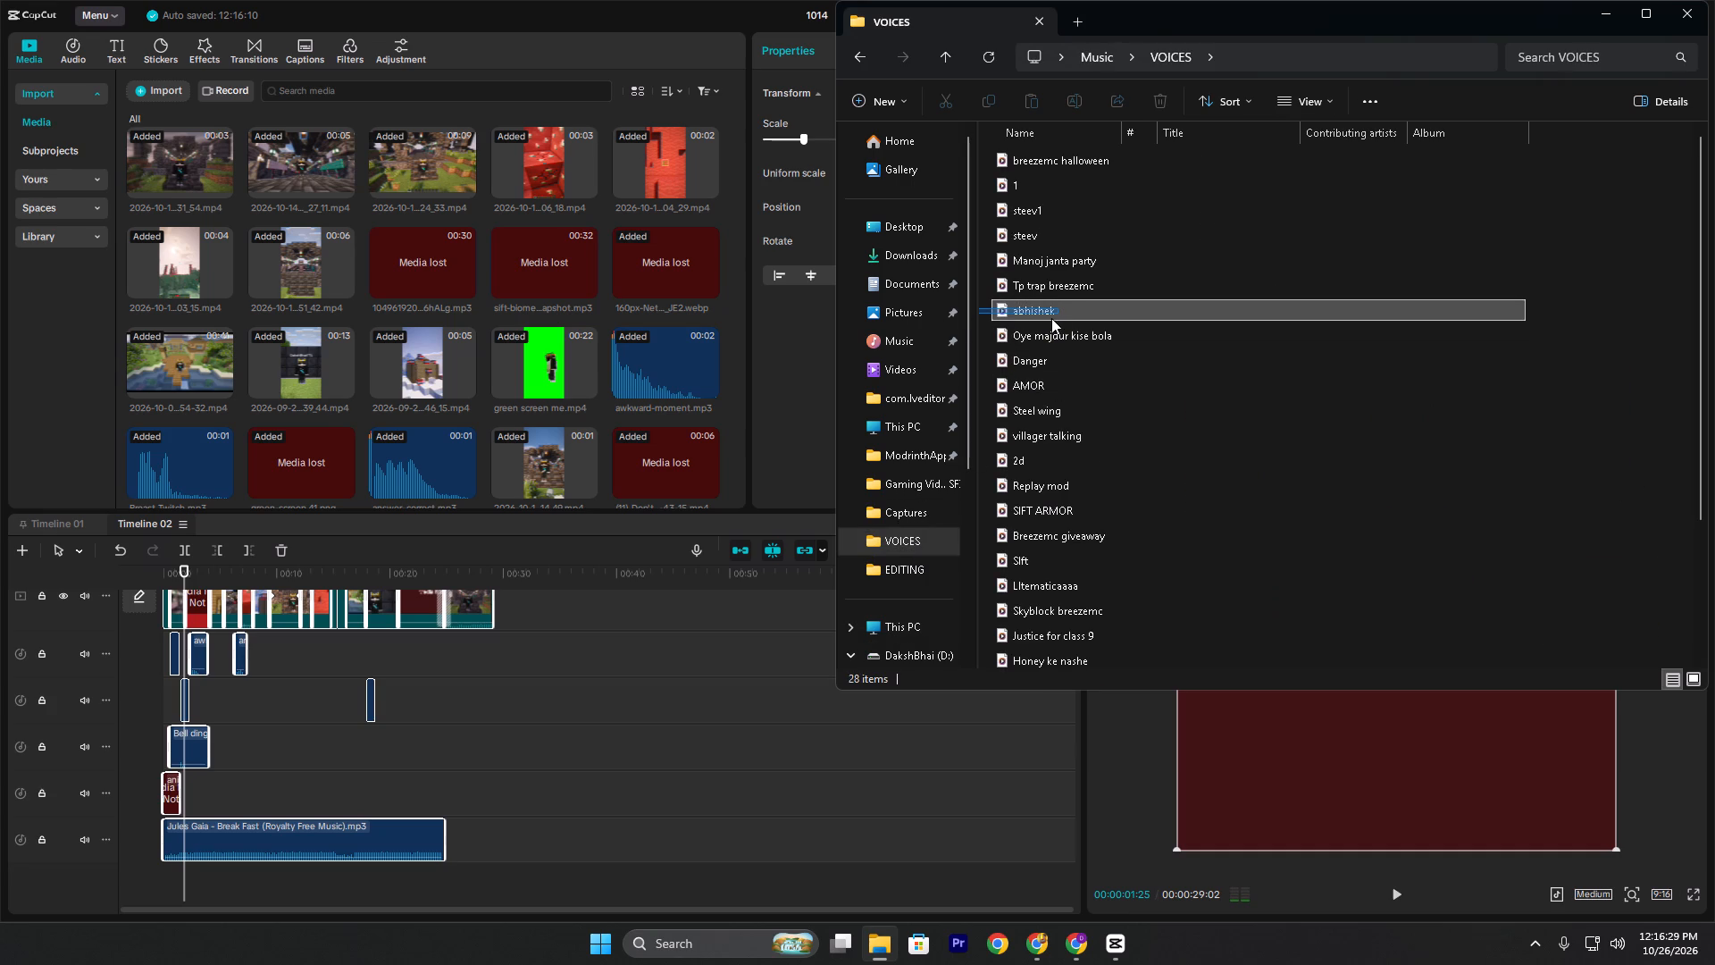
left_click_drag(1049, 312, 573, 624)
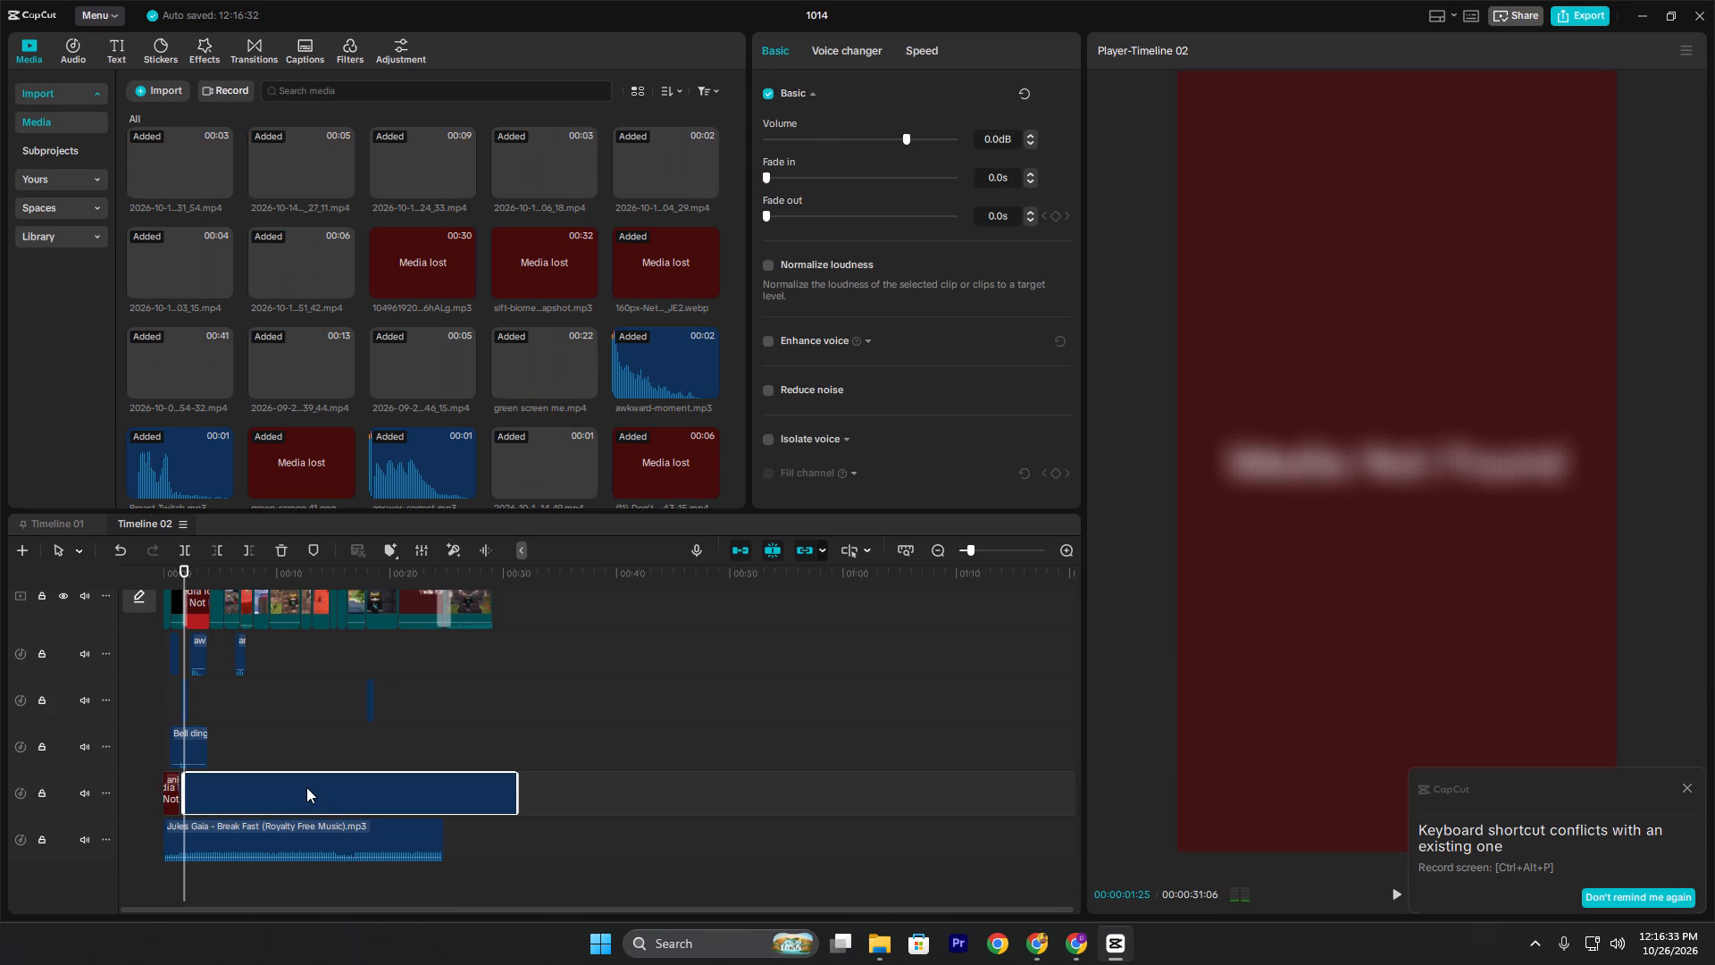
left_click_drag(305, 792, 302, 891)
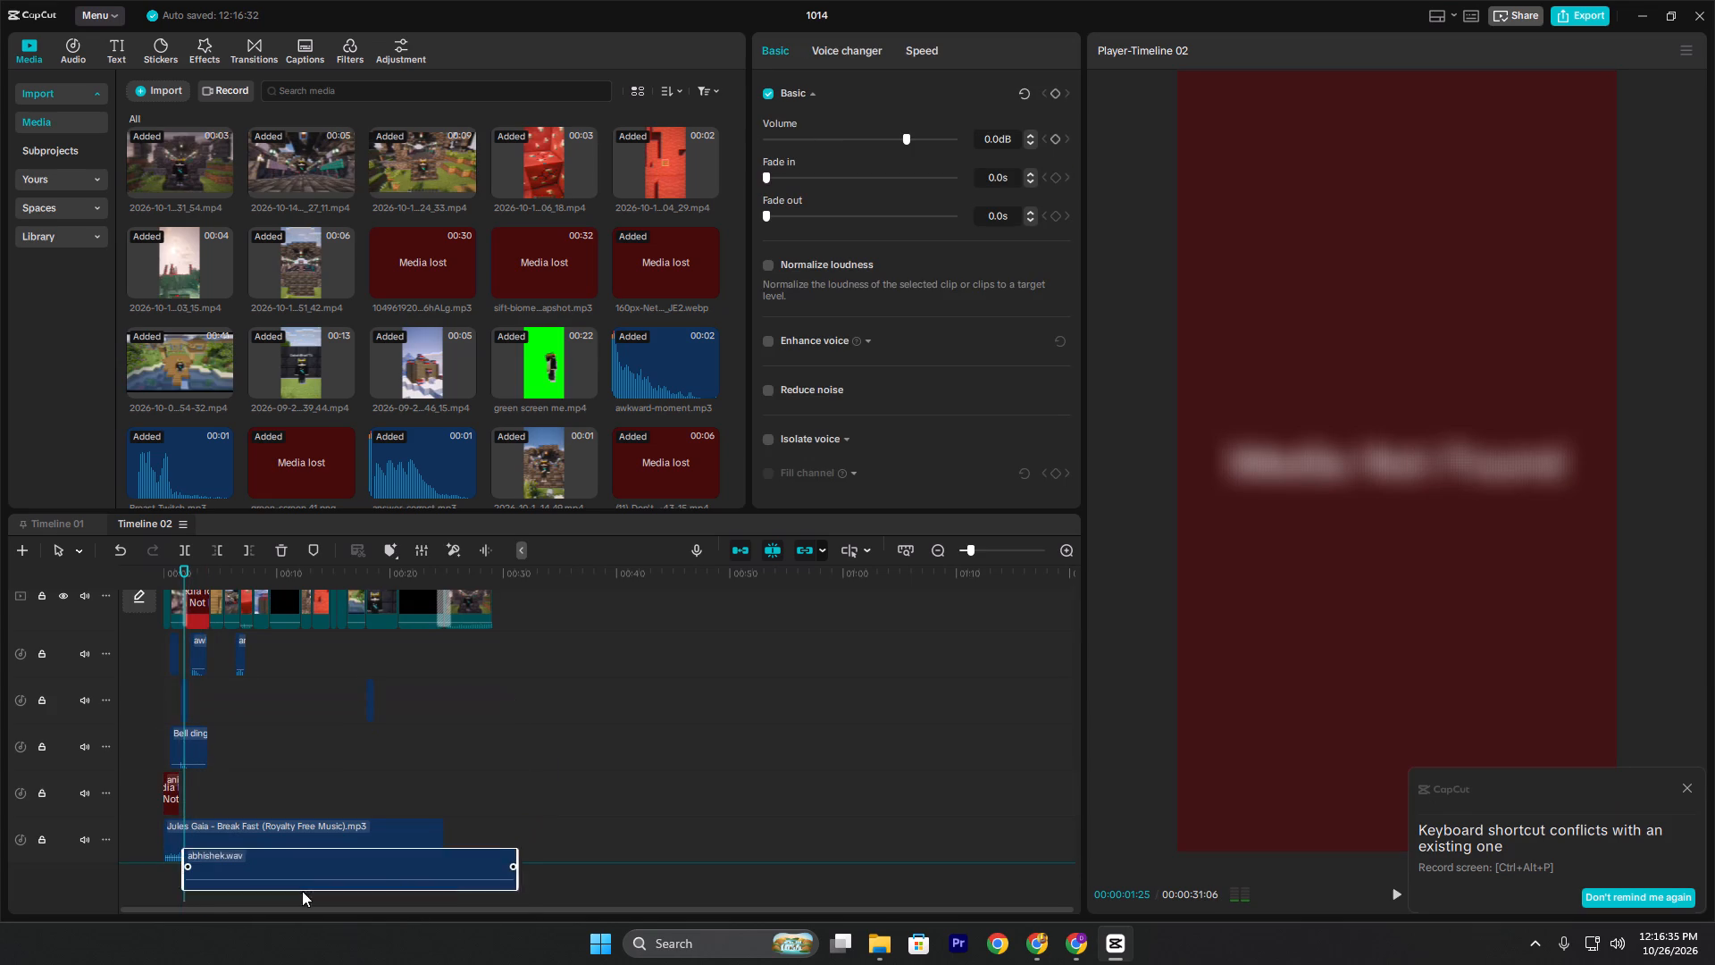
left_click_drag(302, 891, 271, 892)
Play Timeline 02 from the start to review the voice audio against the clips, closing the shortcut-conflict notification along the way.
left_click(176, 684)
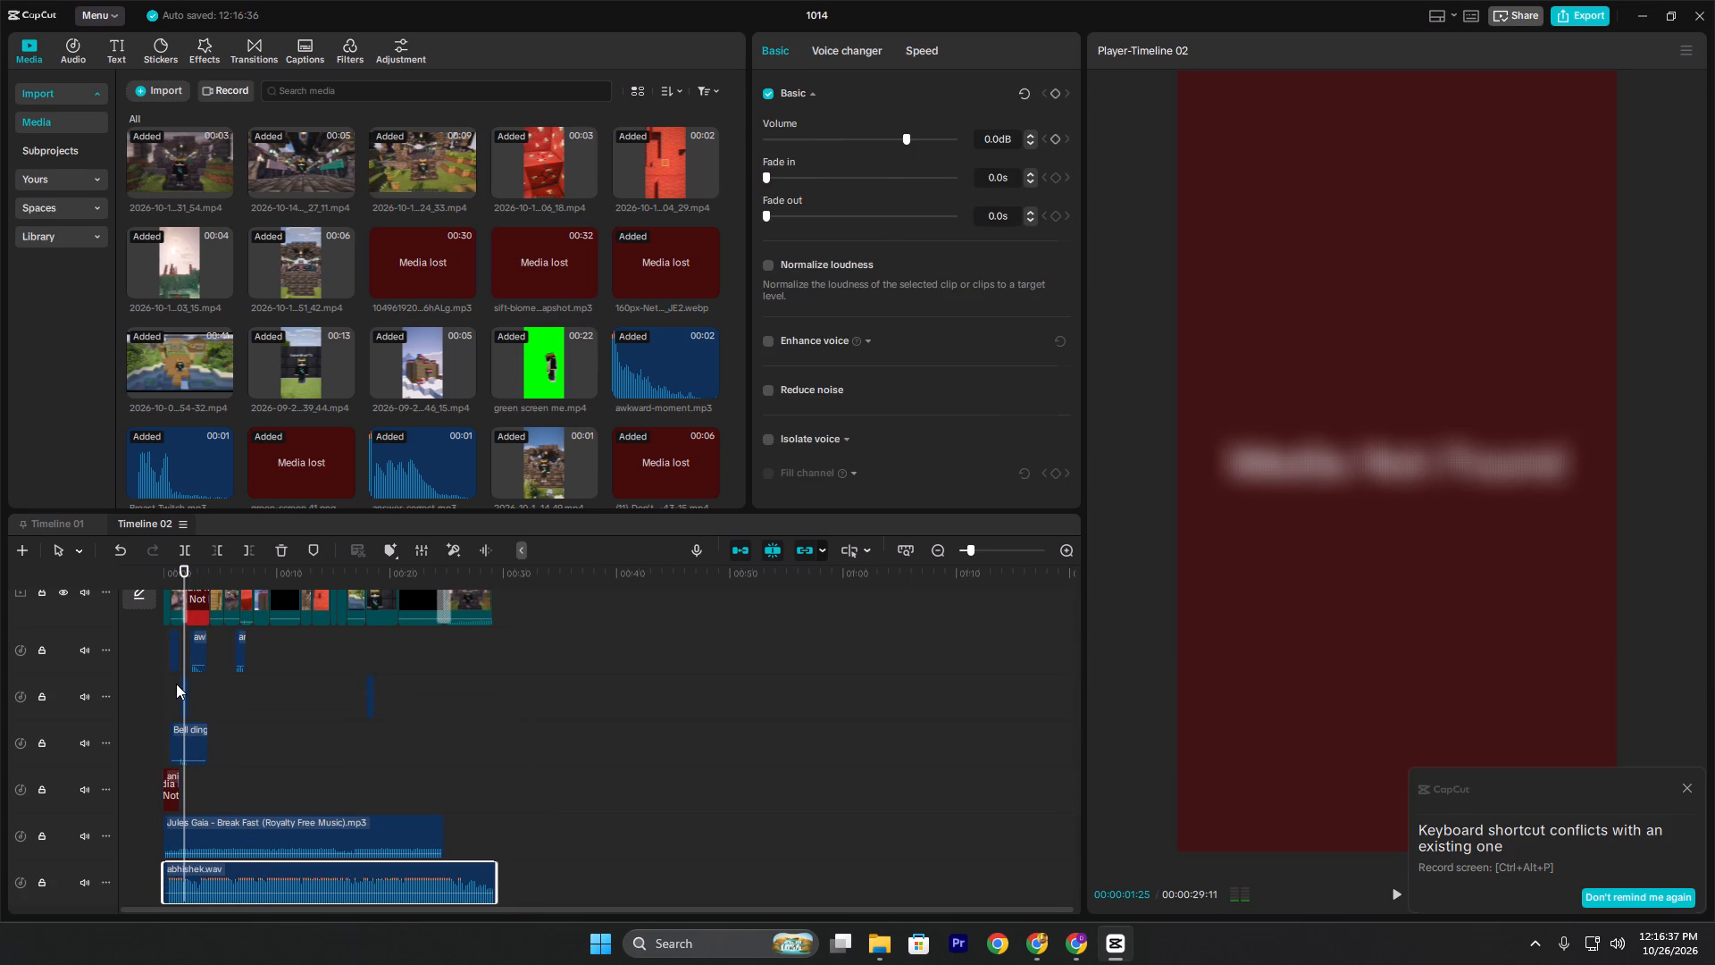
left_click_drag(169, 685, 142, 692)
key("space")
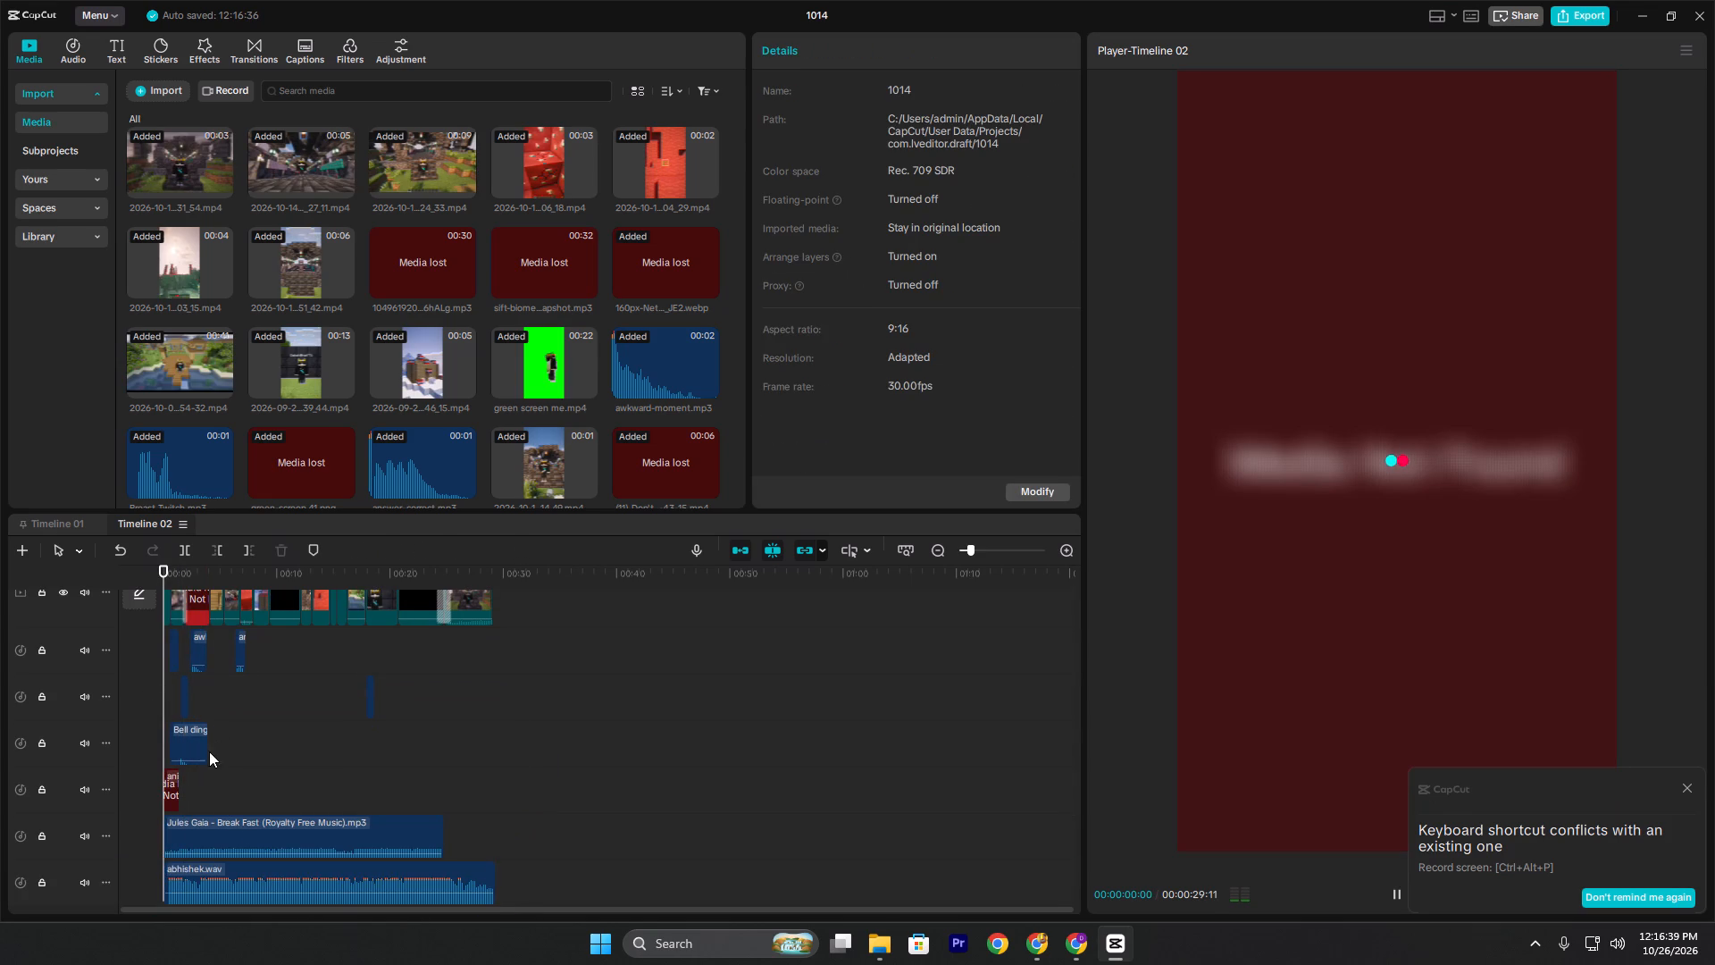
left_click(163, 692)
key("space")
left_click(1687, 786)
key("space")
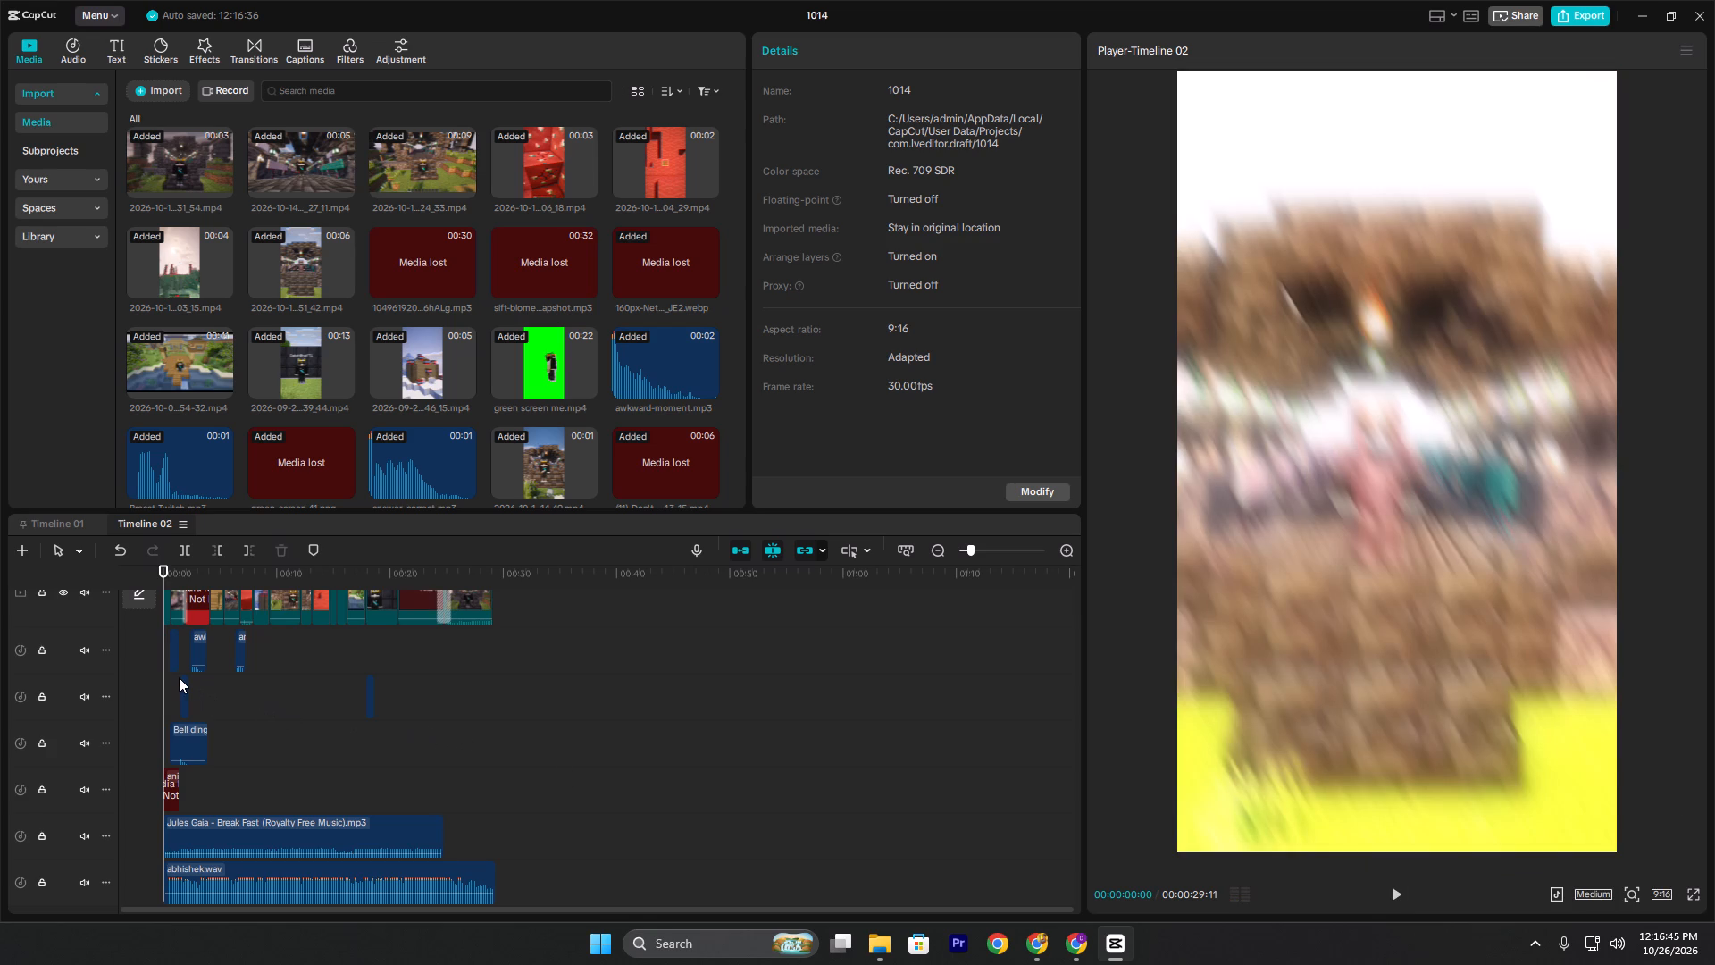
left_click(166, 679)
key("space")
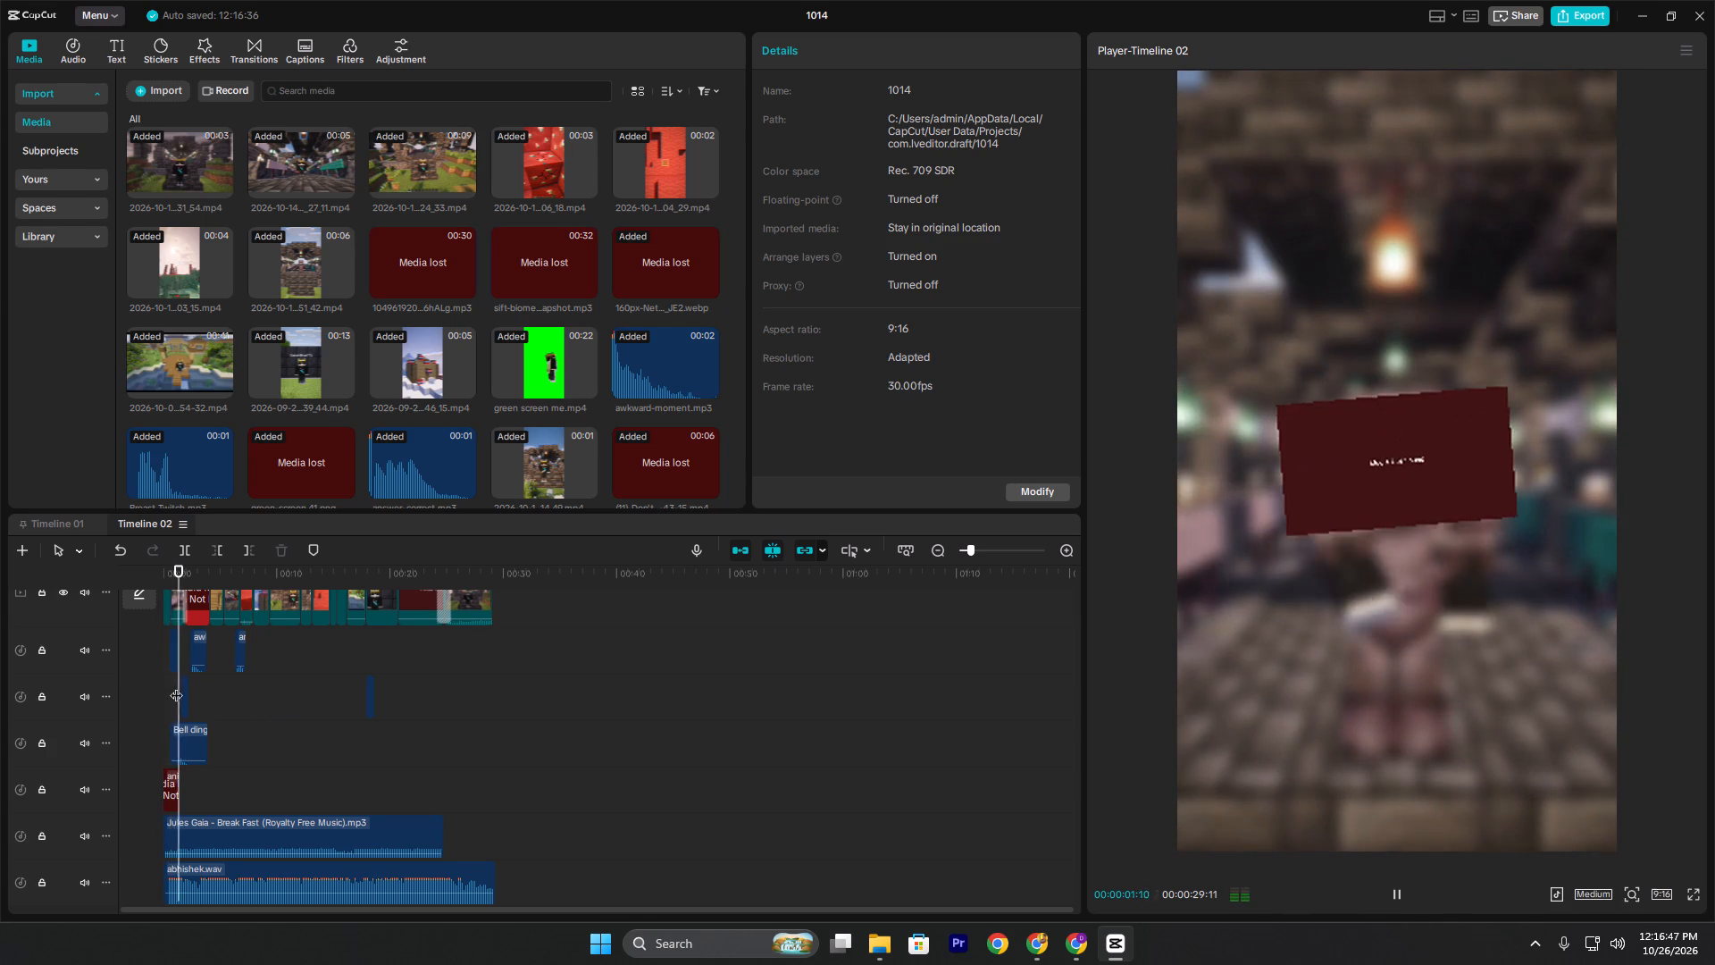
scroll(269, 692, "up", 4)
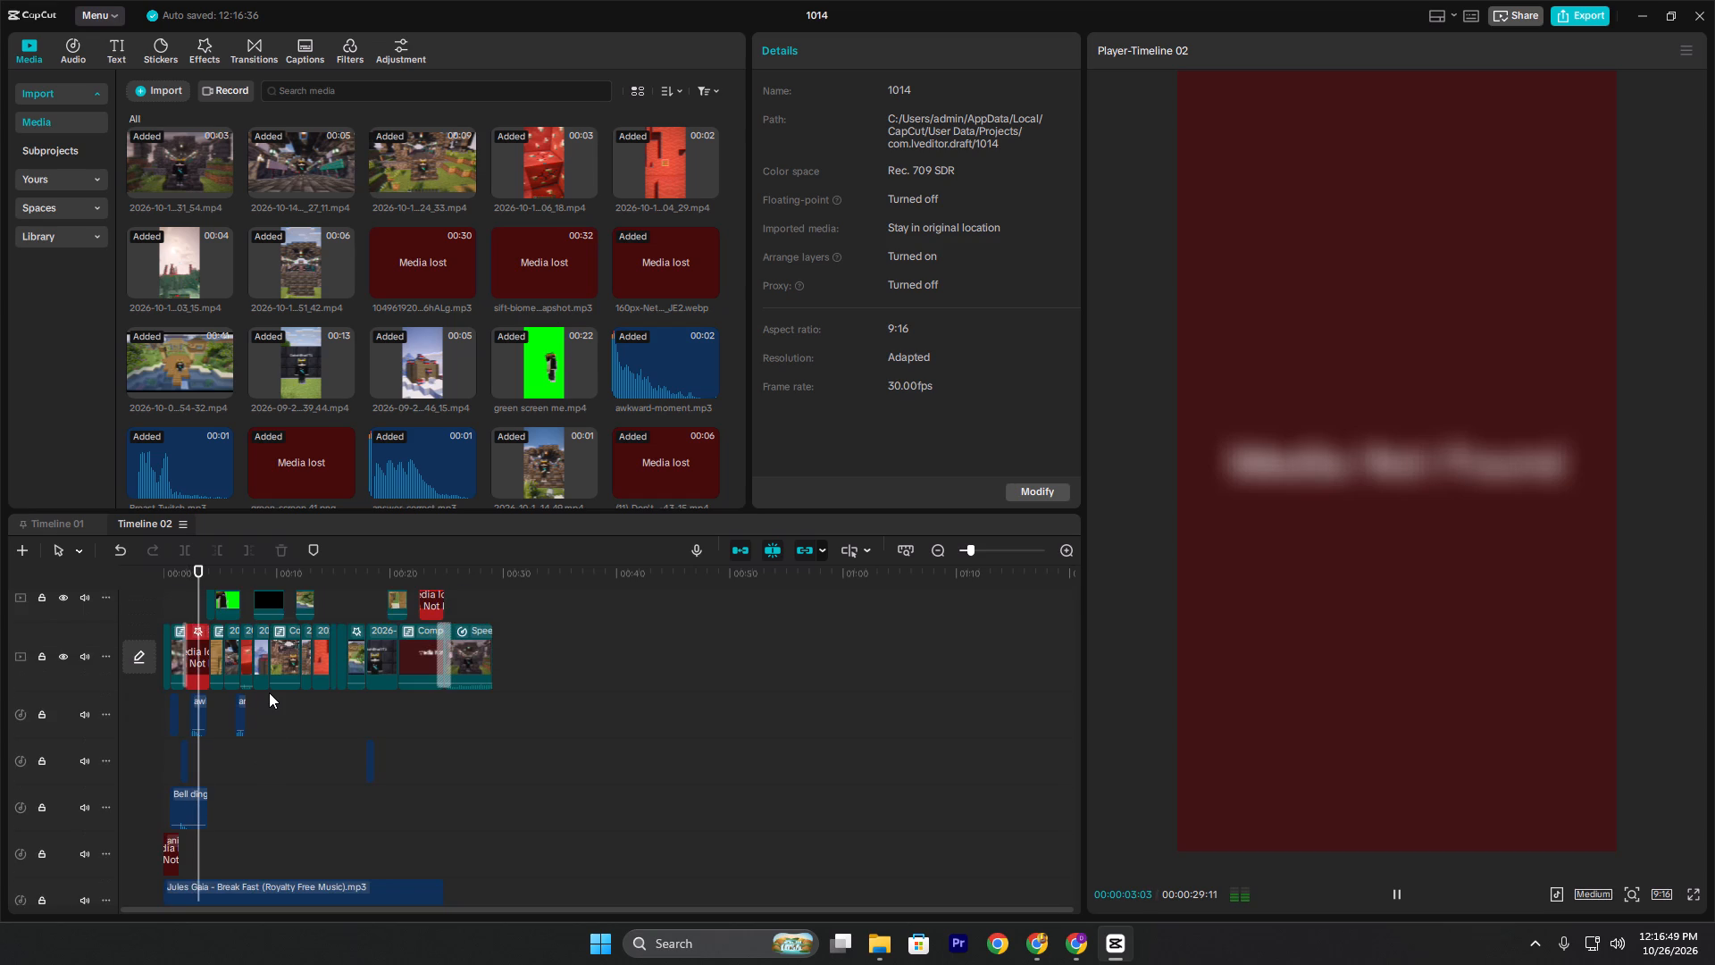
scroll(269, 692, "up", 5)
key("space")
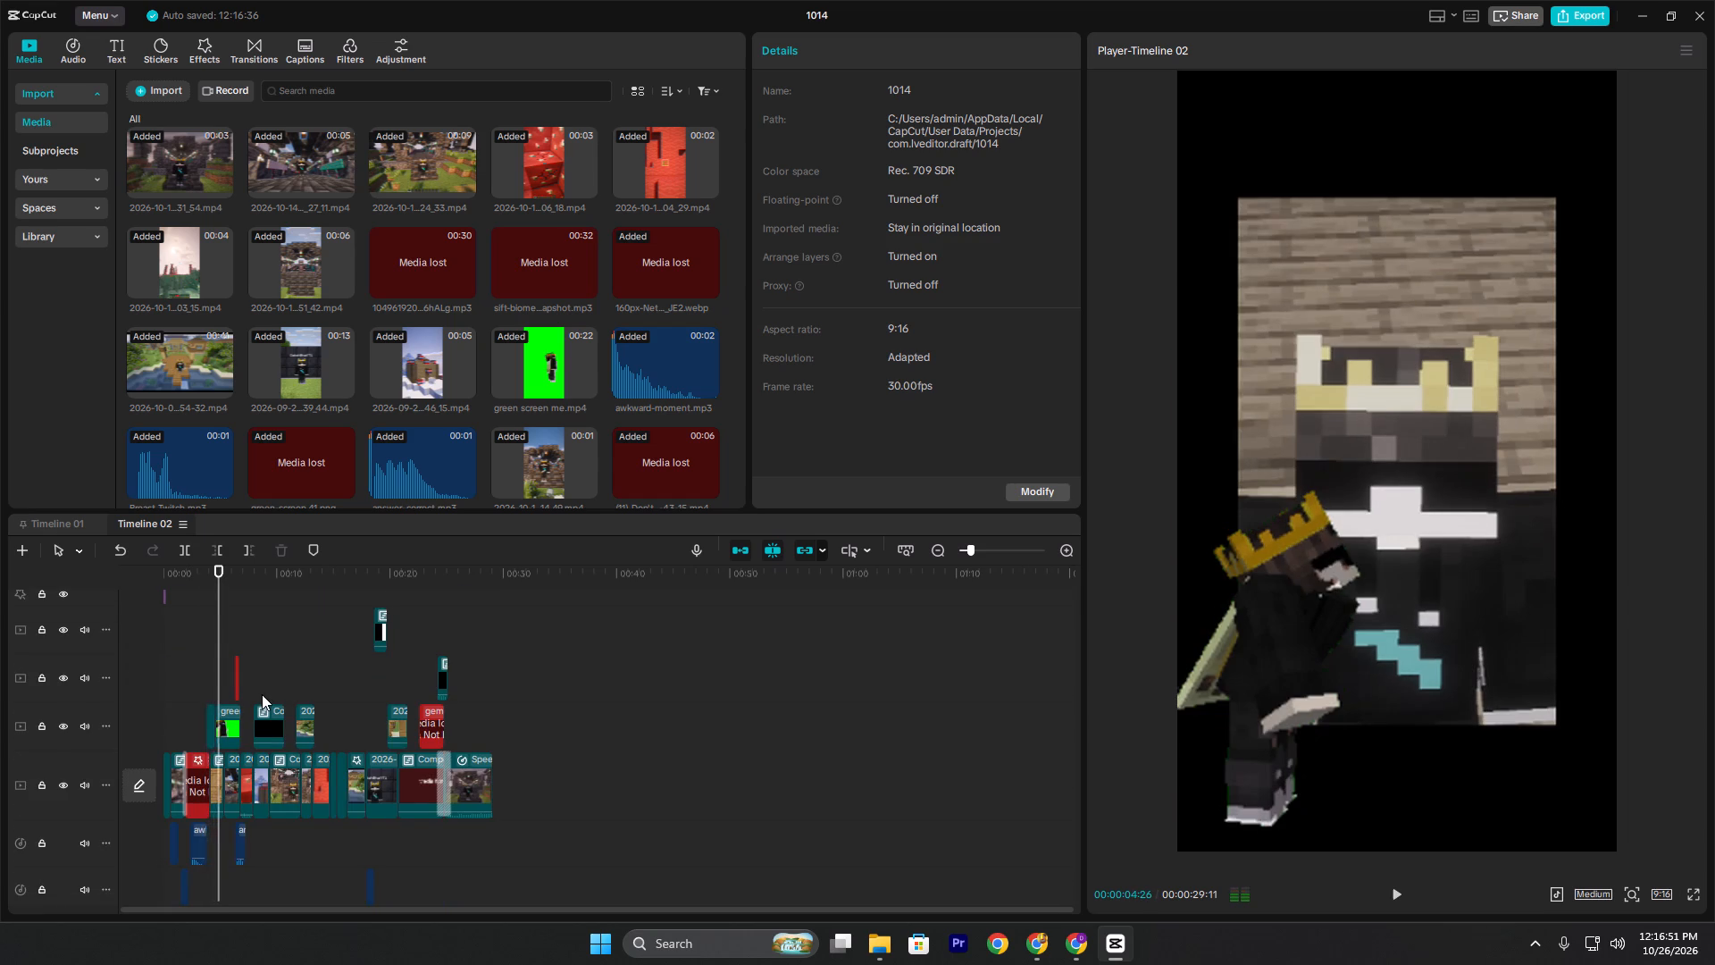
scroll(262, 694, "up", 3)
scroll(262, 709, "up", 20, "ctrl")
scroll(262, 709, "up", 2, "ctrl")
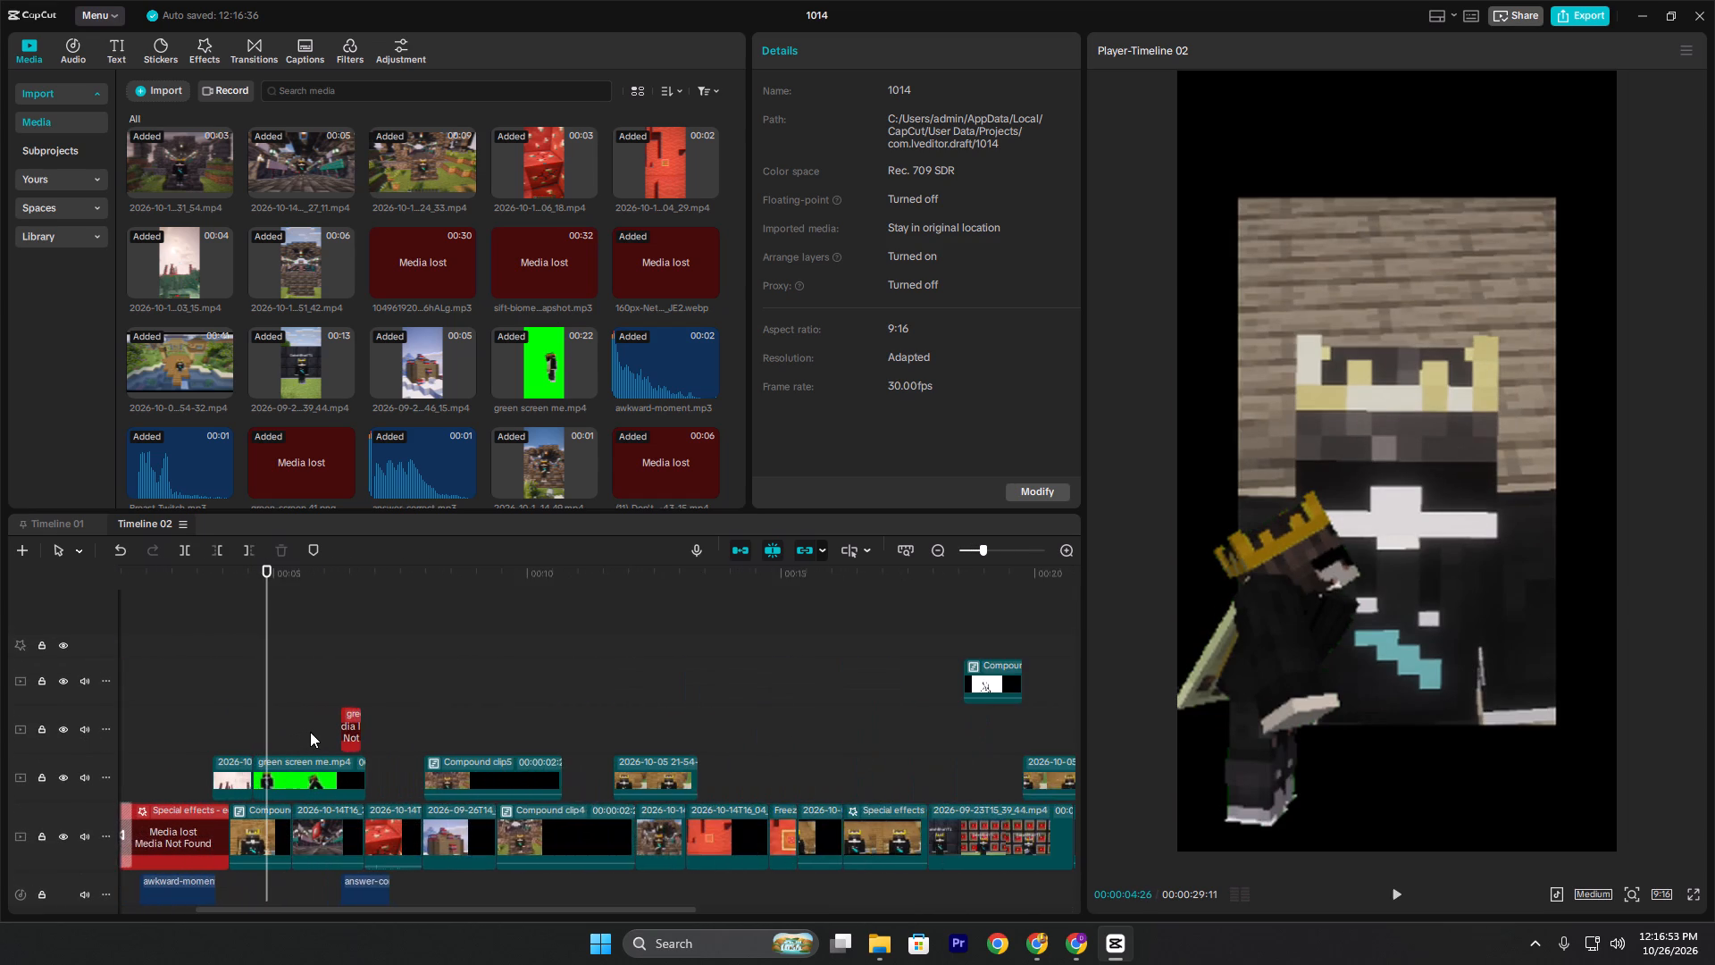
Look over the clips in Timeline 02 and close project 1014, returning to the home screen.
scroll(310, 732, "up", 5, "ctrl")
left_click(210, 771)
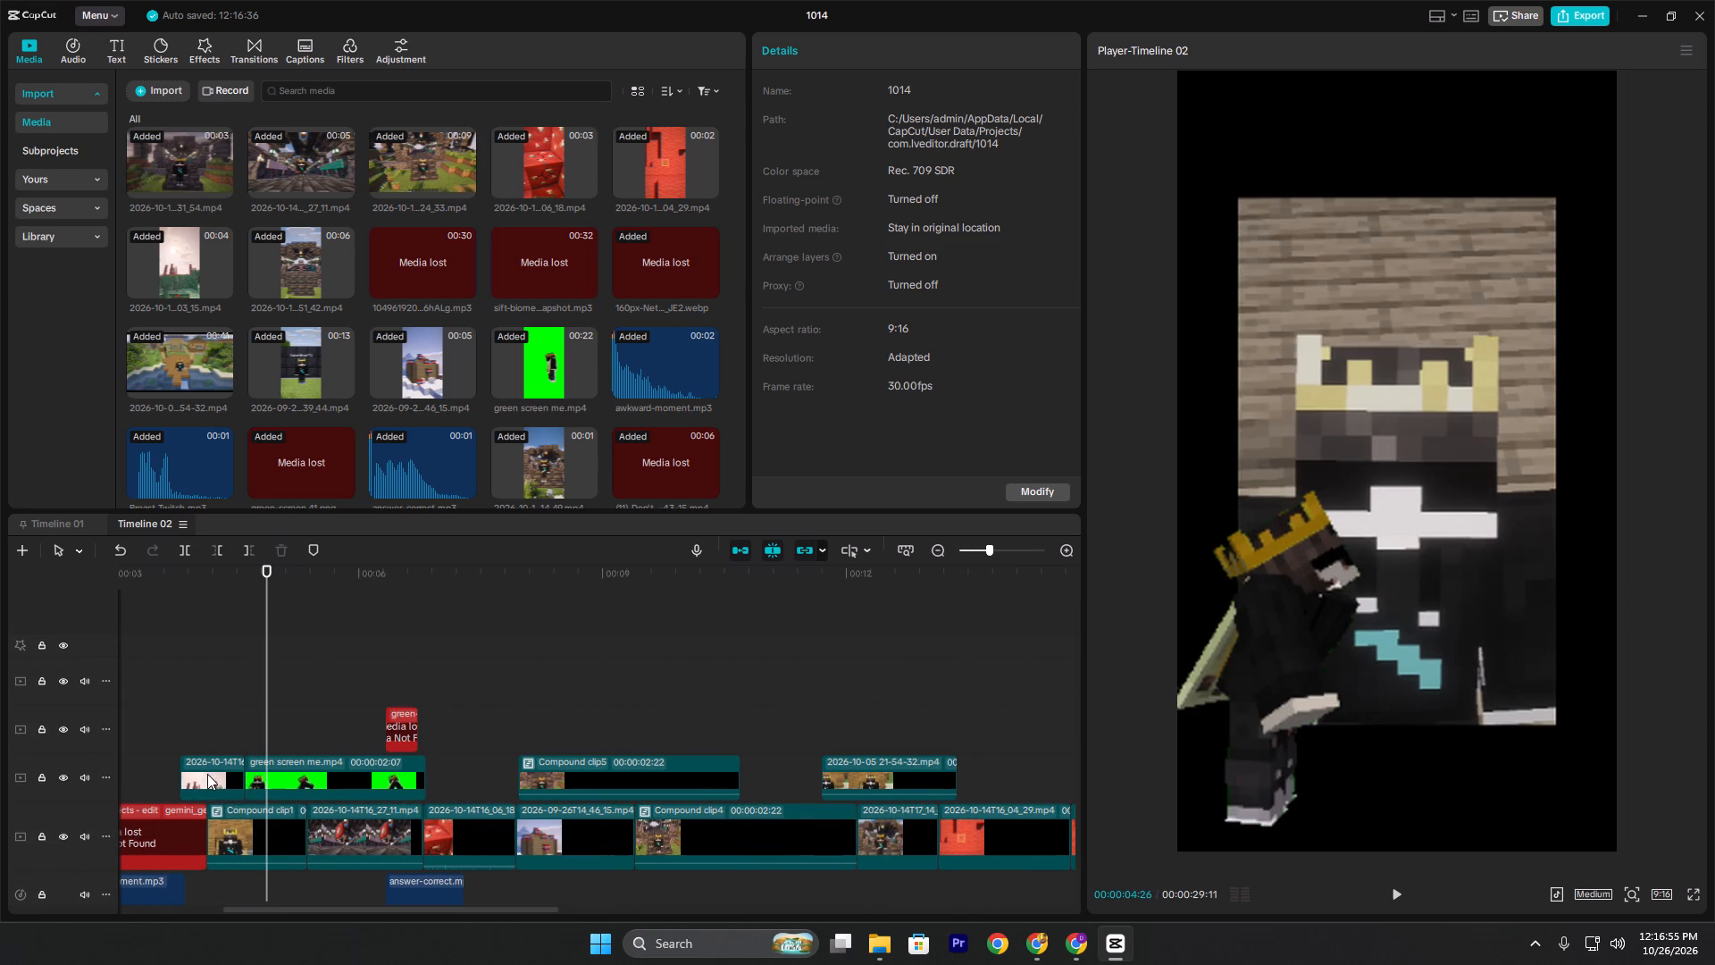
scroll(691, 822, "down", 4)
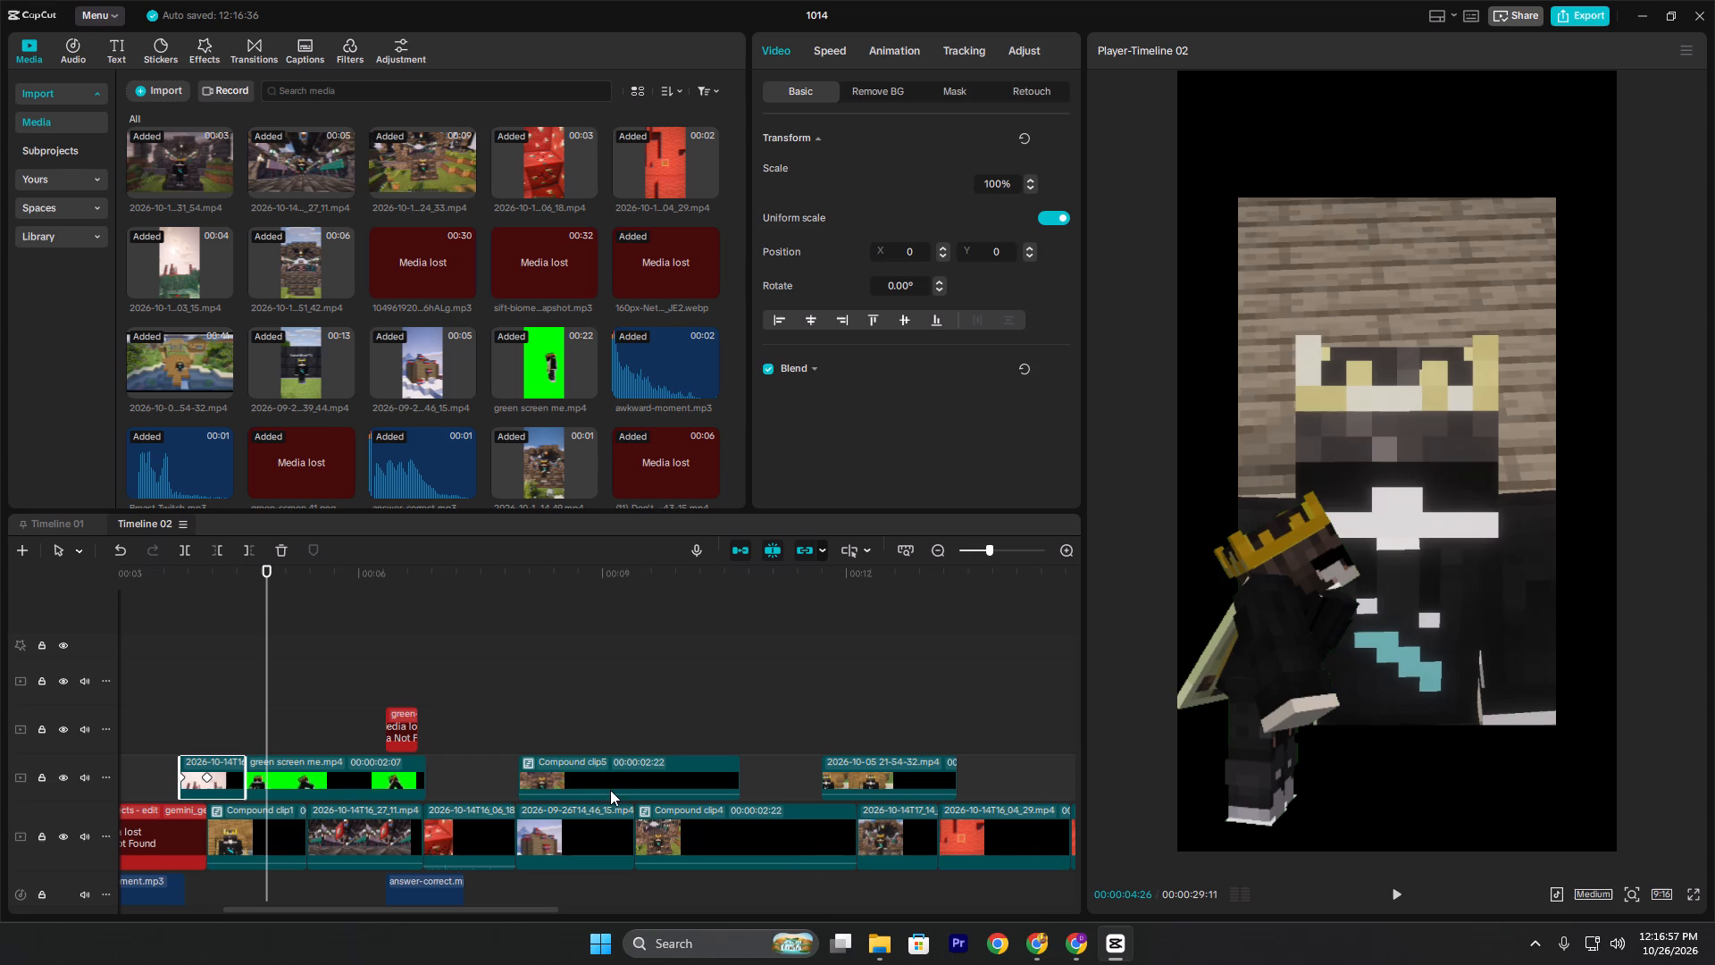
scroll(606, 790, "down", 8)
left_click(1697, 14)
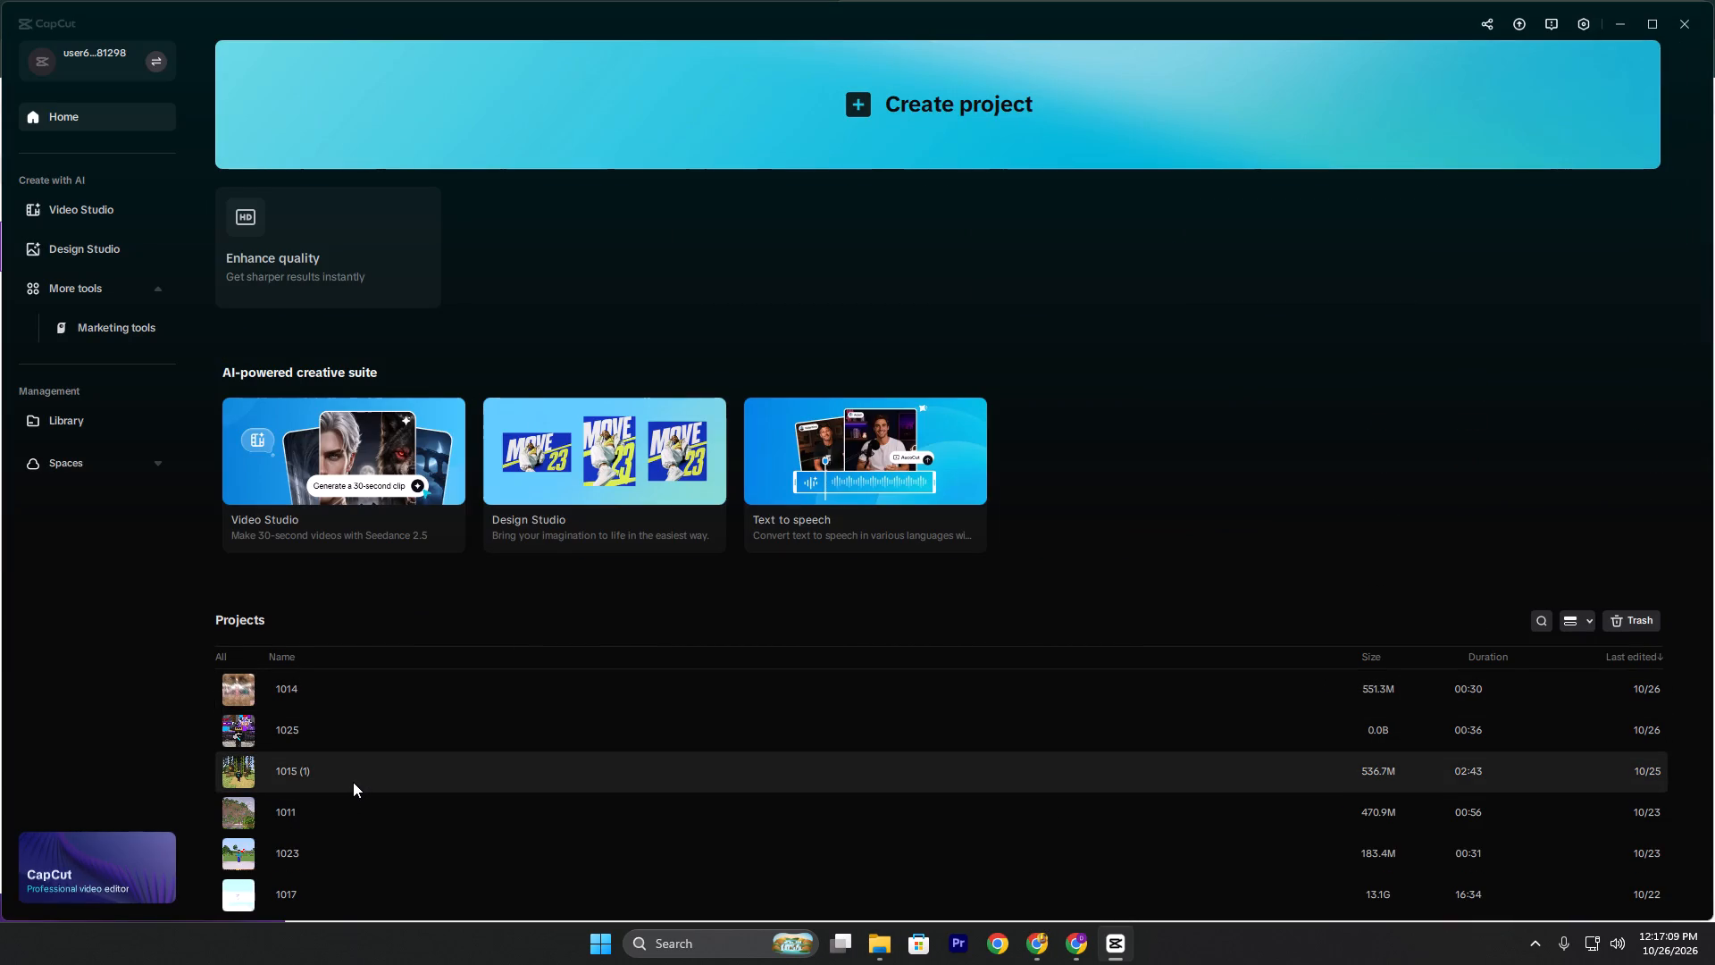
Look through the list of saved projects for another project to open.
scroll(354, 782, "down", 2)
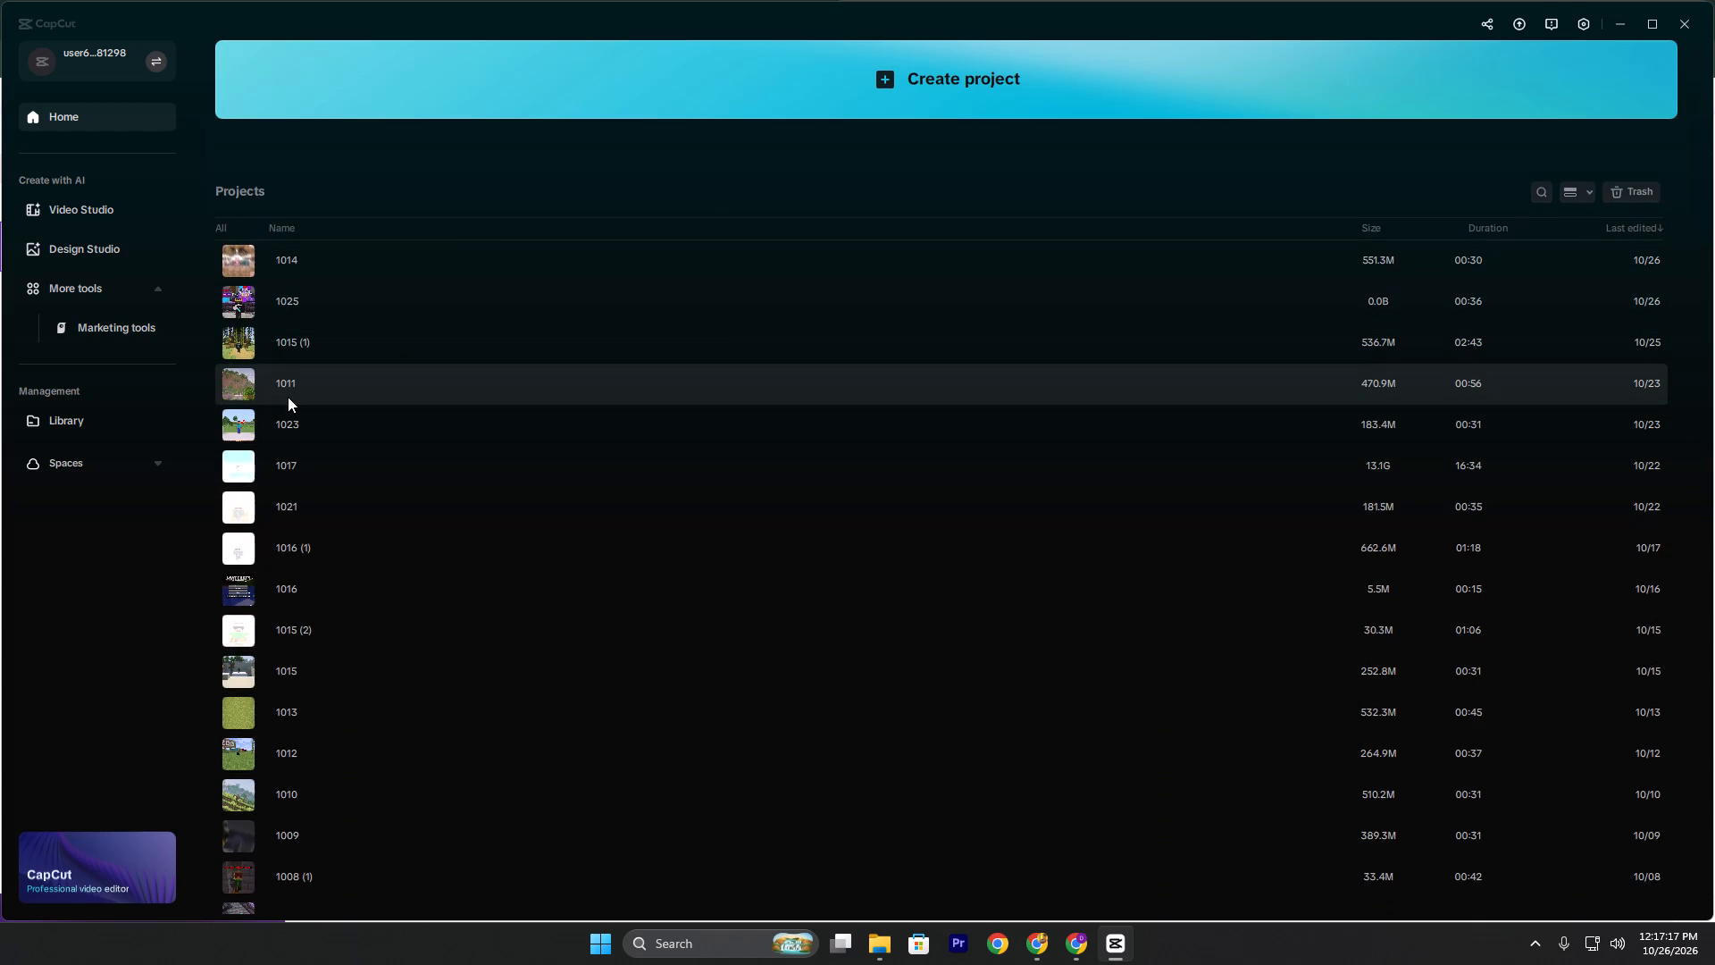
scroll(335, 559, "down", 3)
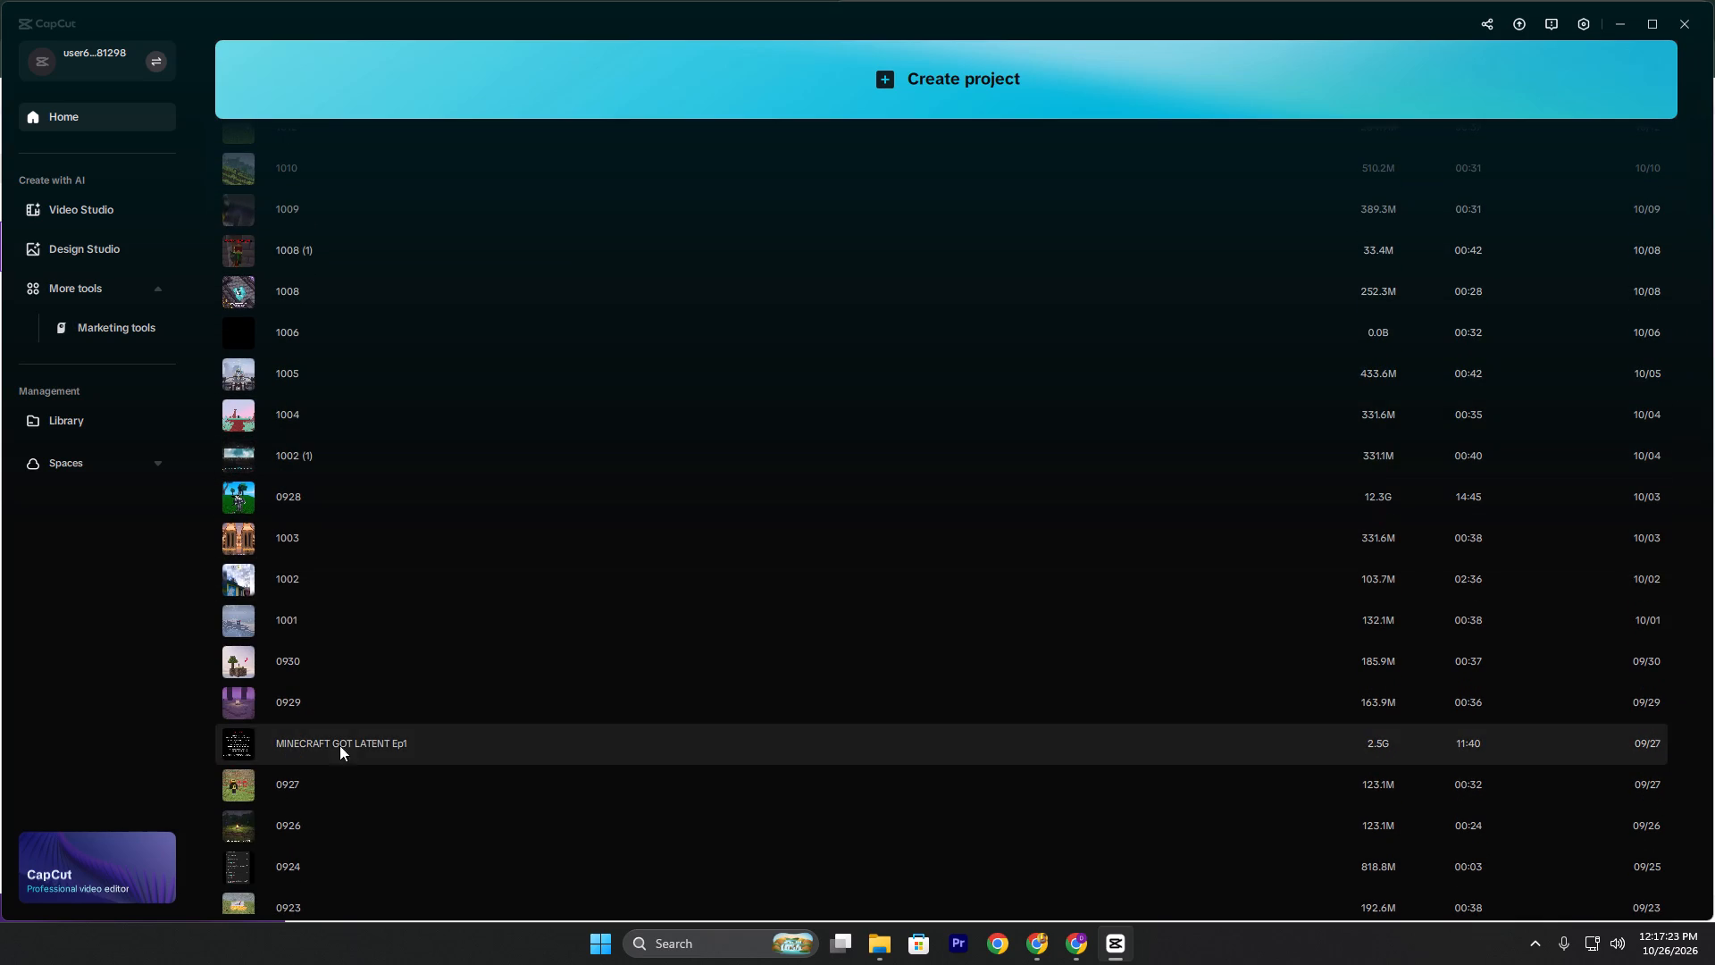
scroll(350, 760, "down", 3)
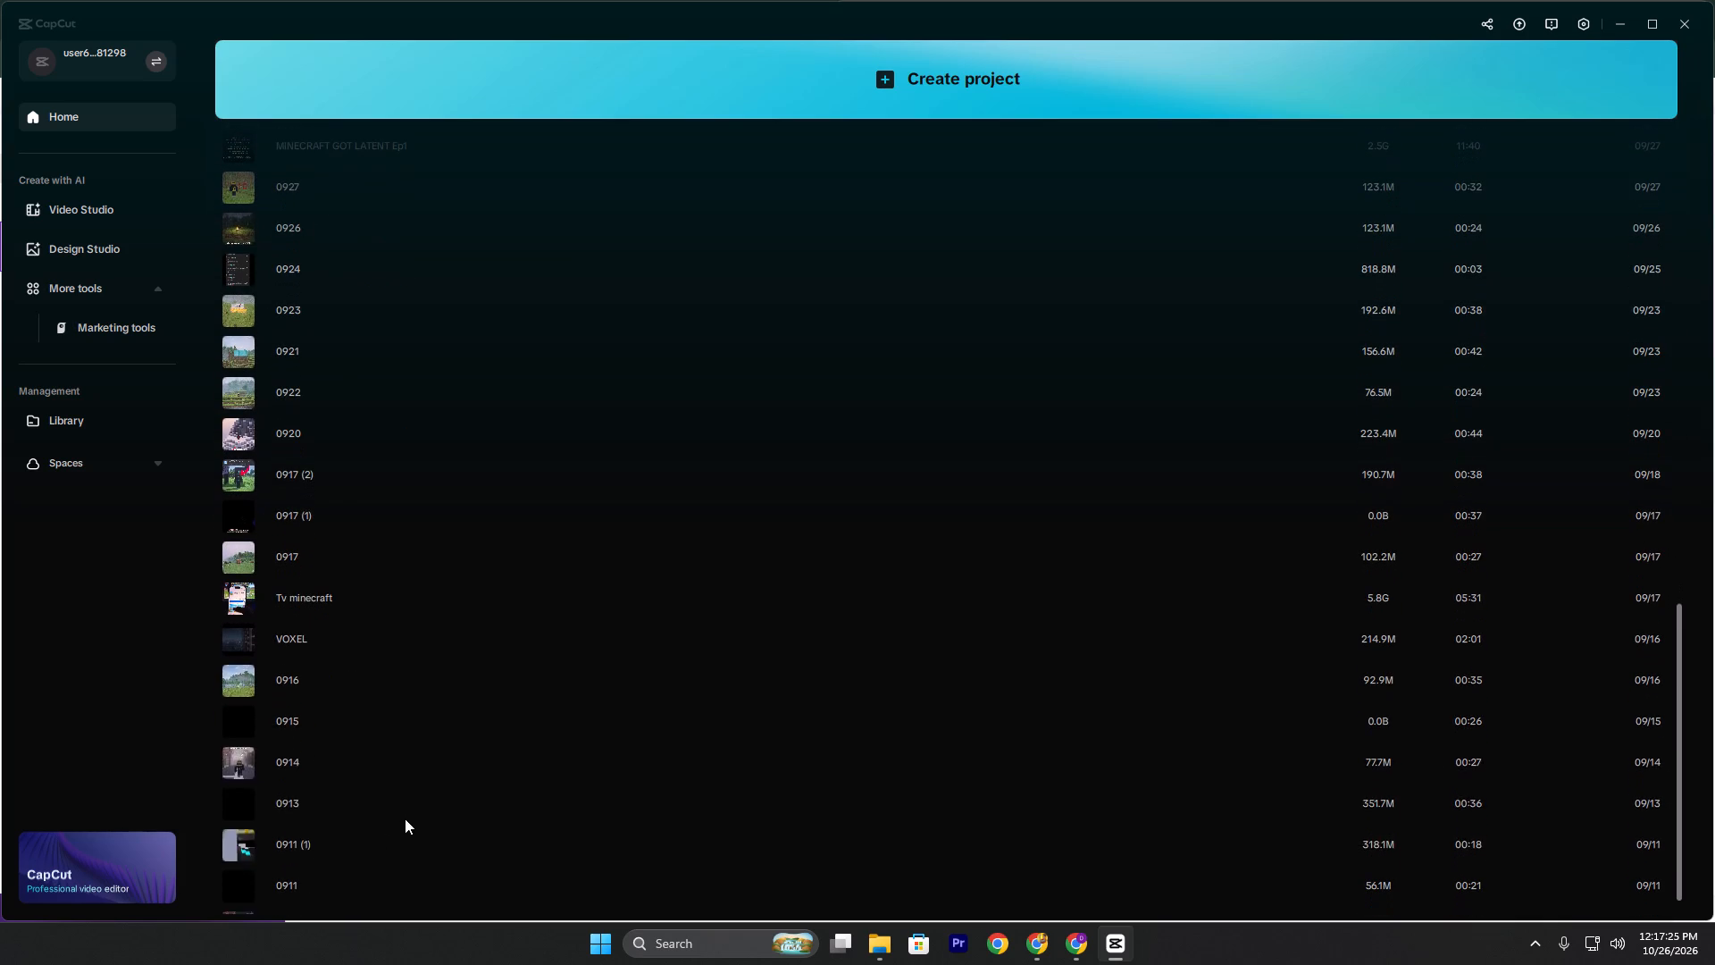
scroll(394, 782, "down", 2)
scroll(397, 789, "up", 4)
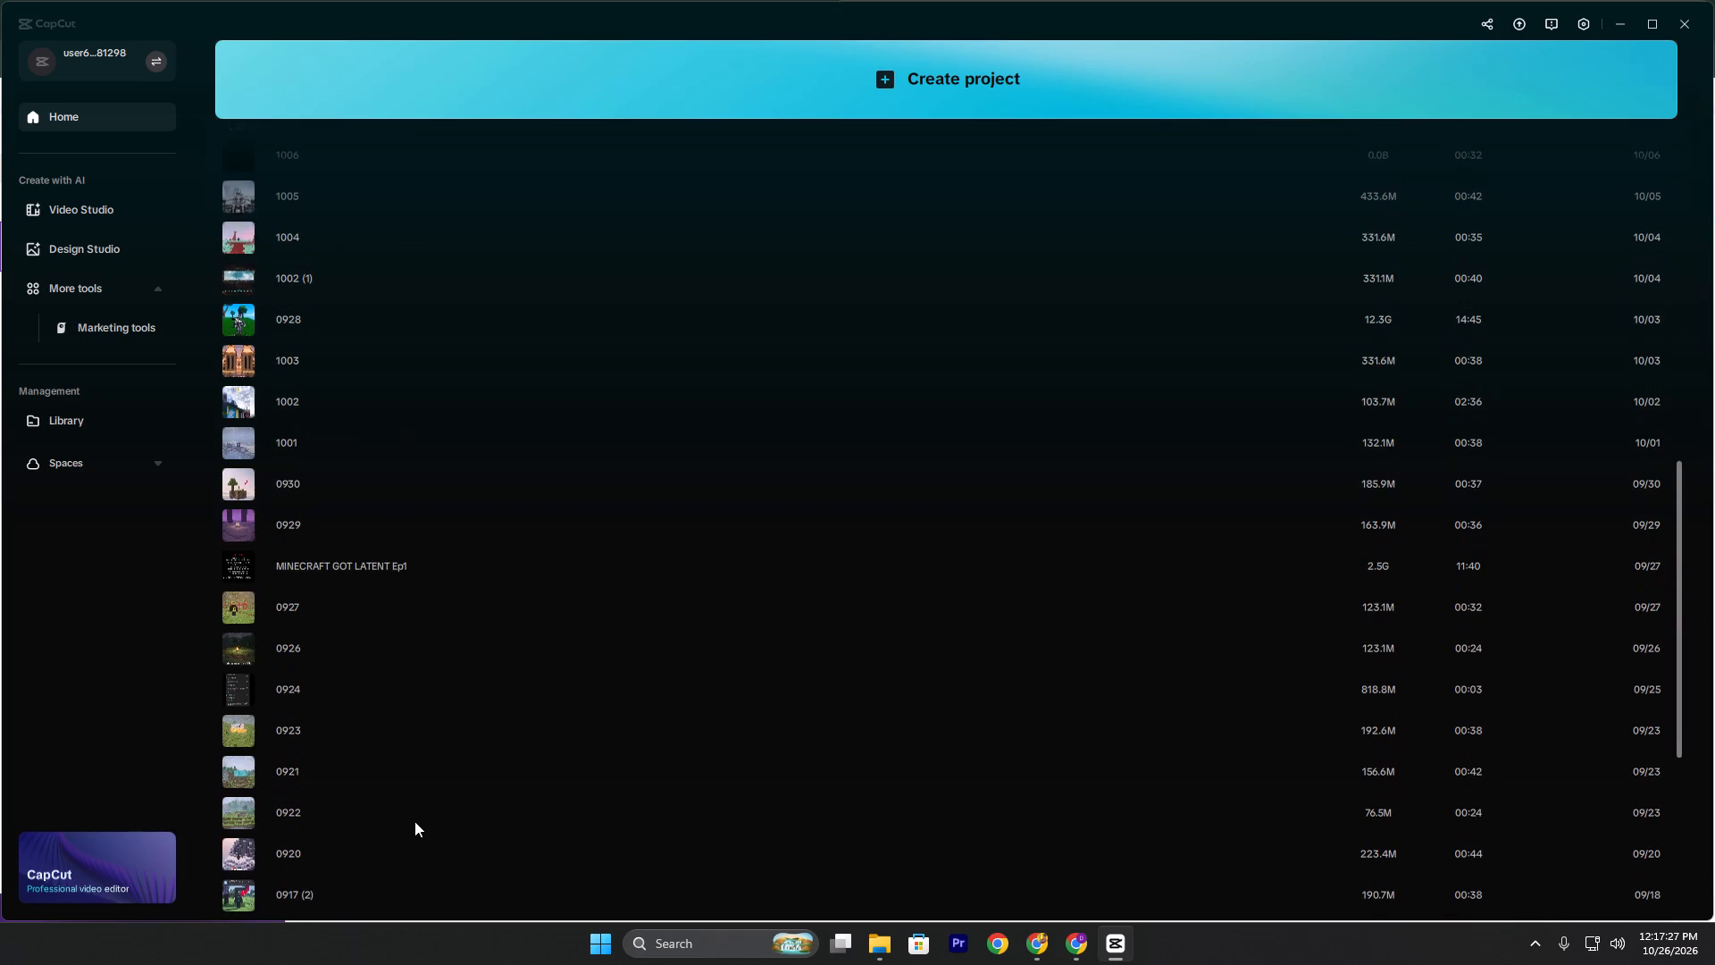
scroll(414, 821, "up", 8)
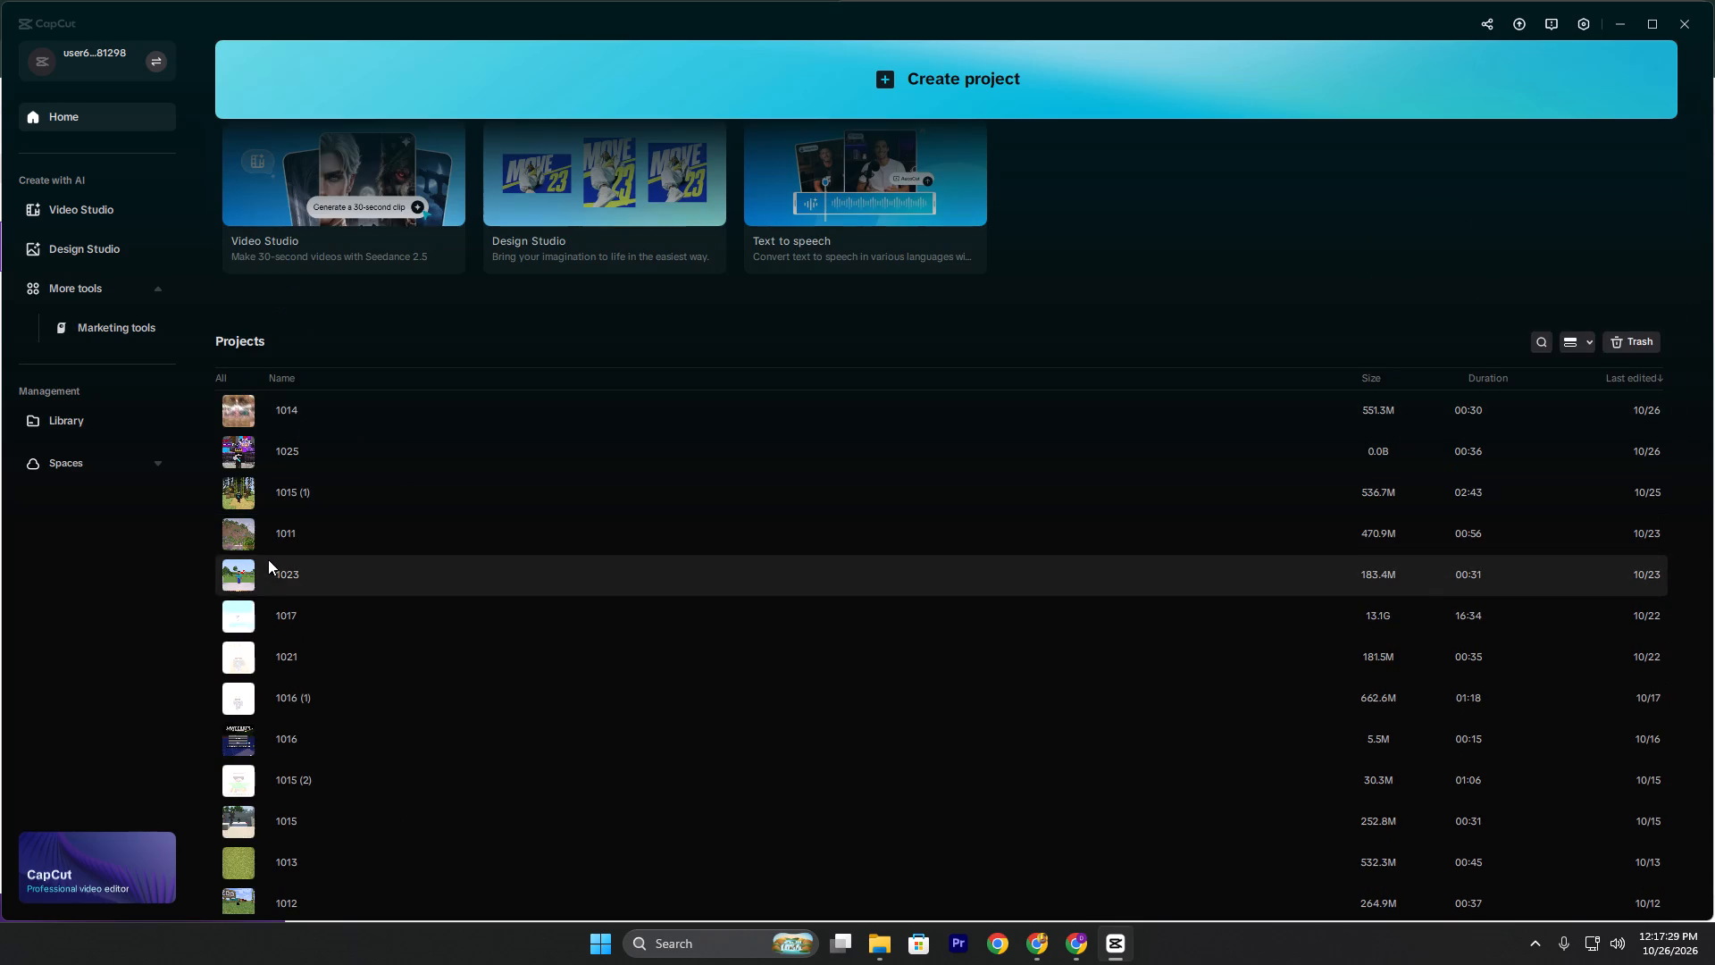
Switch to File Explorer and look through the Downloads folder.
left_click(886, 884)
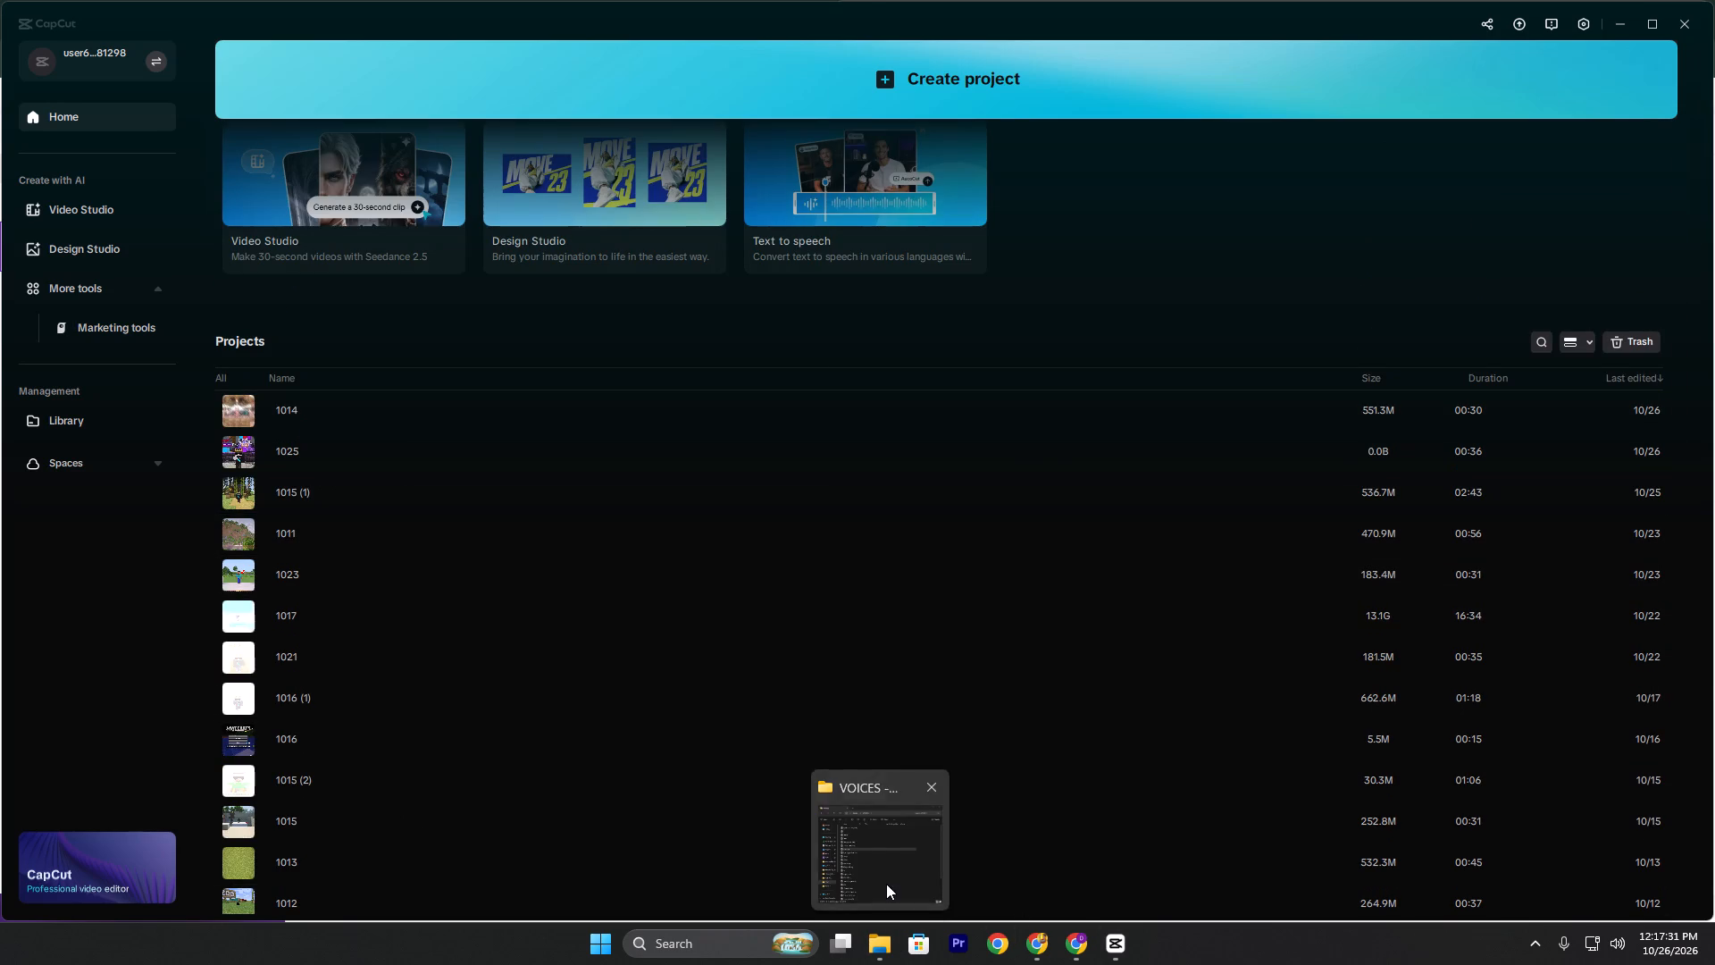
left_click(883, 264)
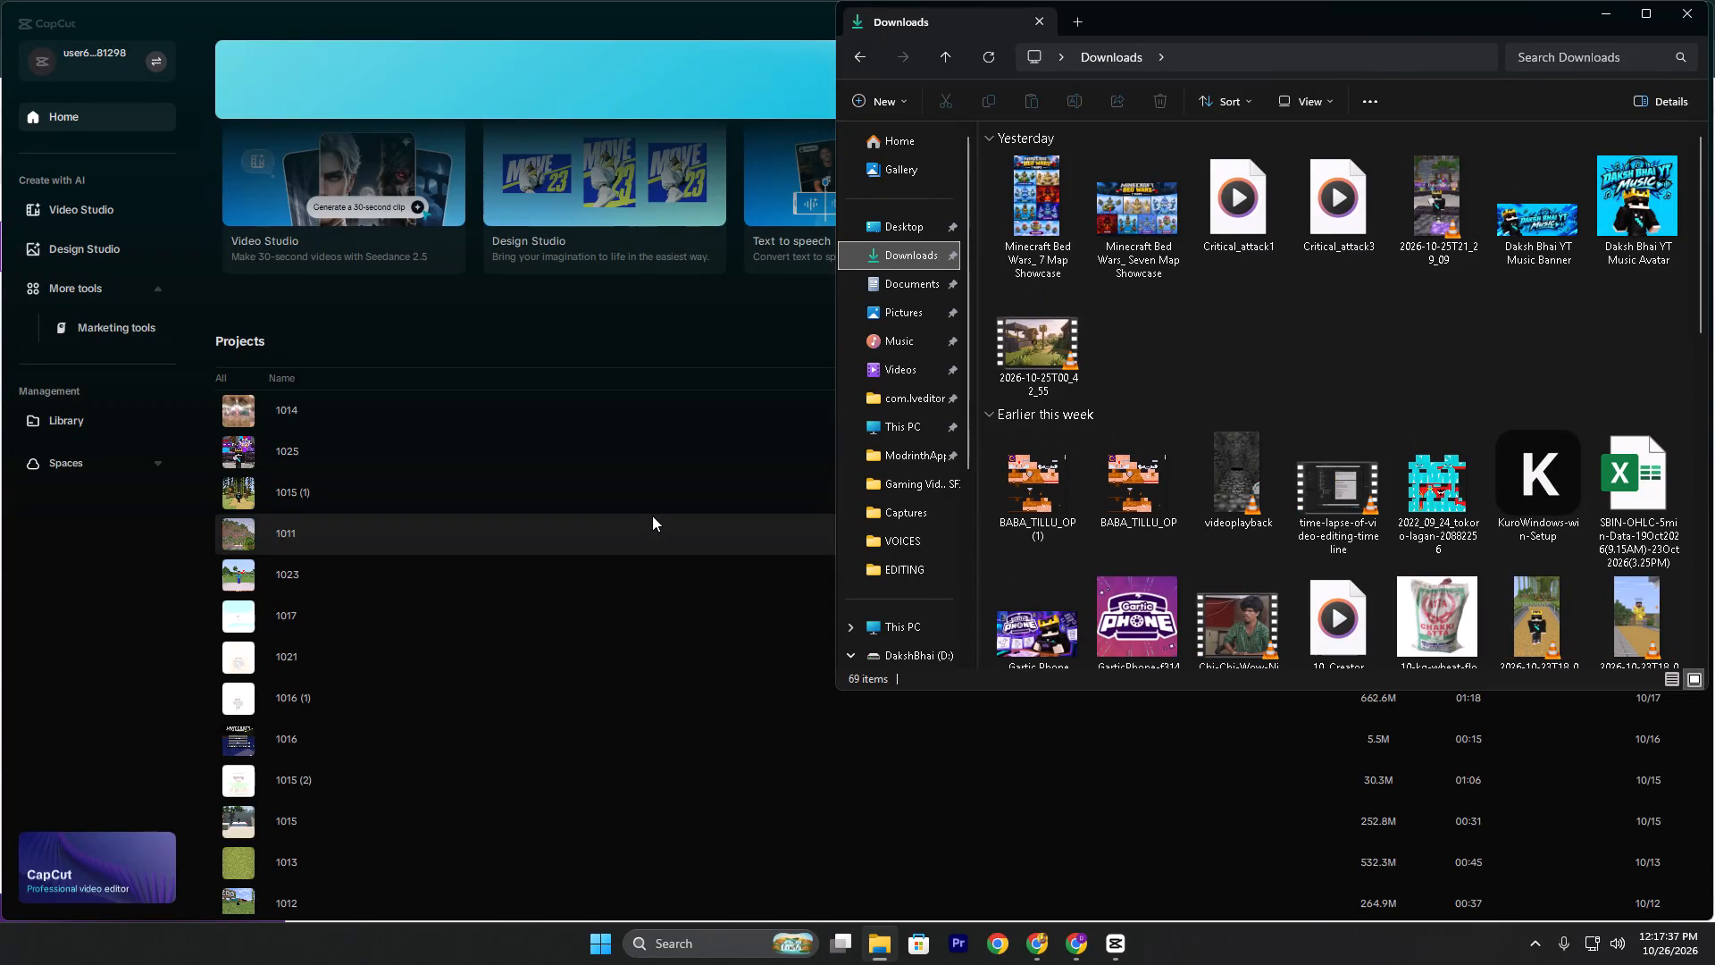
scroll(1306, 576, "down", 1)
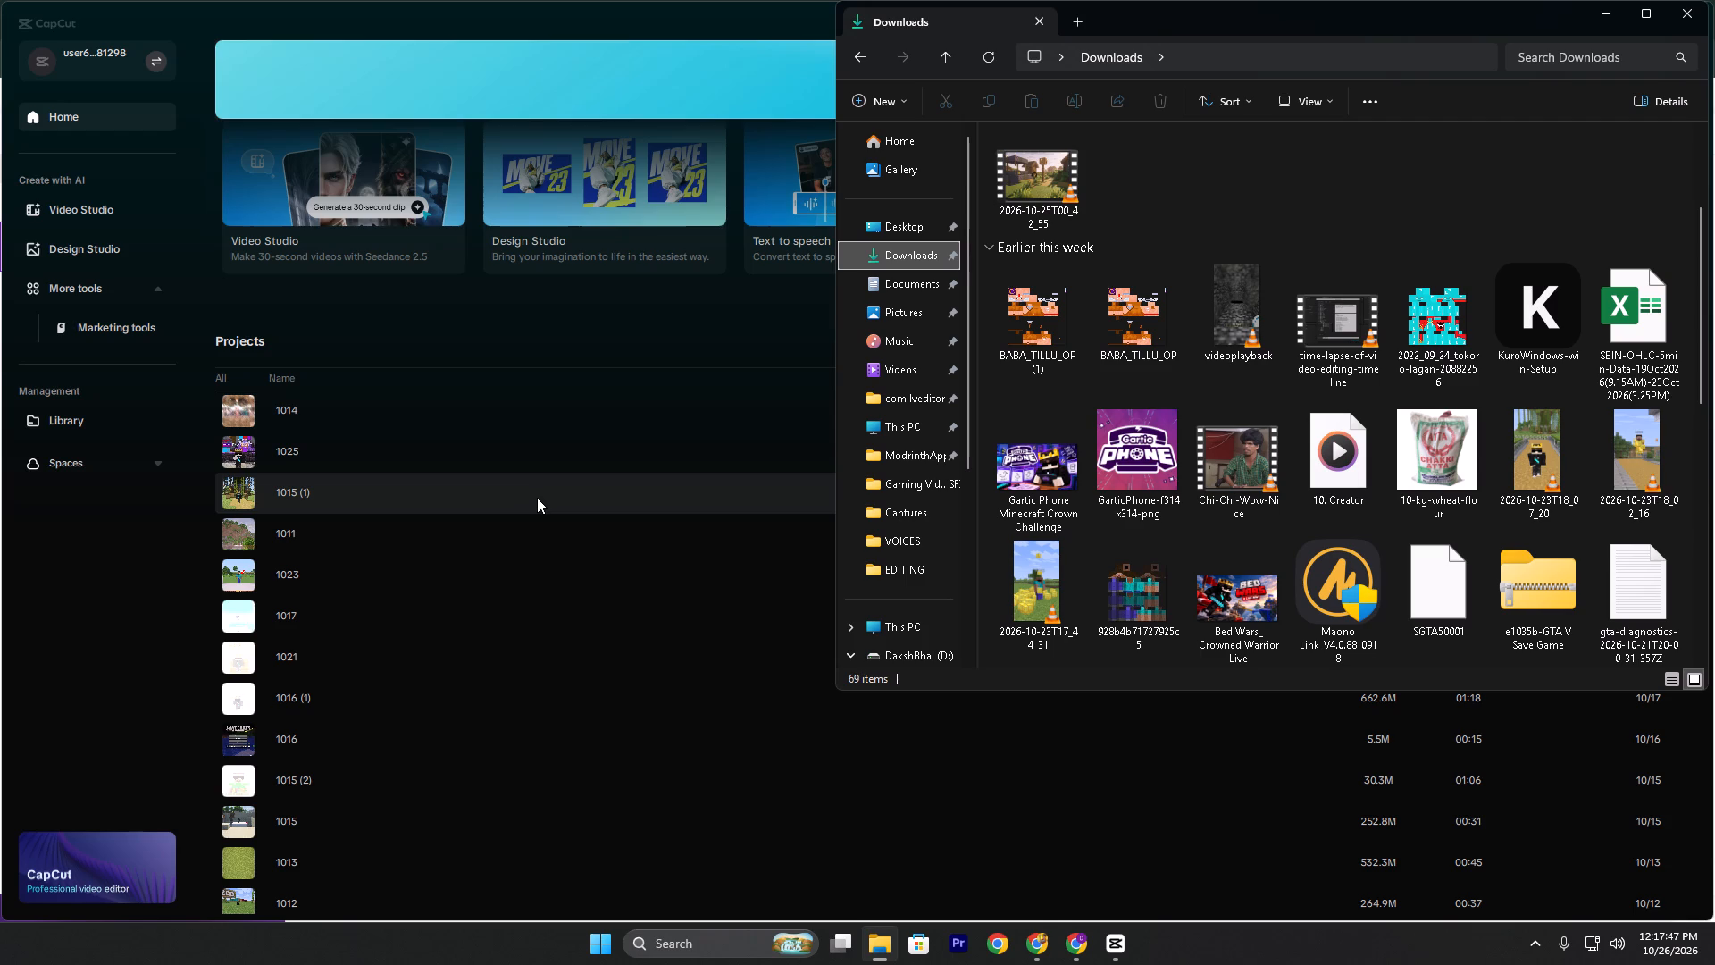
Open project 1015 (1) in CapCut to view its timeline, and close it again.
double_click(537, 498)
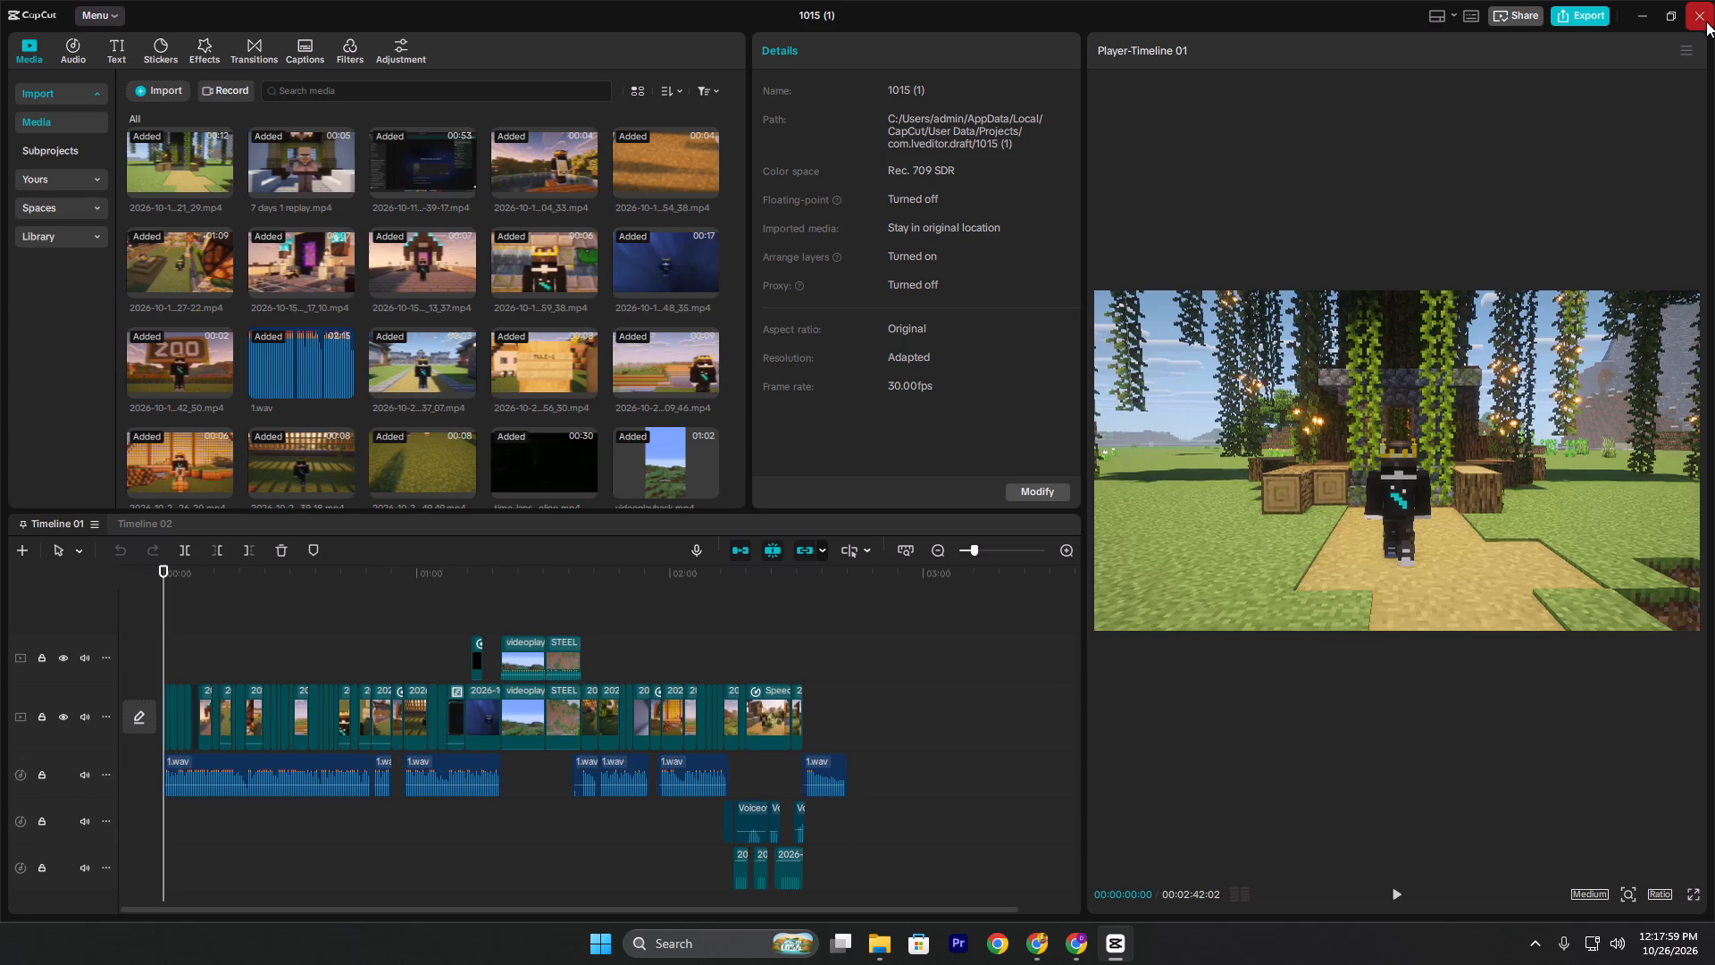
left_click(1706, 21)
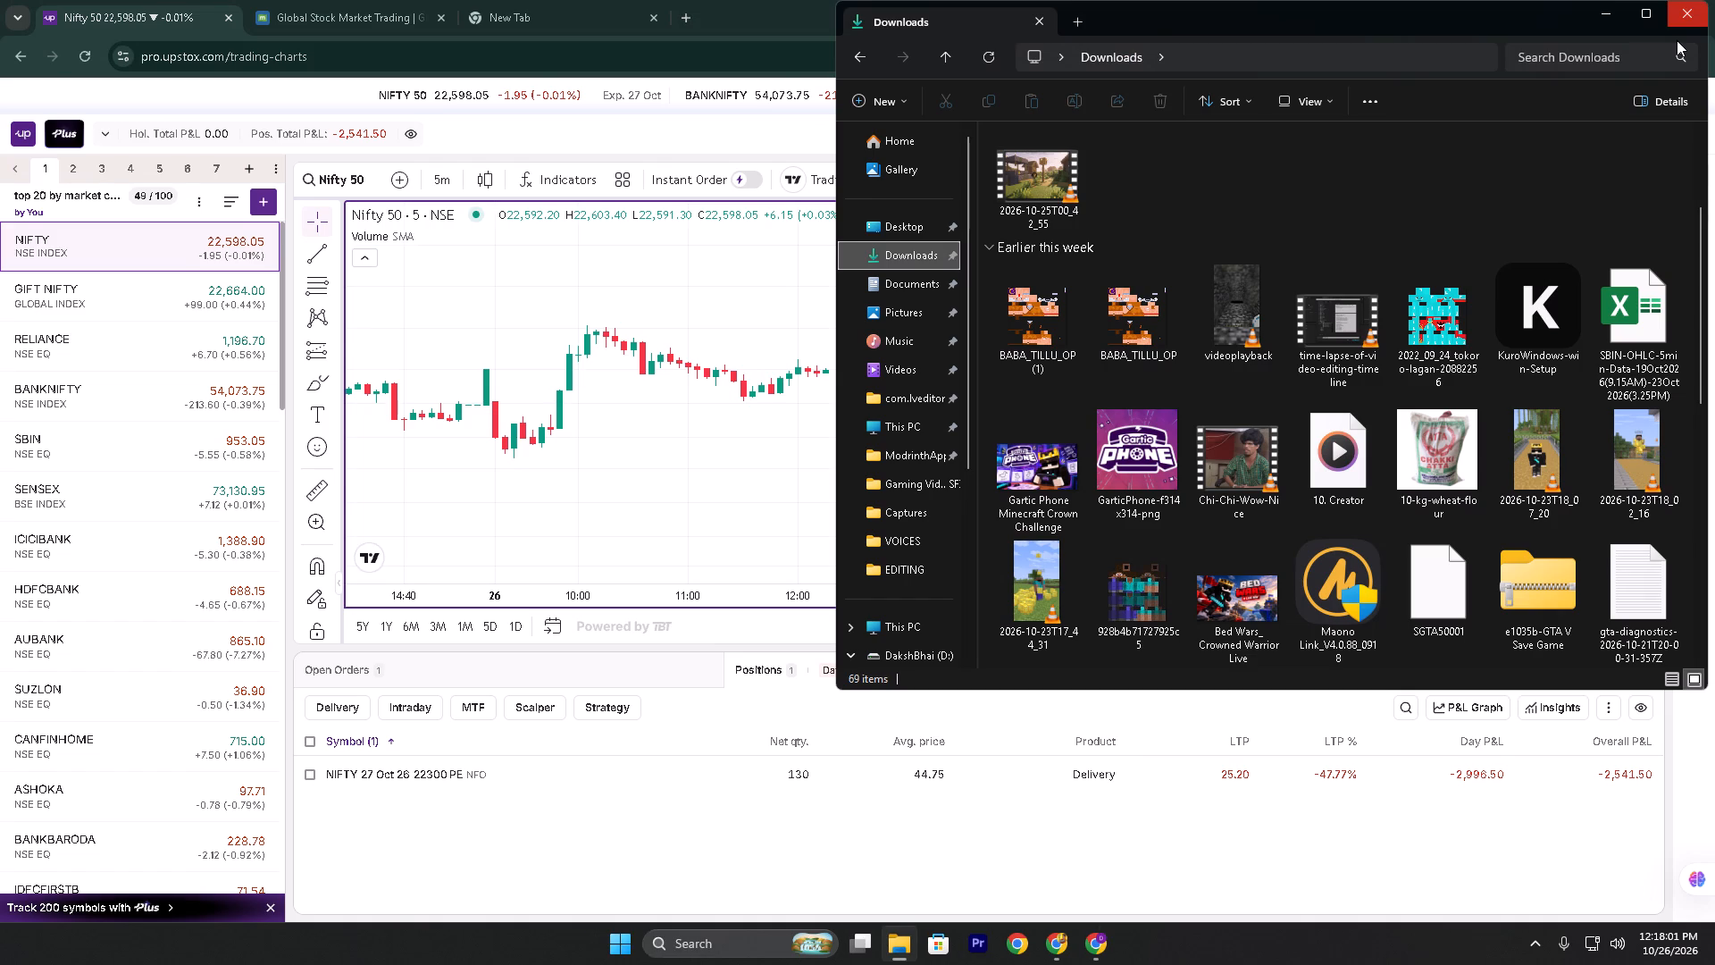
Open project 1023 from the projects list.
scroll(432, 712, "down", 4)
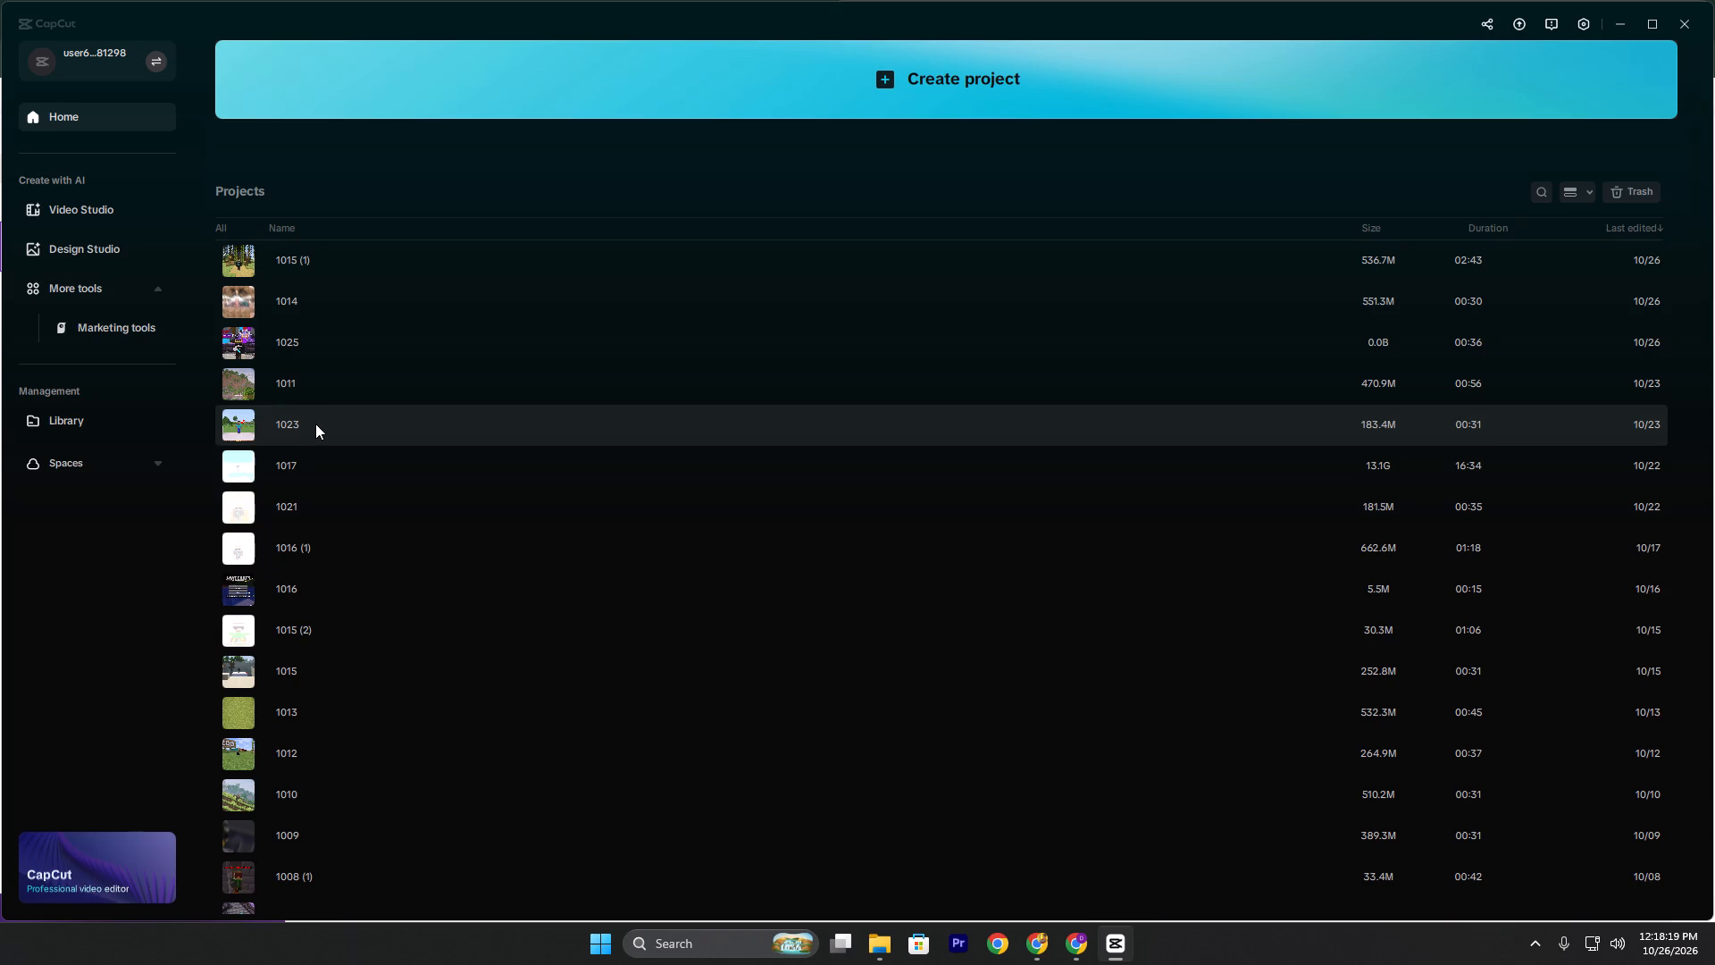
left_click(315, 424)
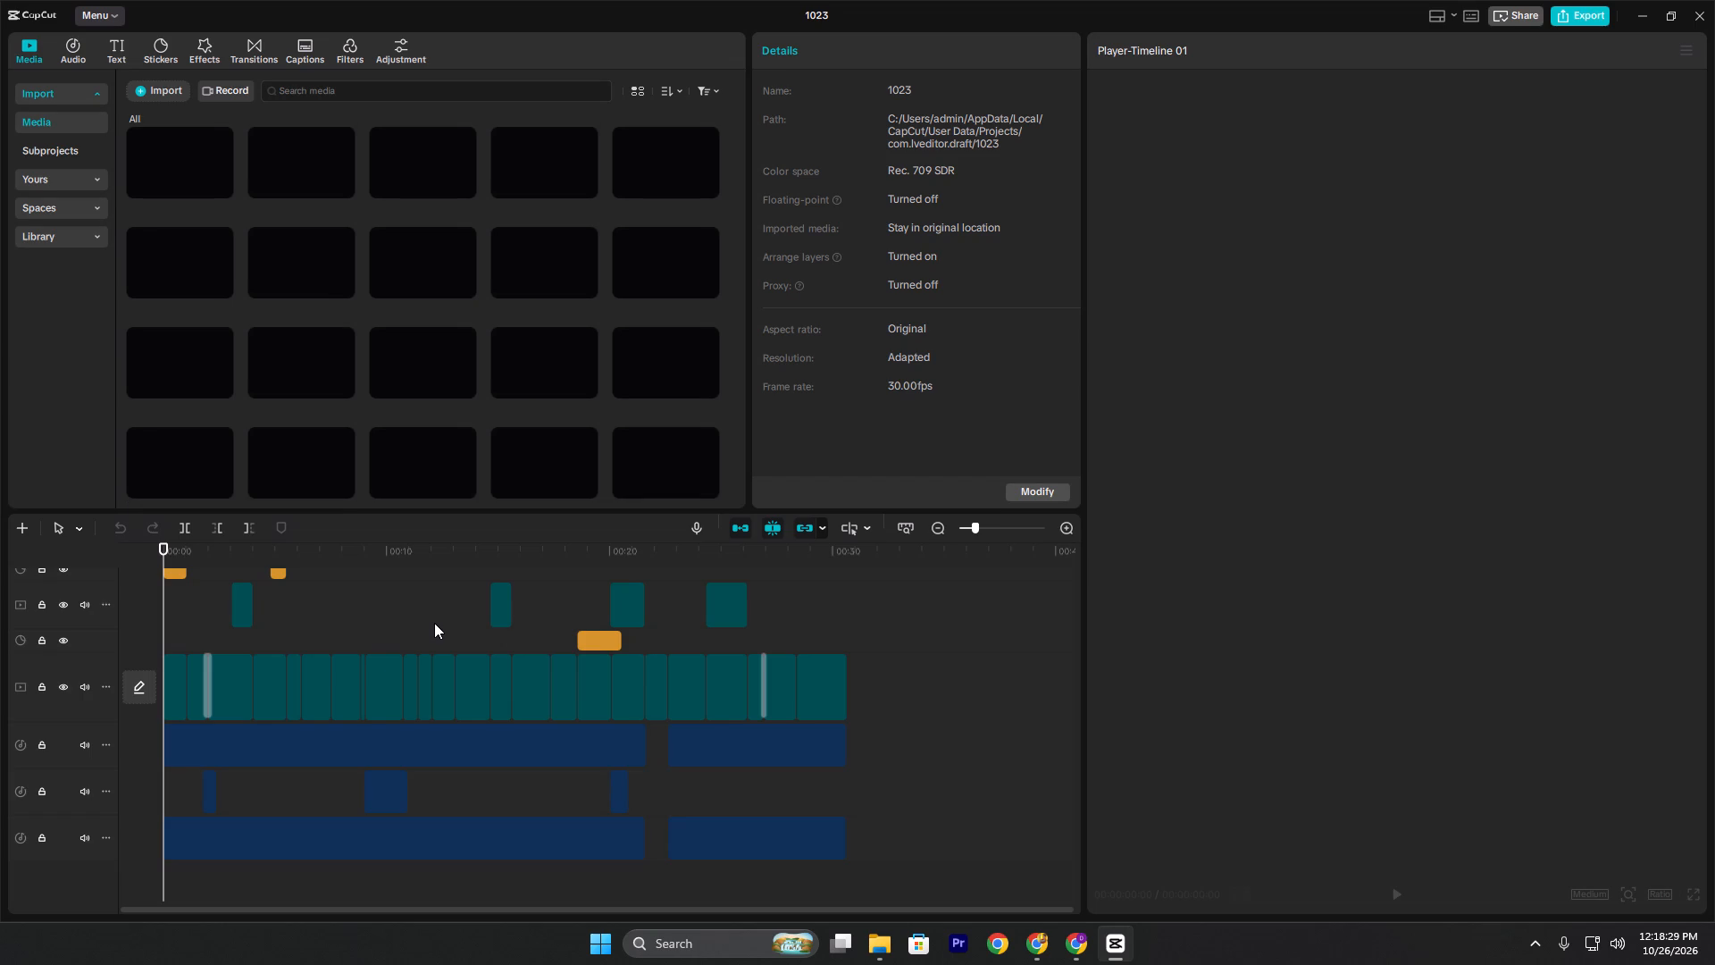
Examine project 1023's tracks and clips, scrubbing through the overlay clip between about 00:24 and 00:26.
scroll(364, 715, "up", 4)
scroll(235, 709, "up", 4)
scroll(556, 652, "up", 4)
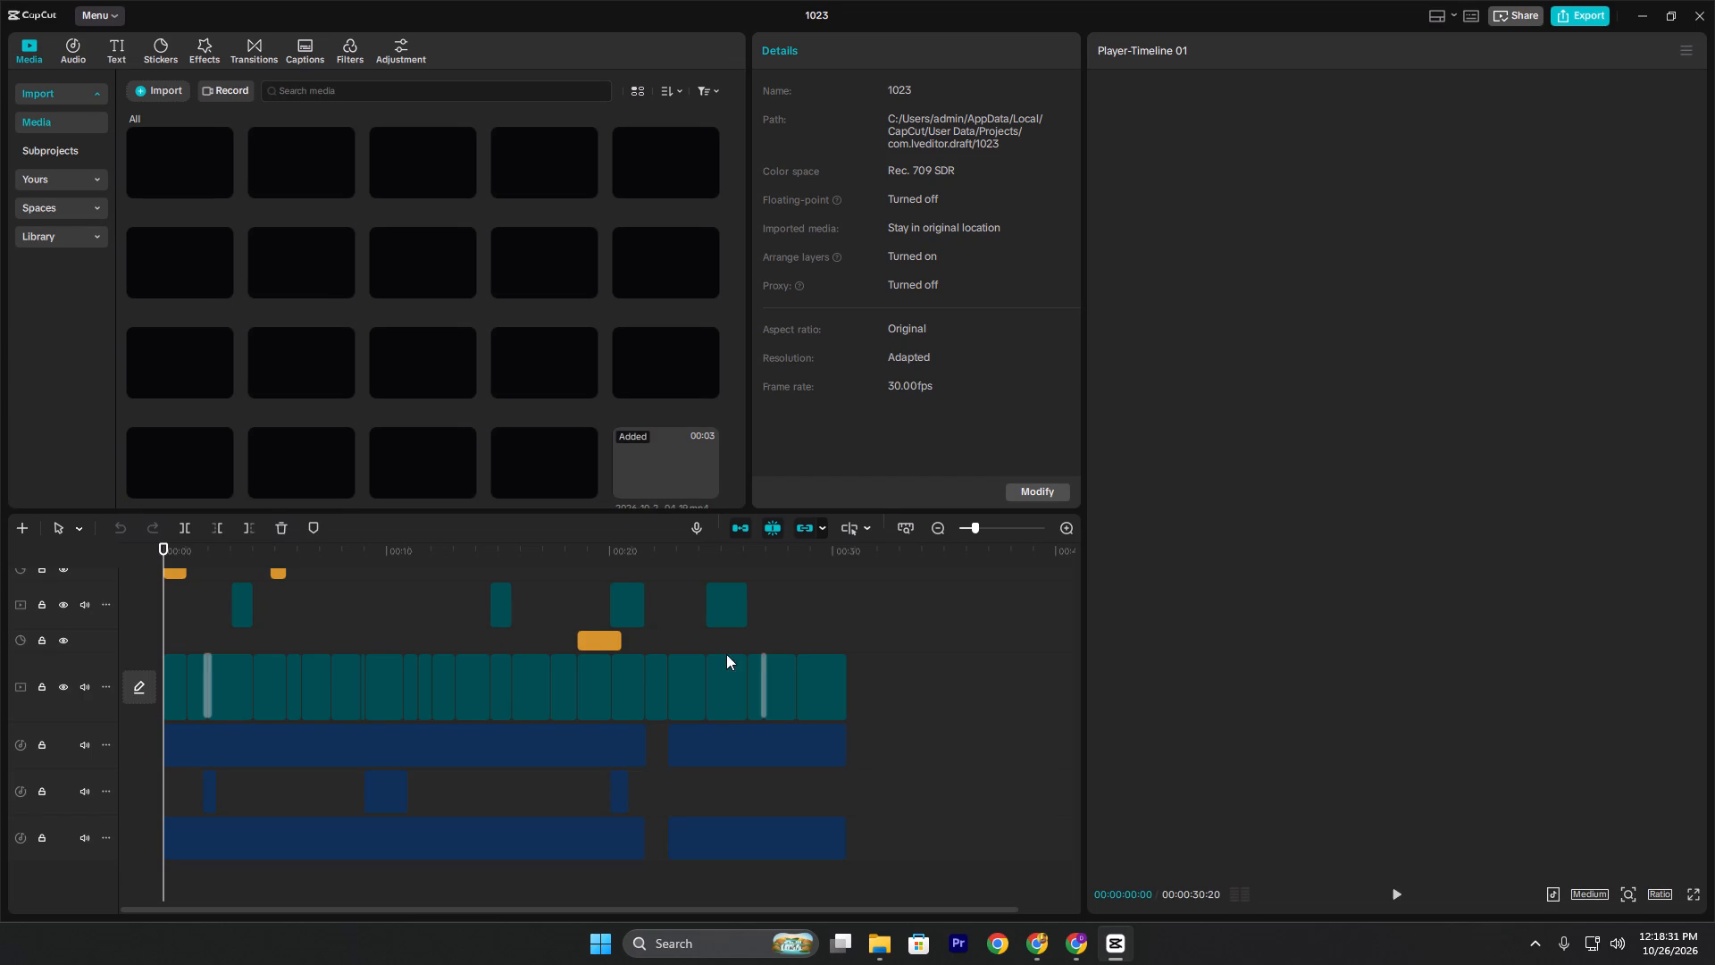
scroll(790, 611, "up", 3)
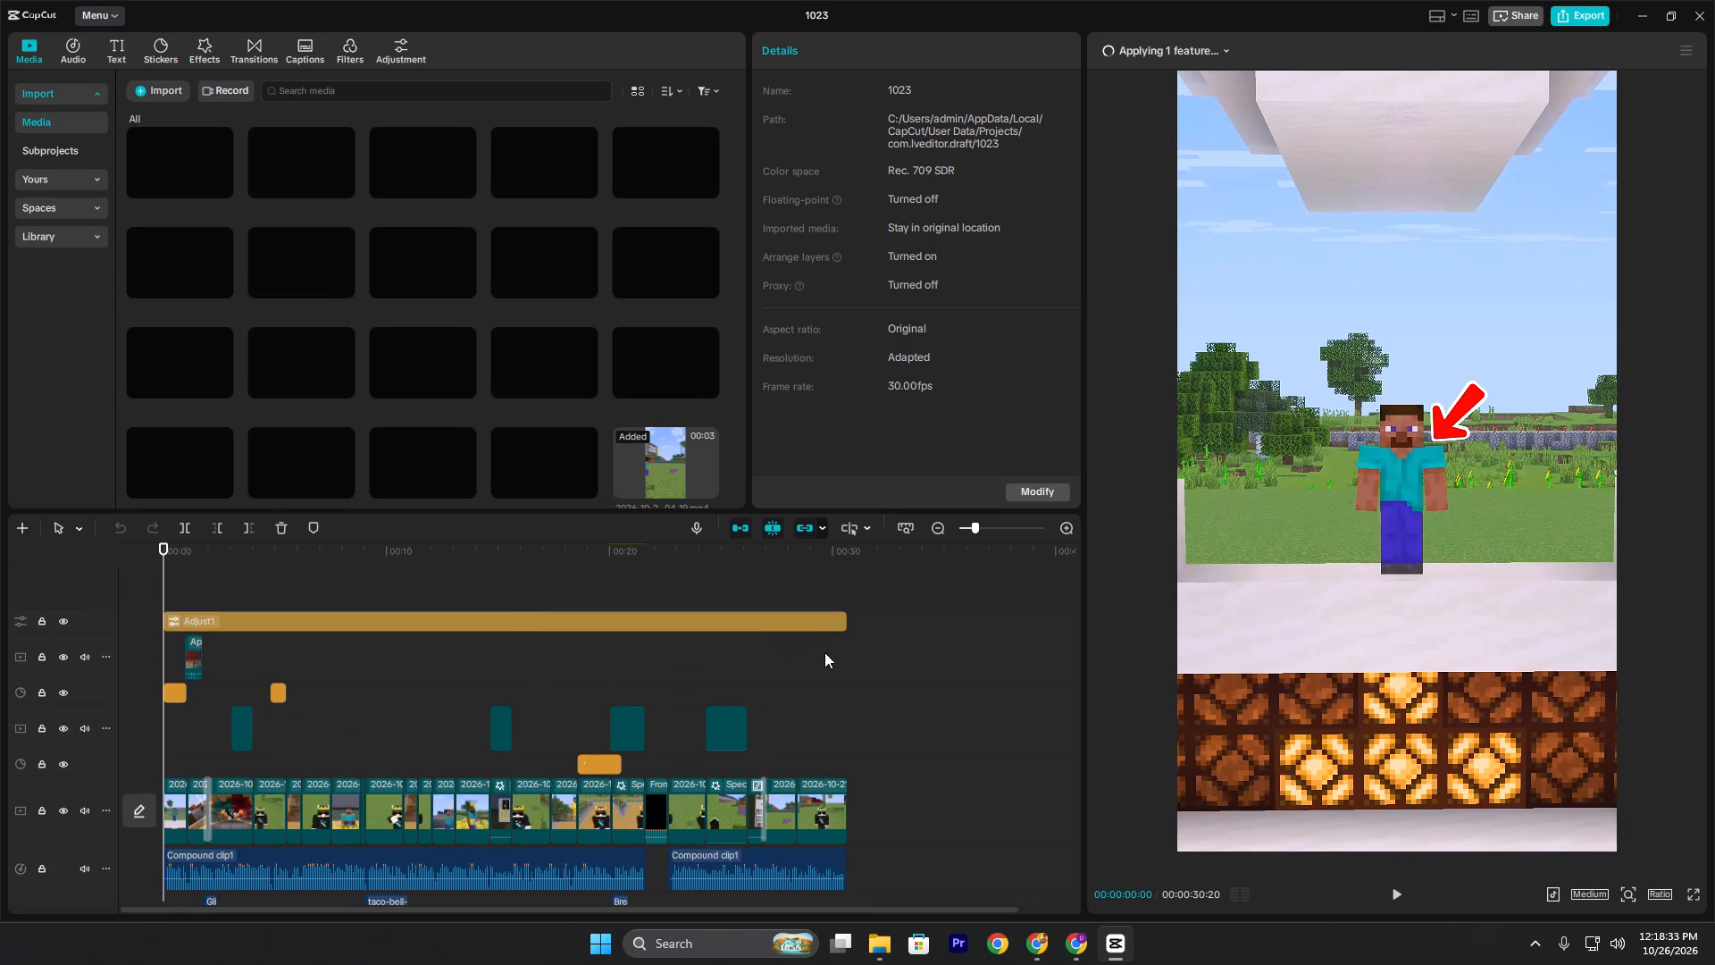
left_click(736, 726)
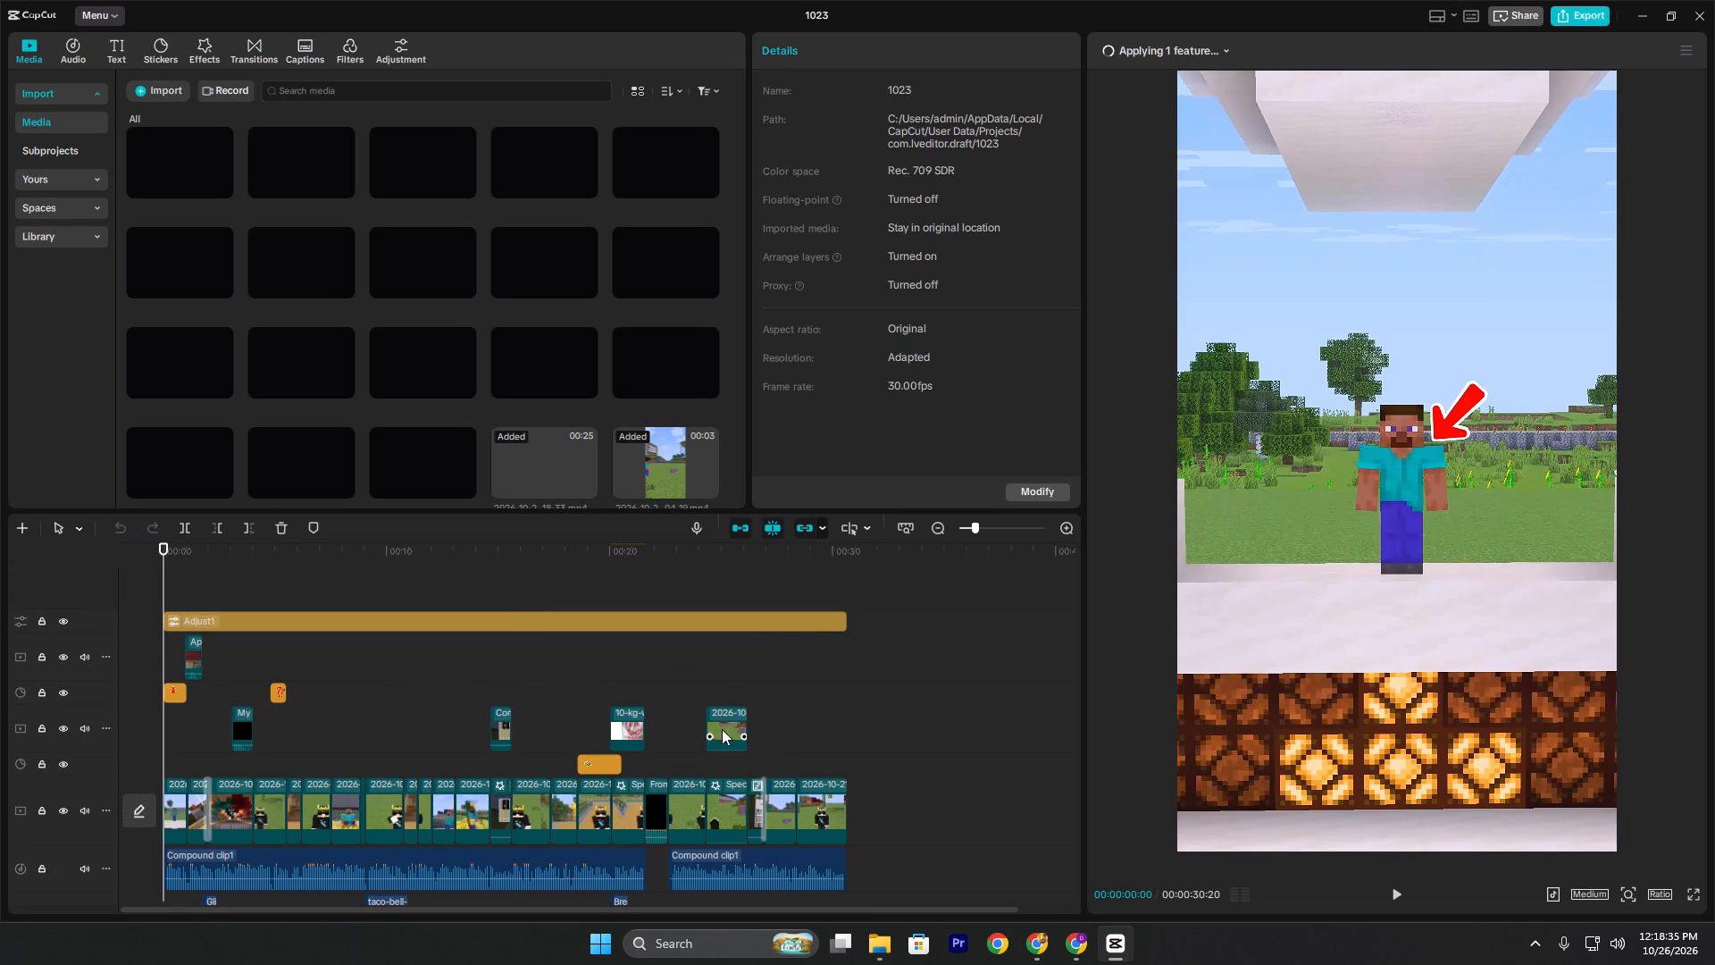
left_click(719, 682)
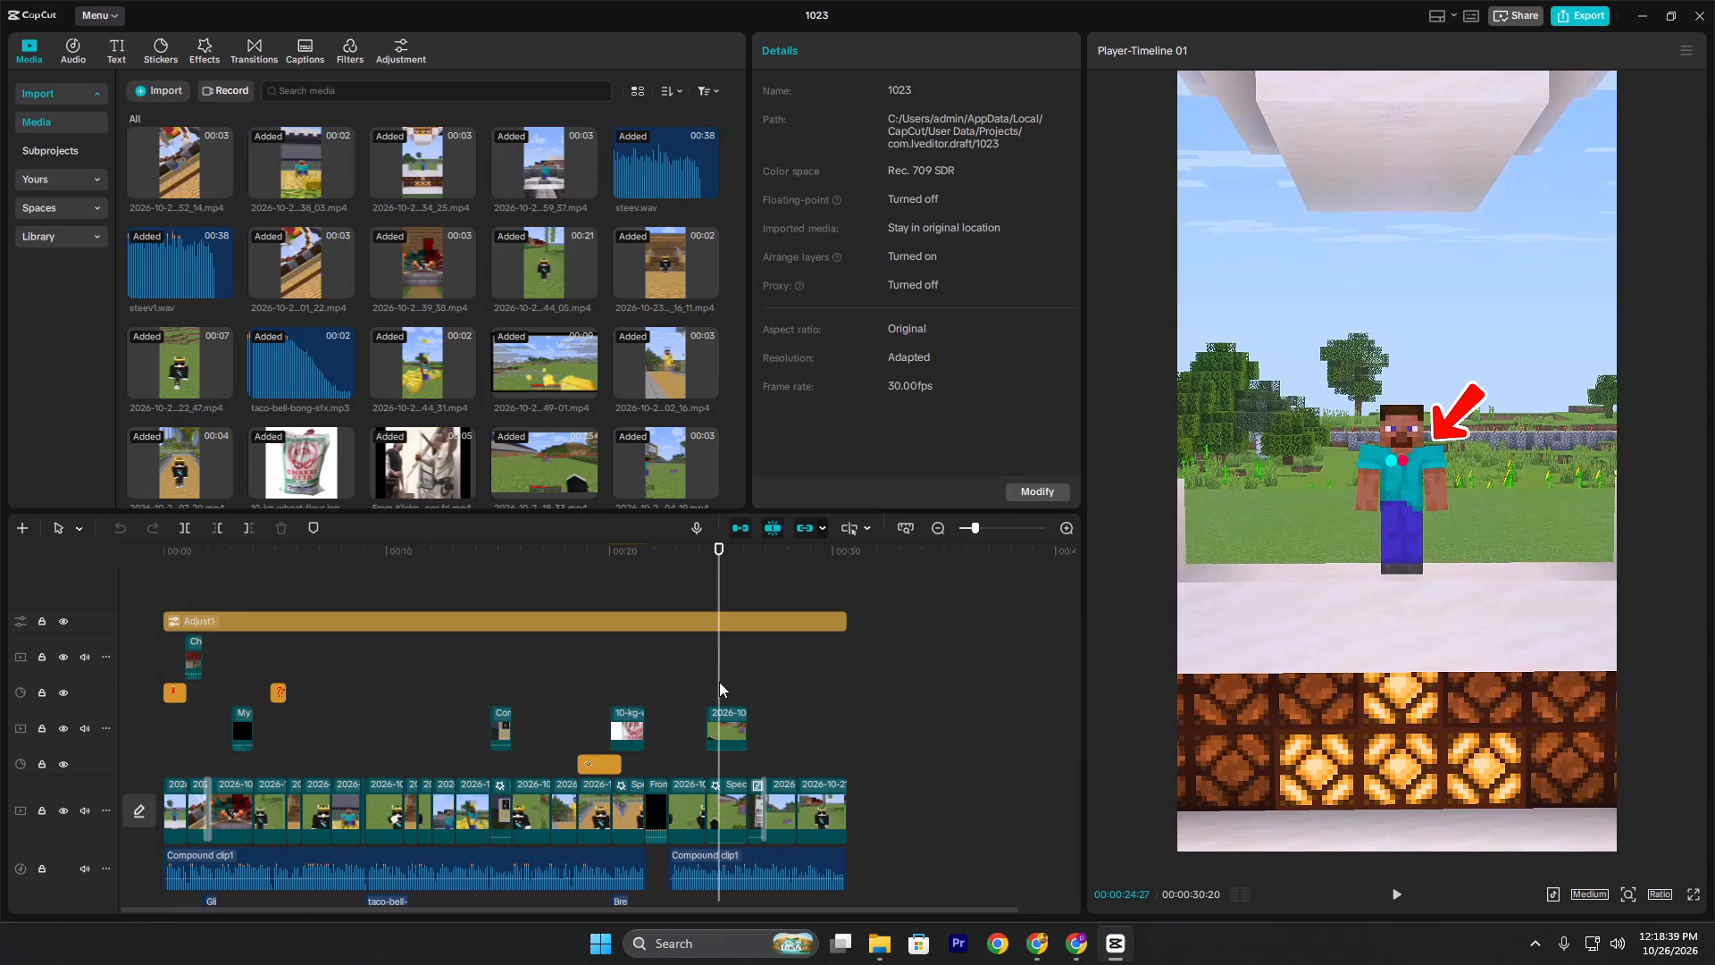
left_click_drag(721, 681, 737, 682)
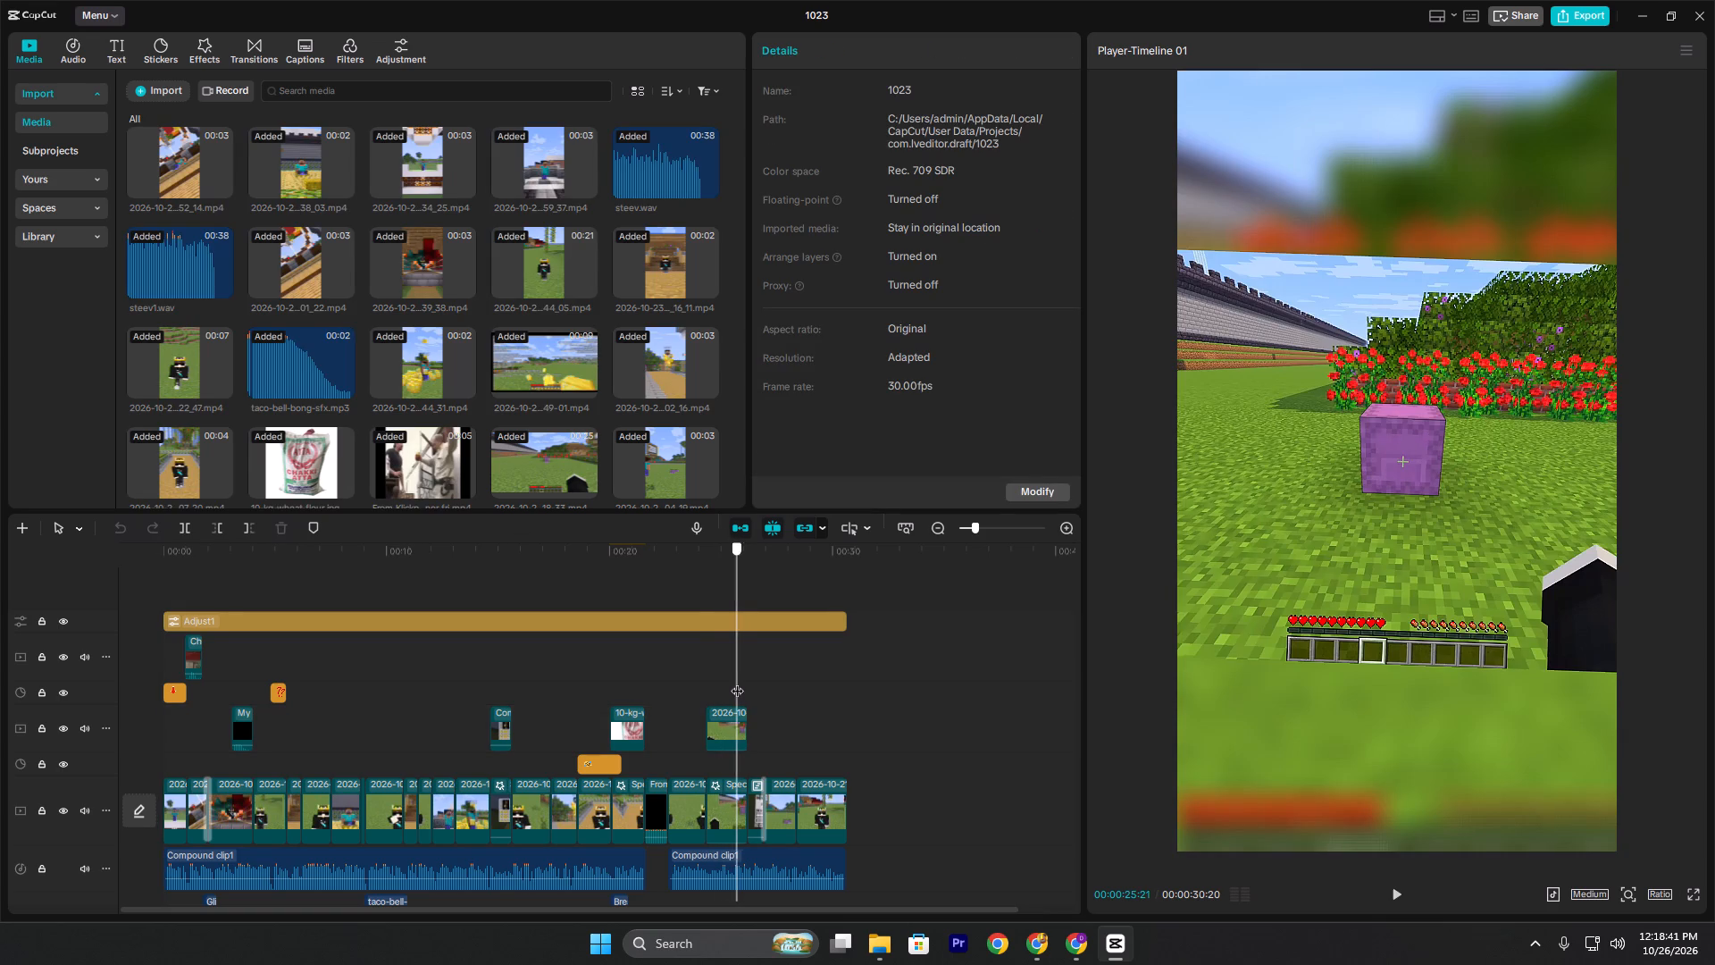
left_click_drag(737, 682, 746, 684)
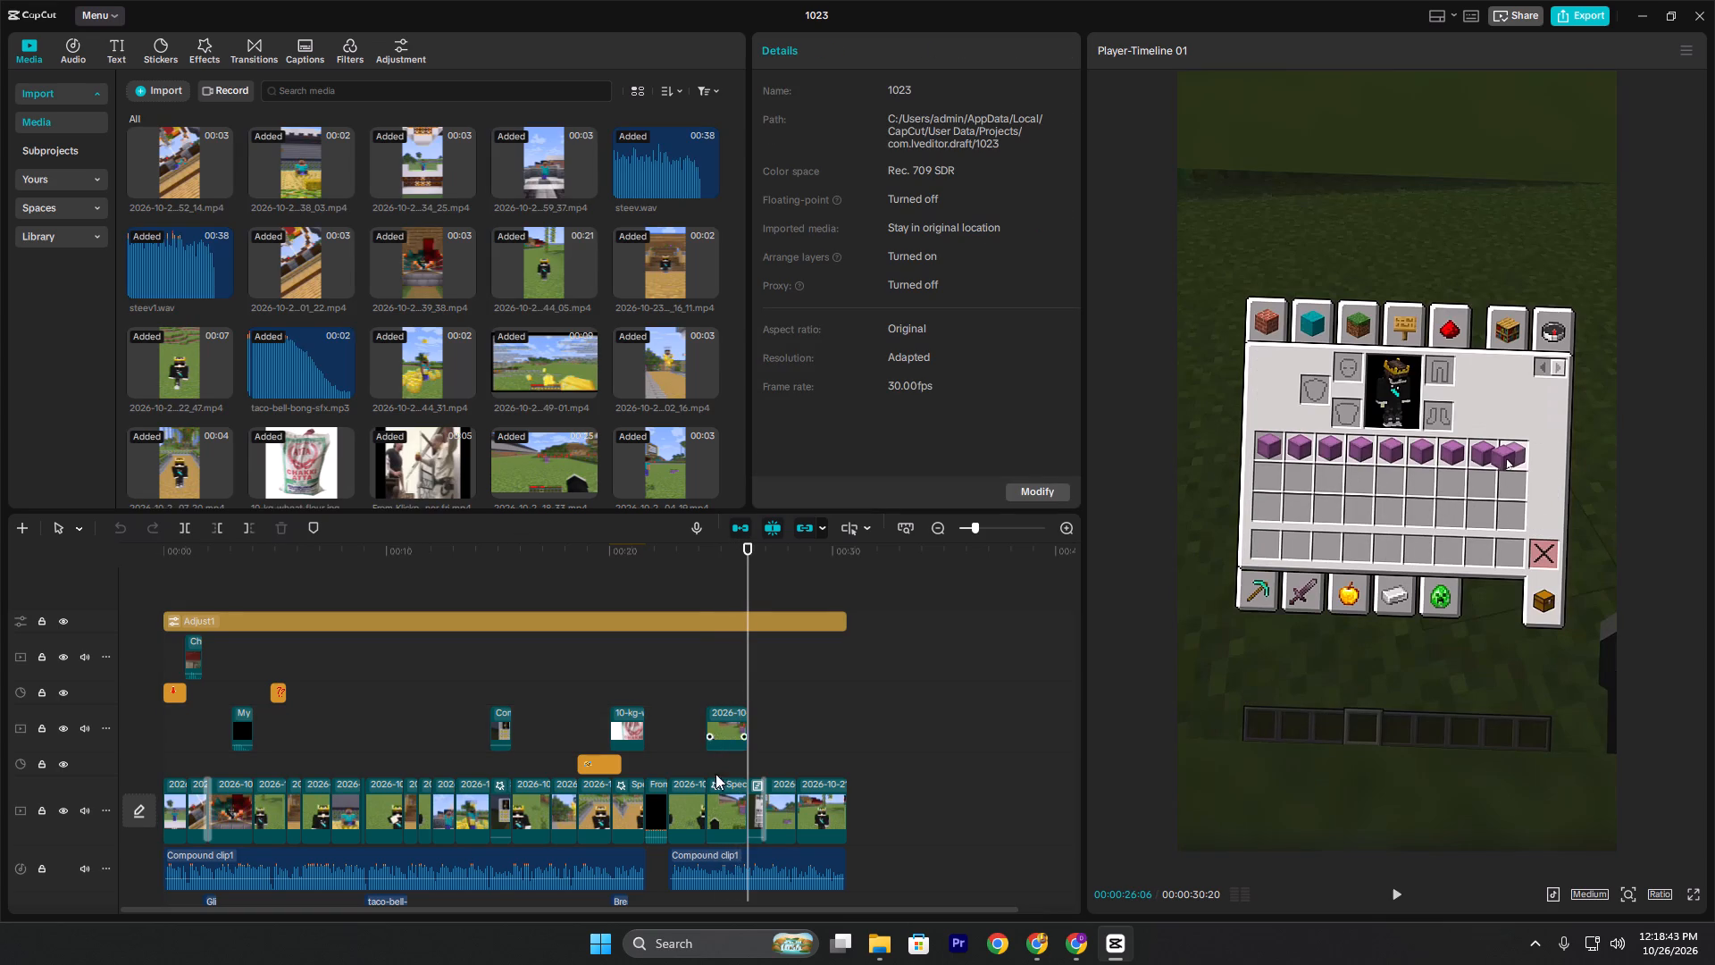
left_click(738, 806)
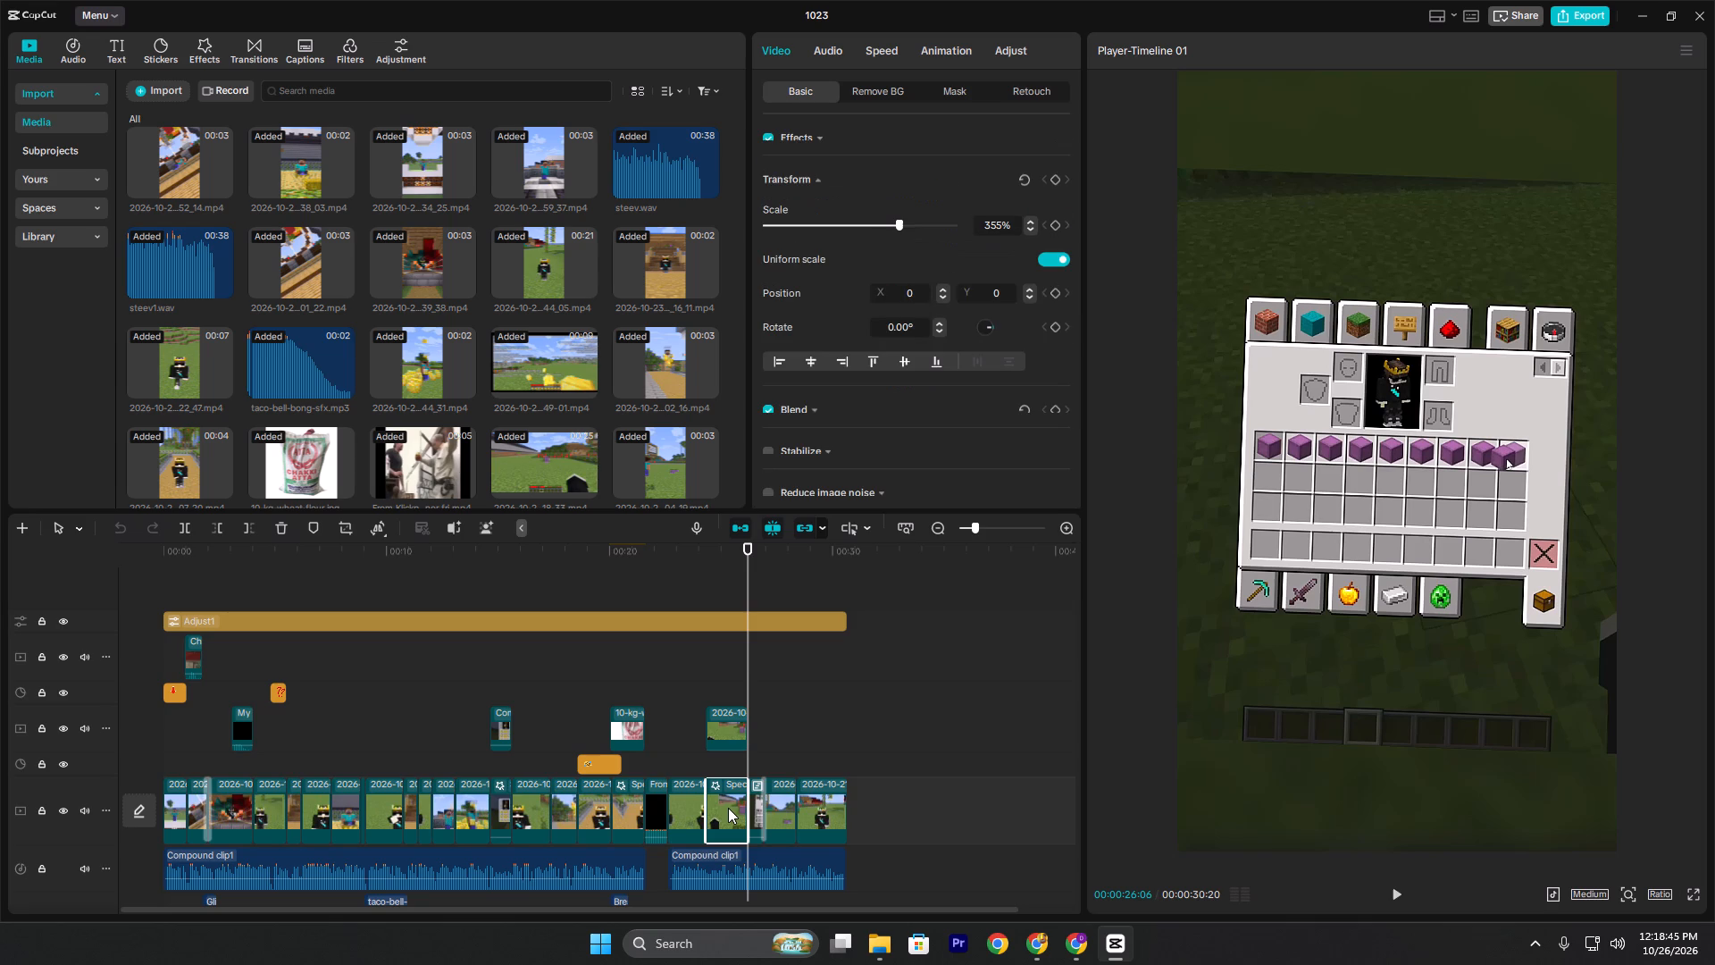
left_click(672, 805)
left_click(682, 805)
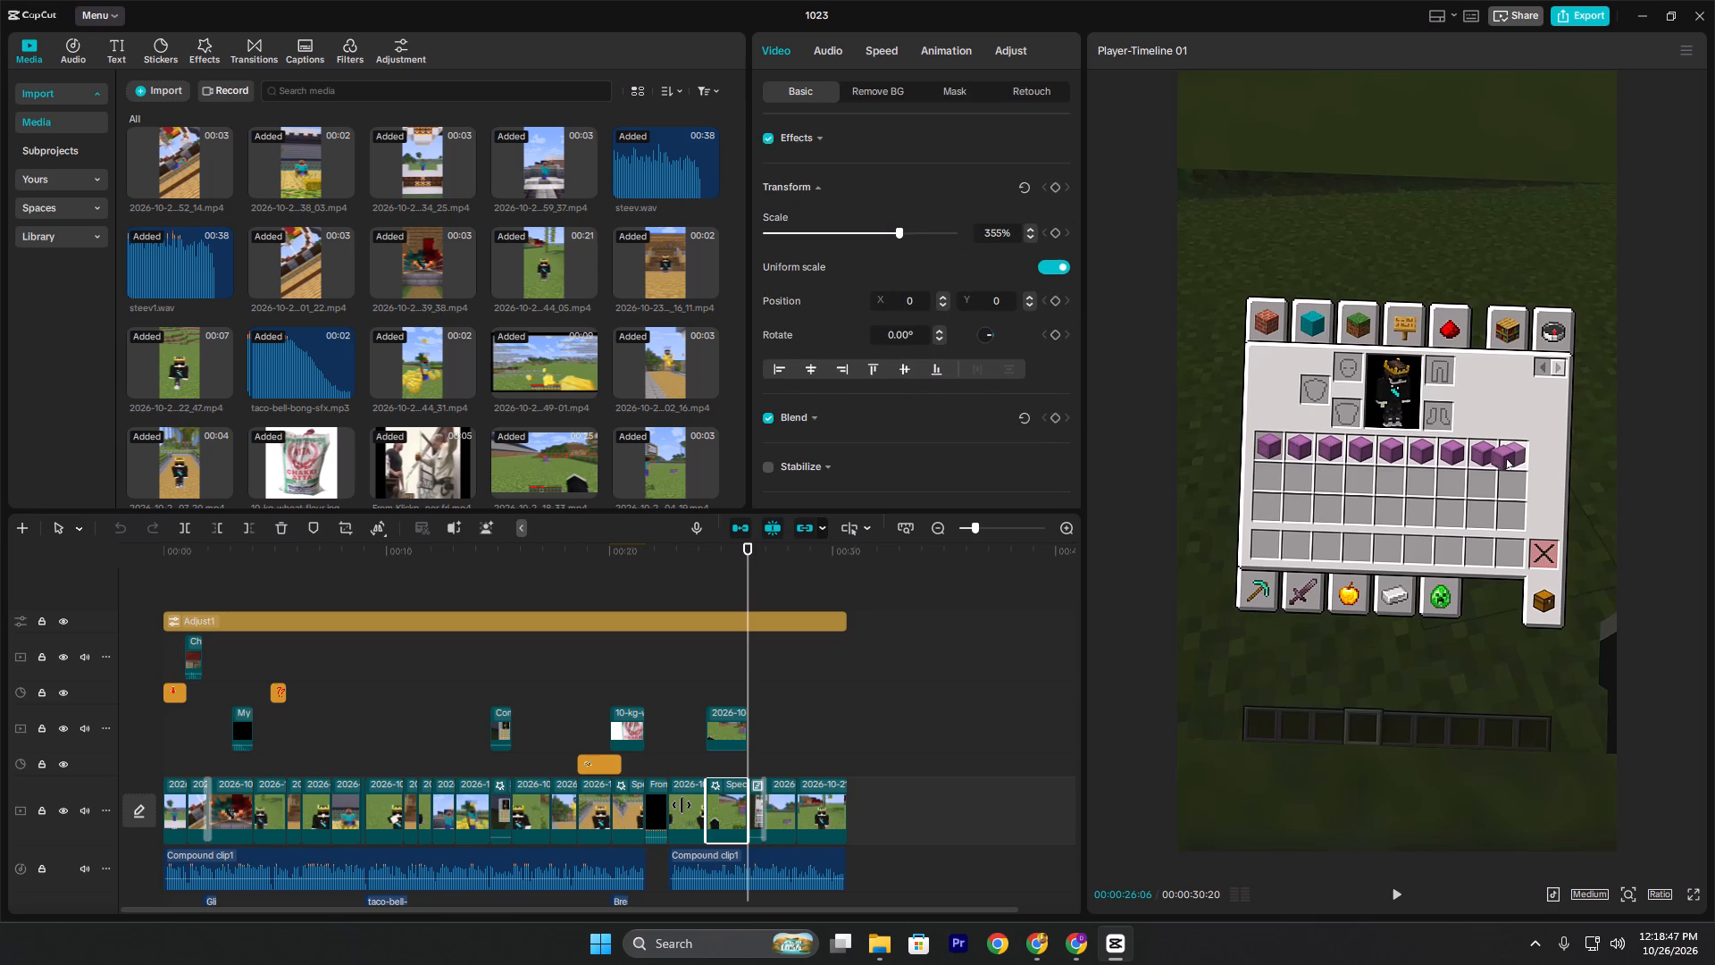
left_click_drag(805, 714, 815, 734)
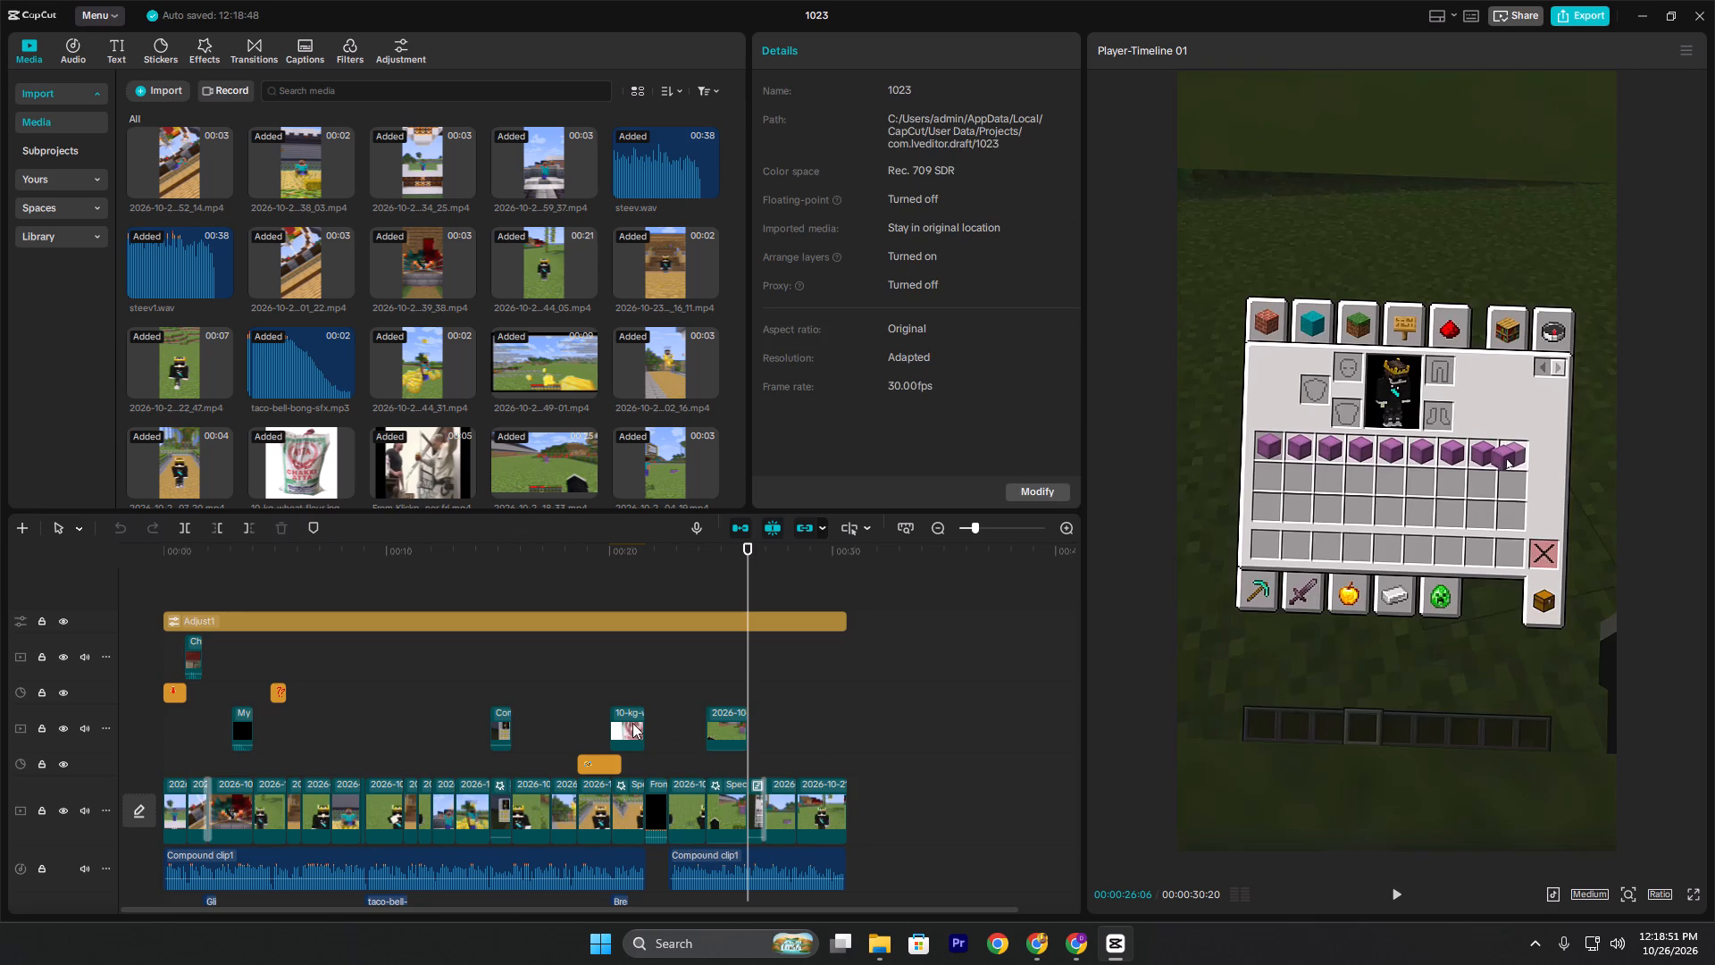
Delete the 10-kg overlay and the sticker near 00:20, plus the two overlay clips and two stickers in the opening seconds.
left_click_drag(667, 724, 590, 760)
key("BackSpace")
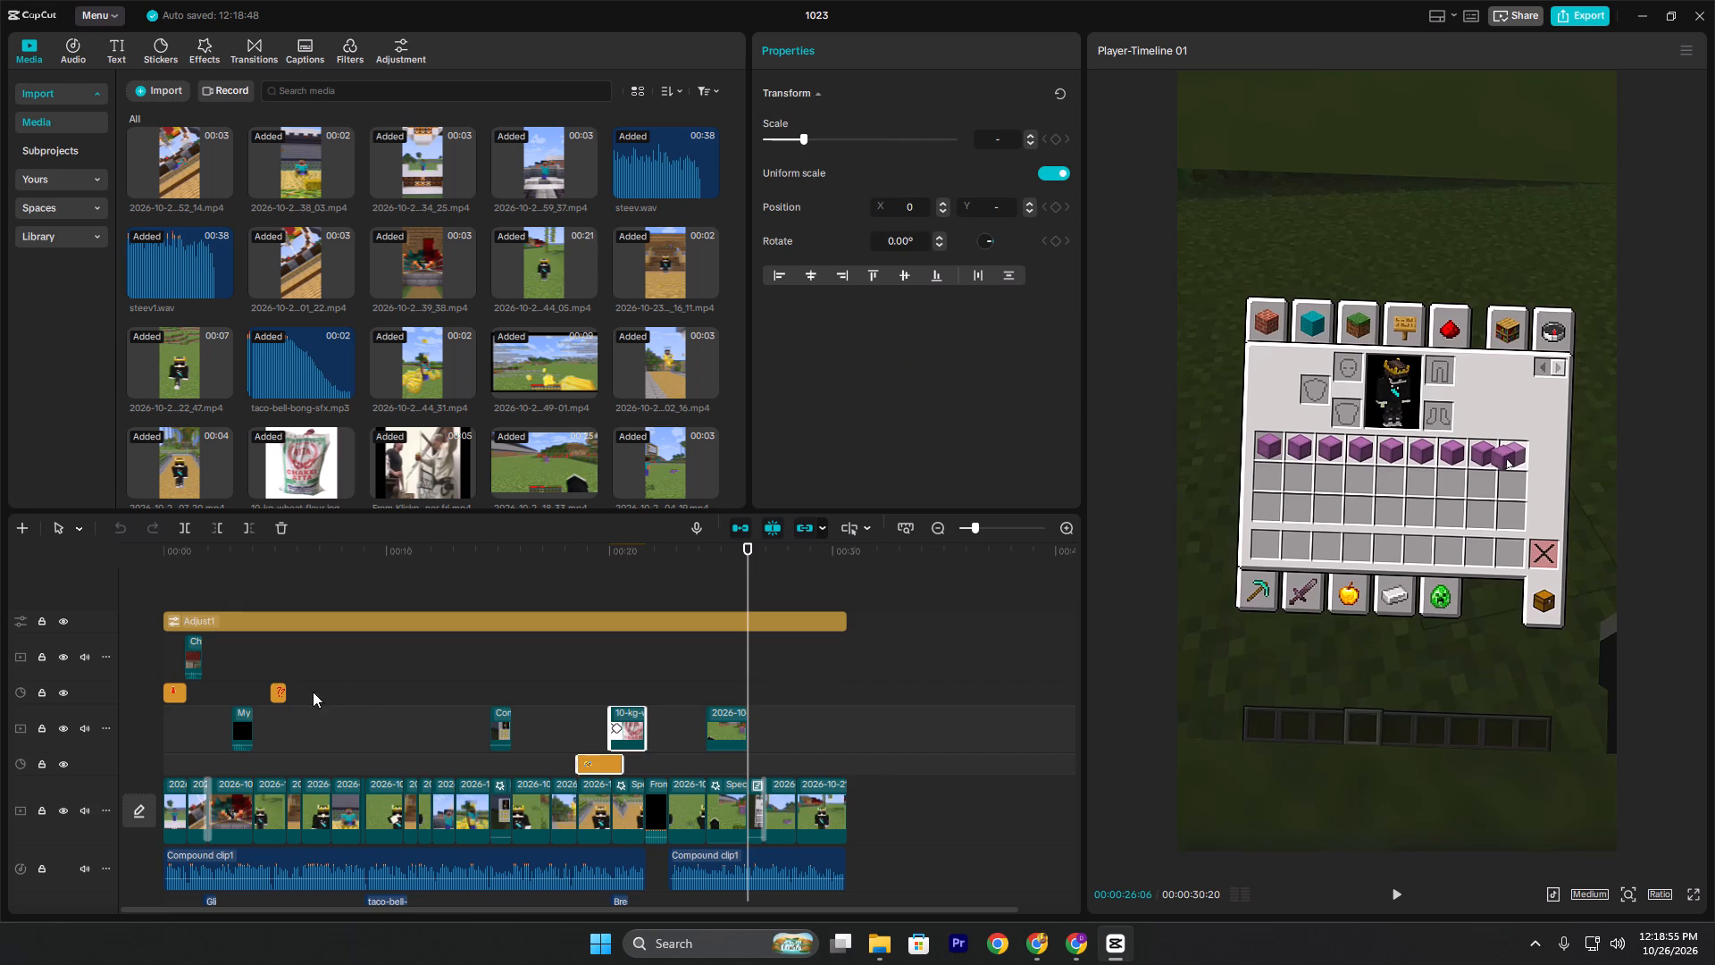
left_click_drag(171, 658, 223, 666)
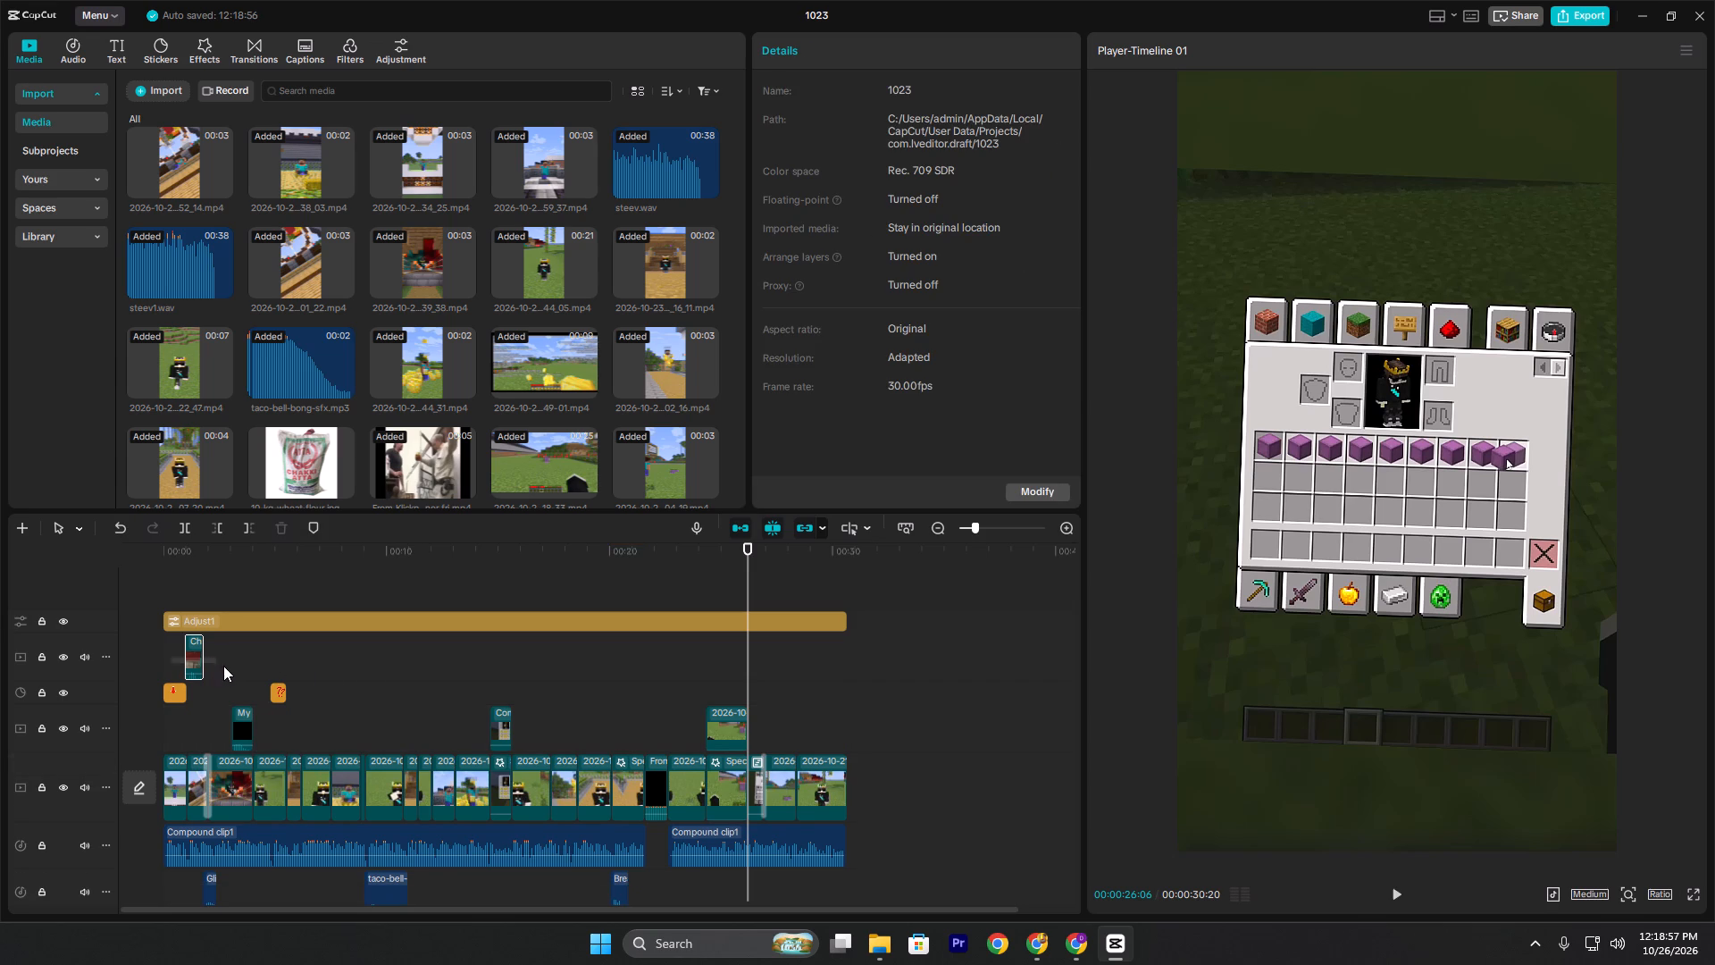
left_click_drag(223, 666, 276, 724)
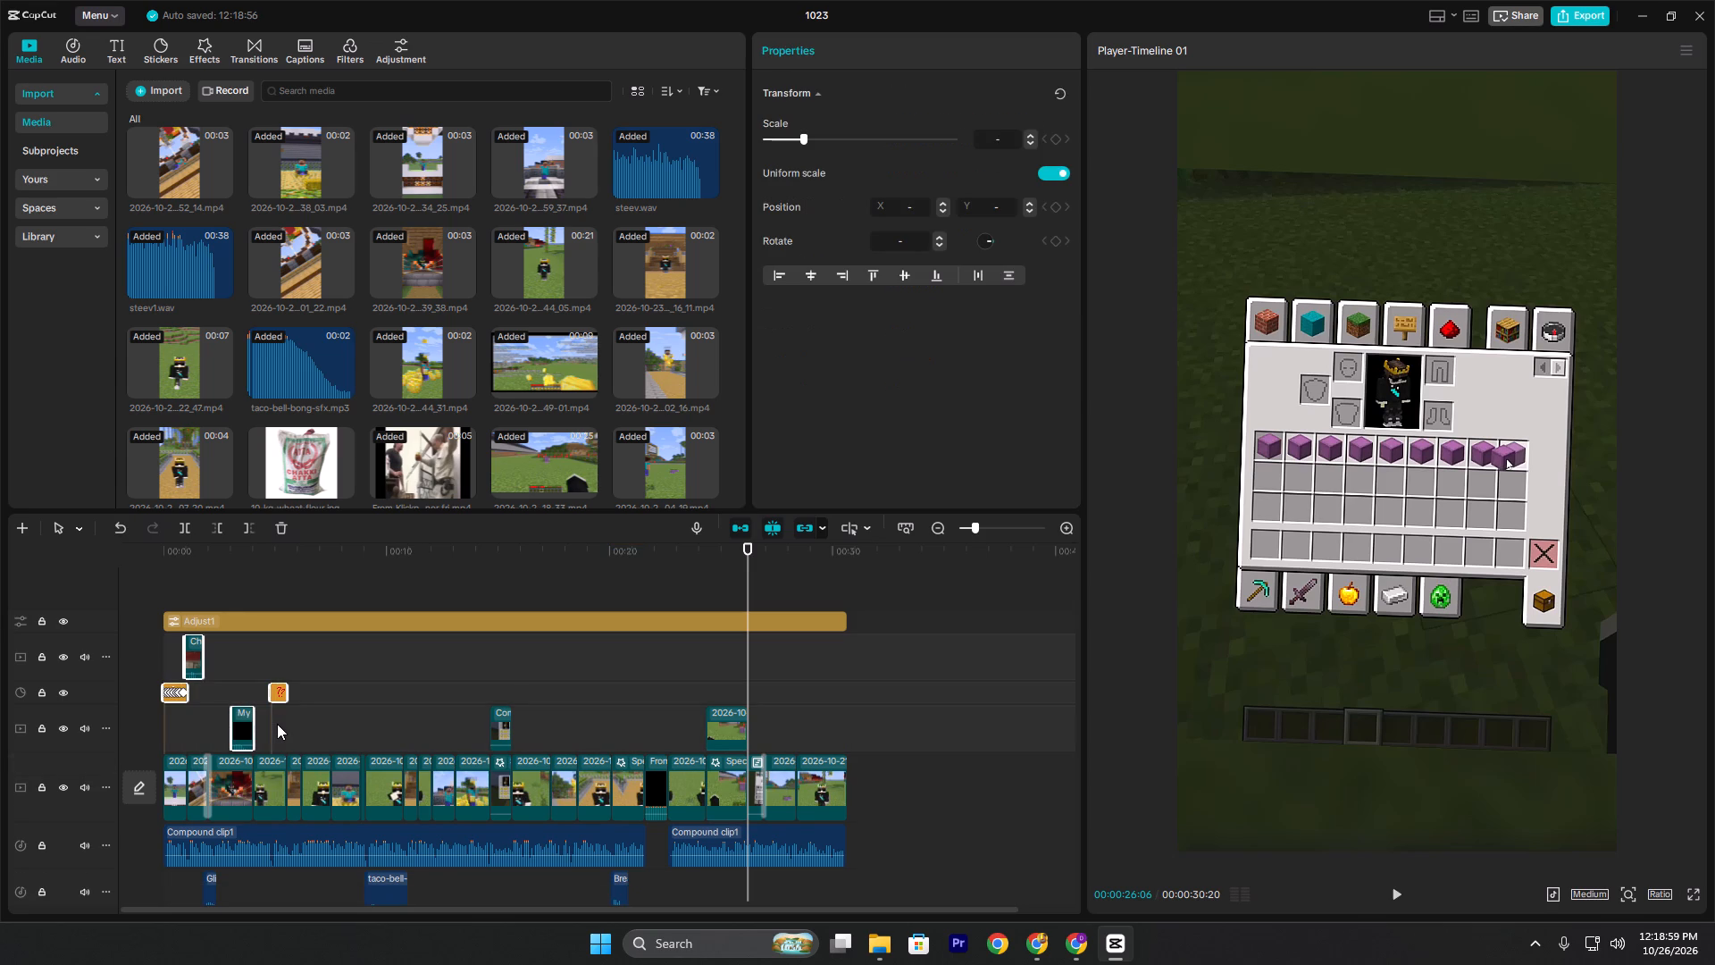
key("BackSpace")
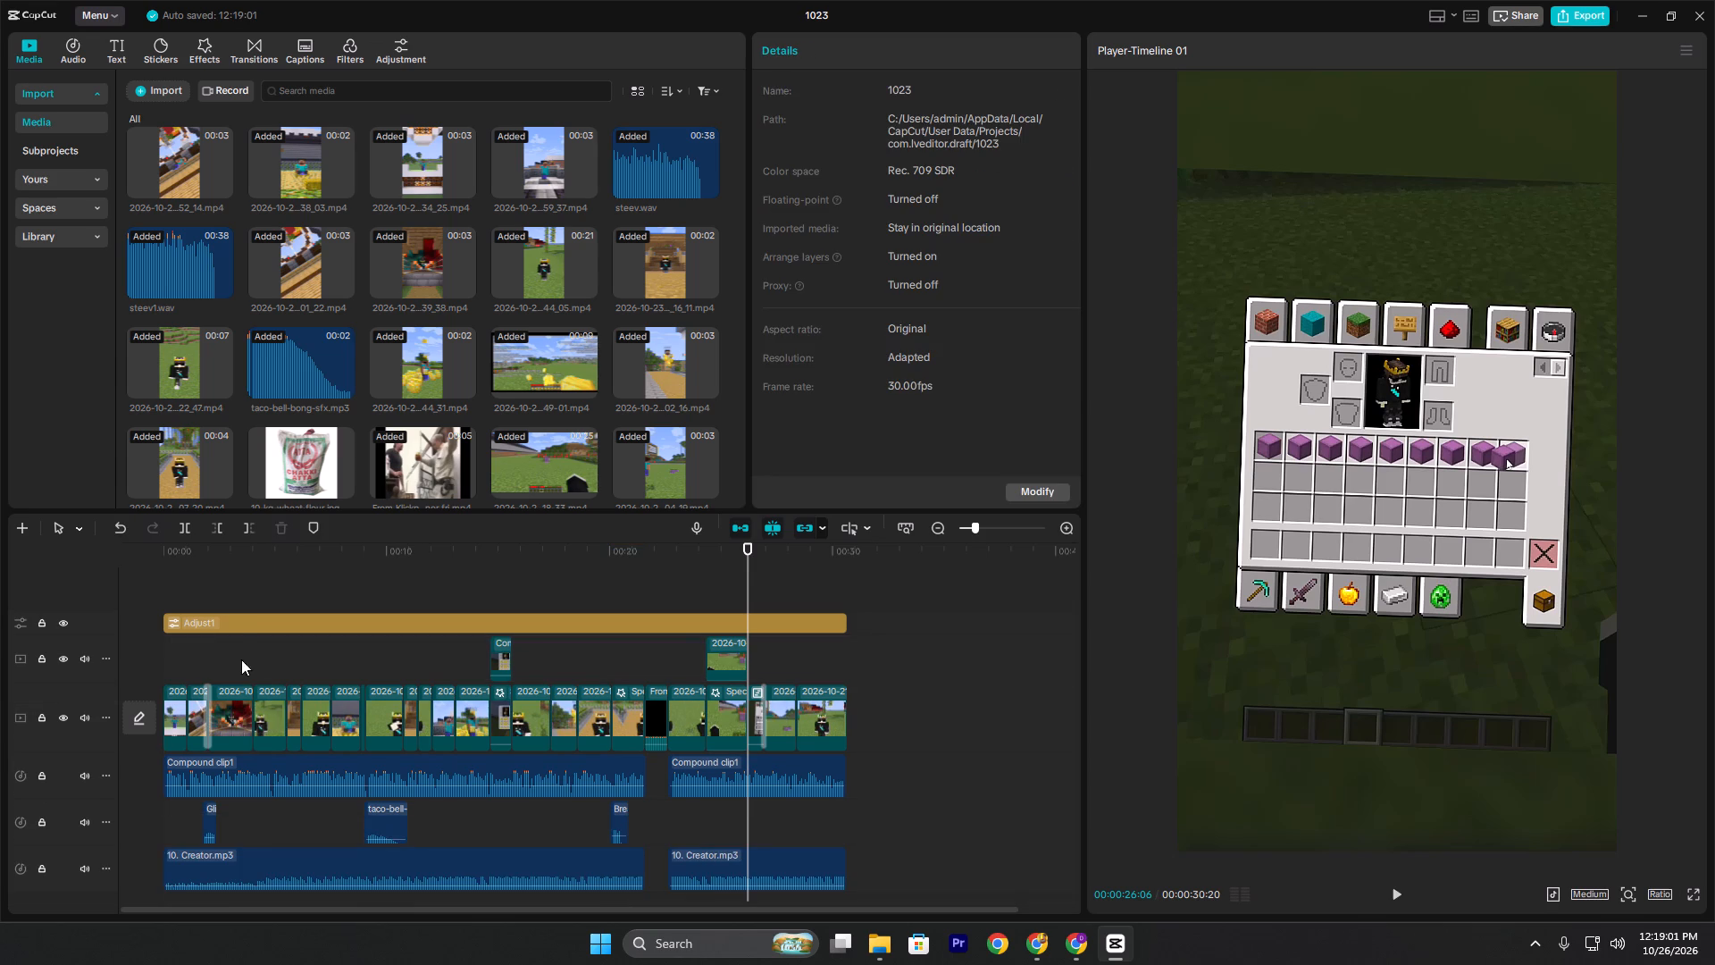
Delete the Adjust1 adjustment layer spanning the whole timeline.
double_click(224, 619)
key("BackSpace")
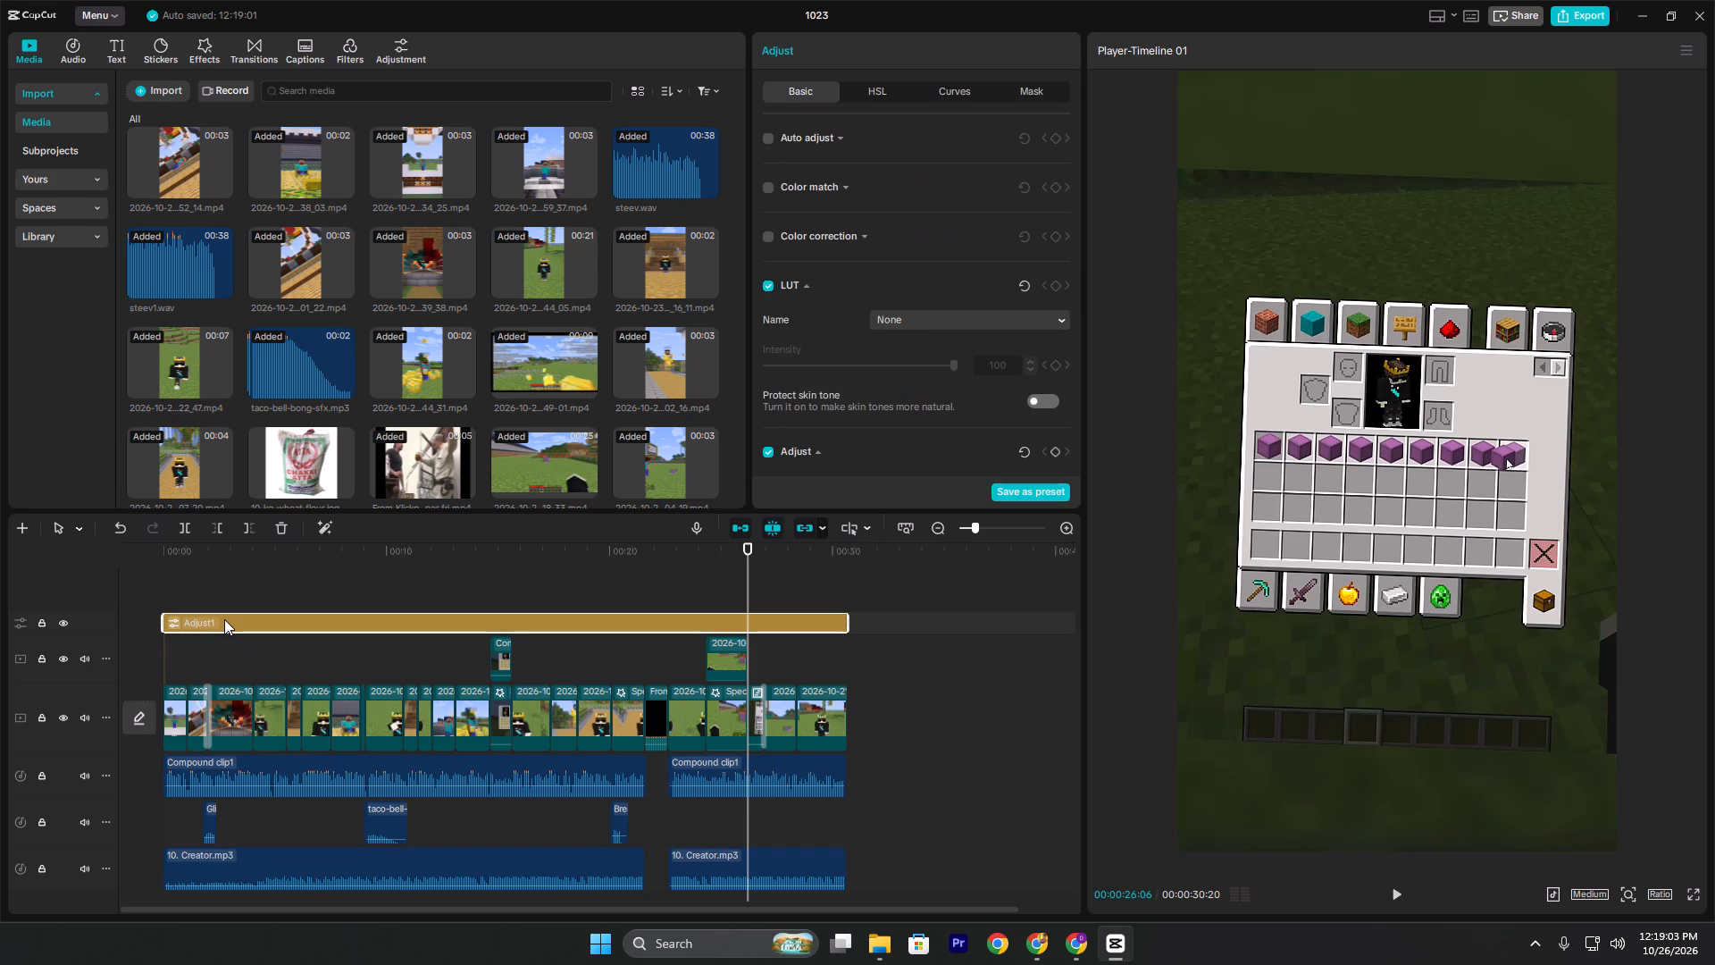
Delete the two transitions on the main video track, near 00:02 and 00:27.
left_click(210, 689)
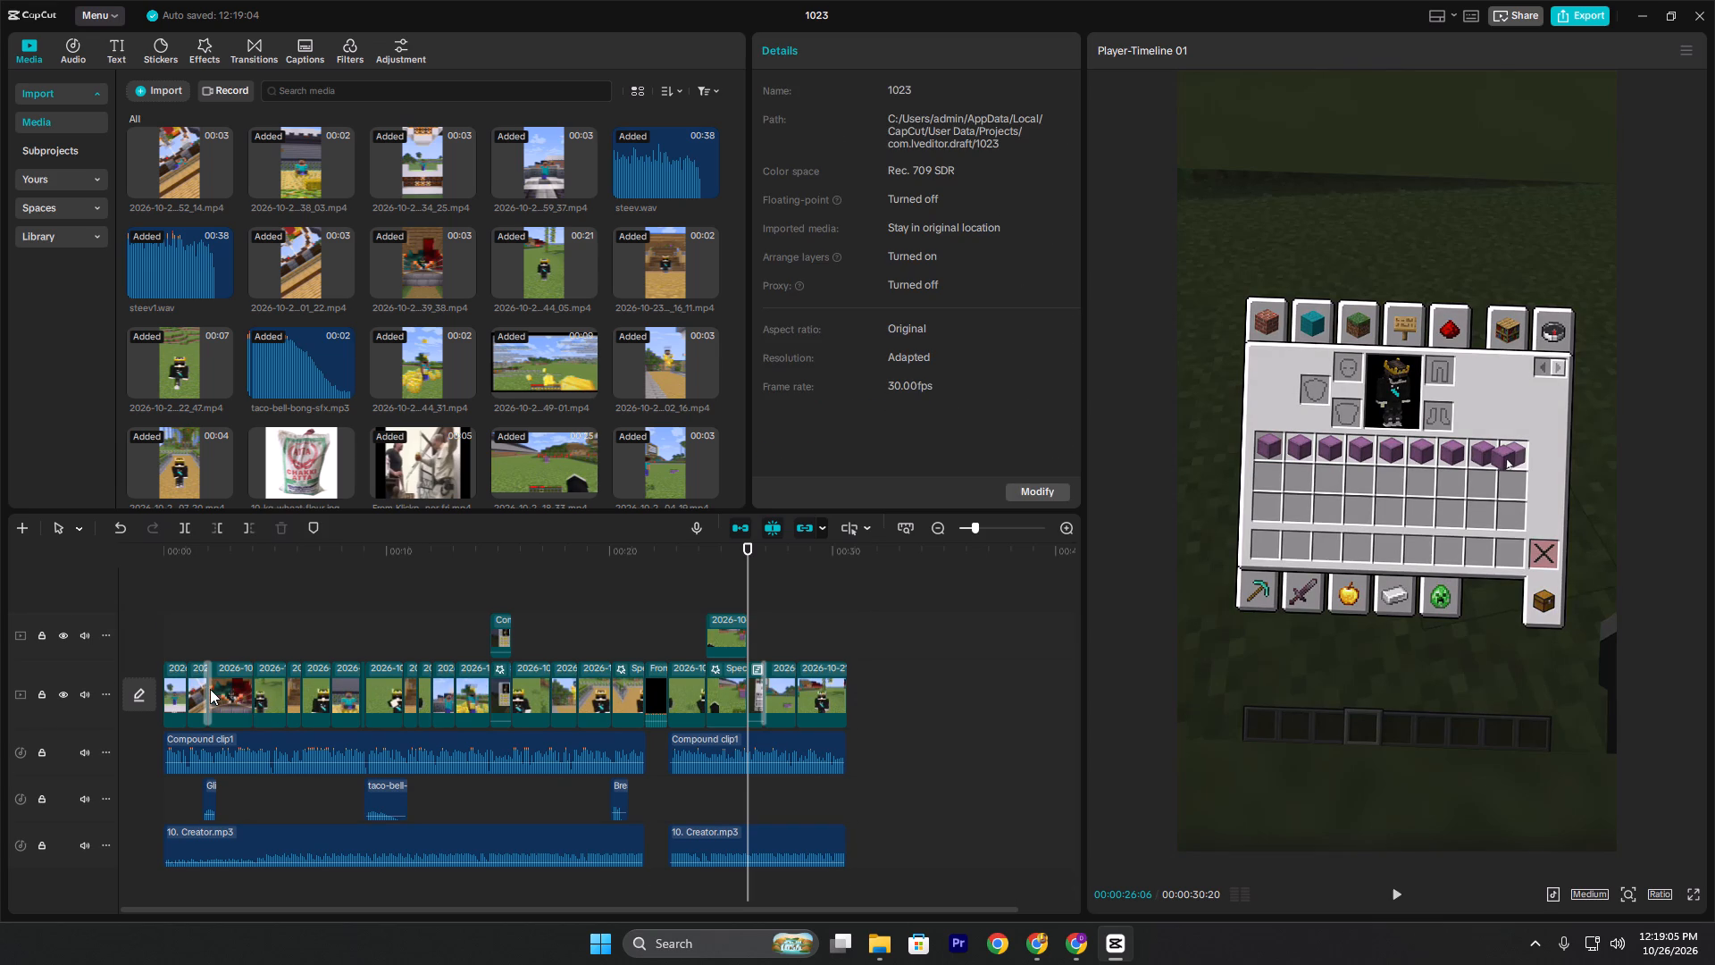
key("BackSpace")
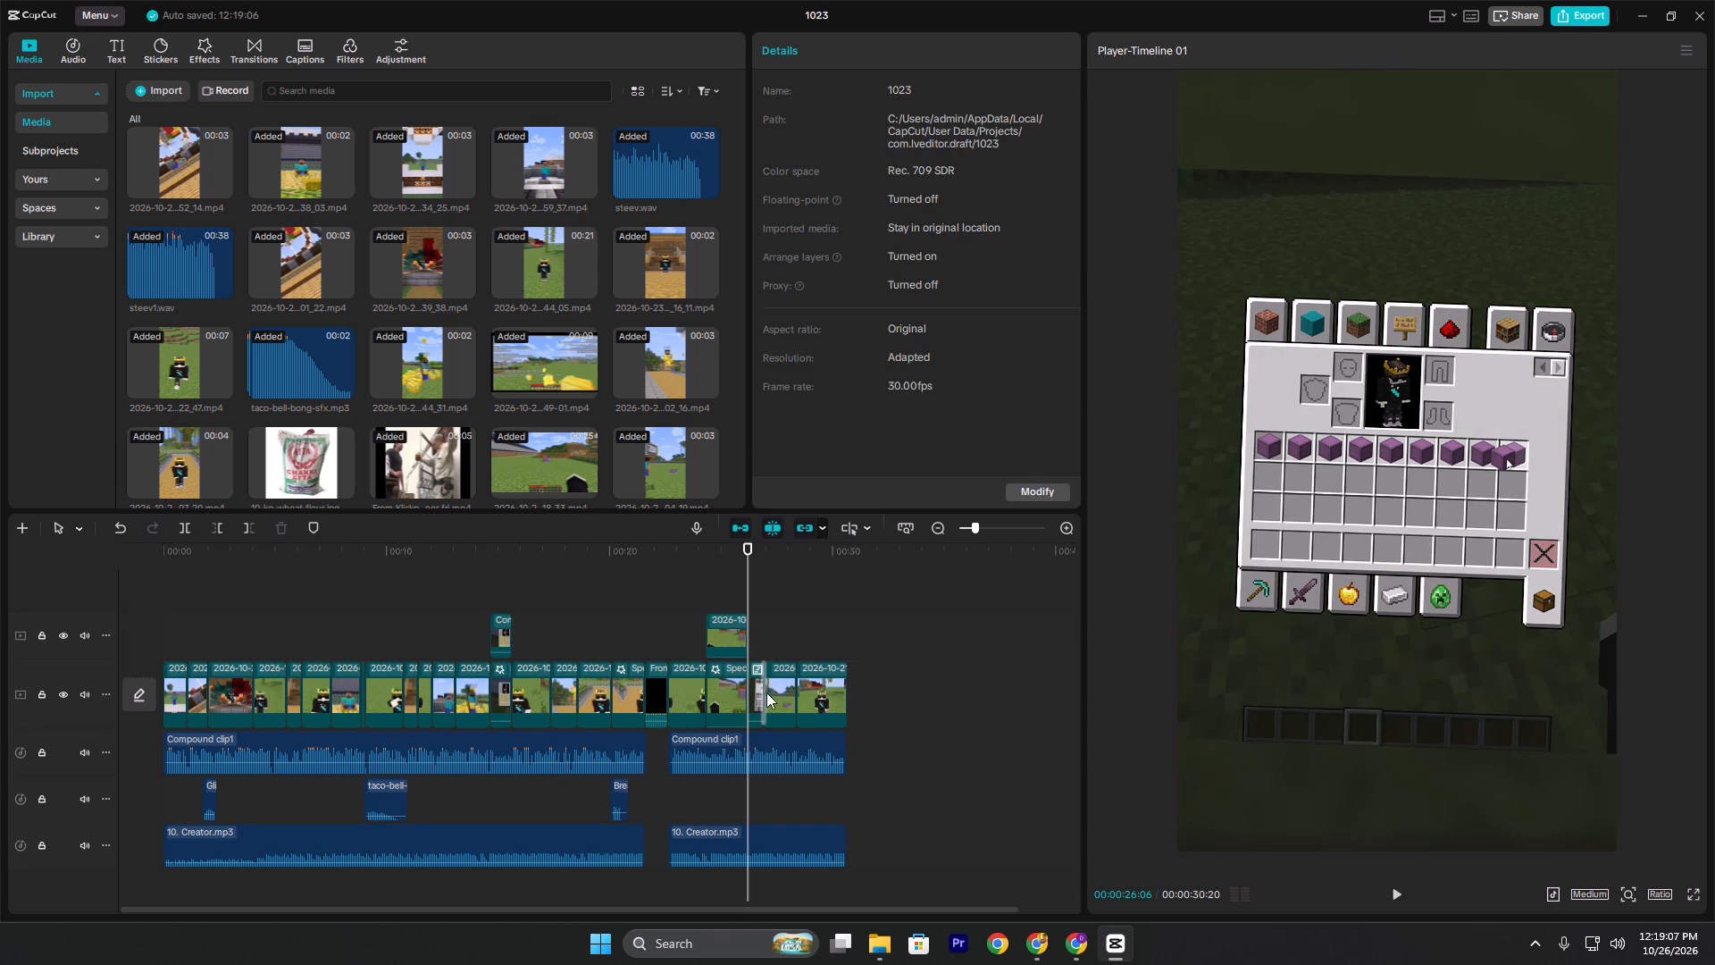
left_click(765, 691)
key("BackSpace")
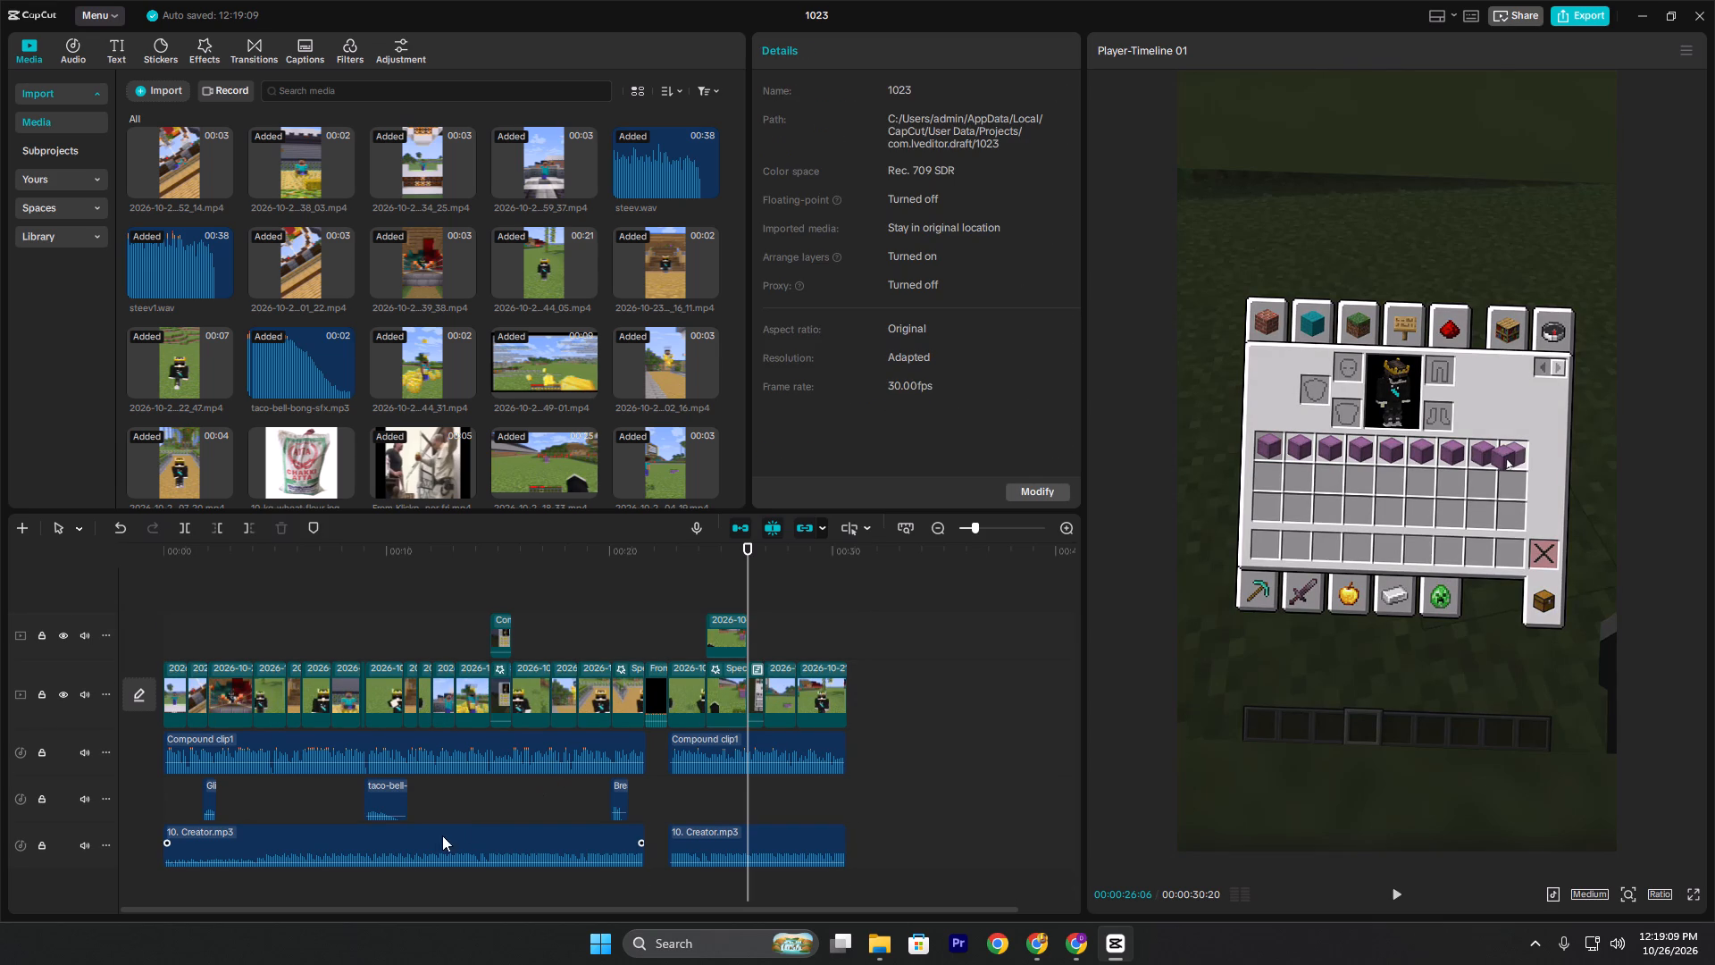
Delete both 10. Creator.mp3 music clips from the bottom audio track.
left_click(437, 843)
key("BackSpace")
left_click(732, 842)
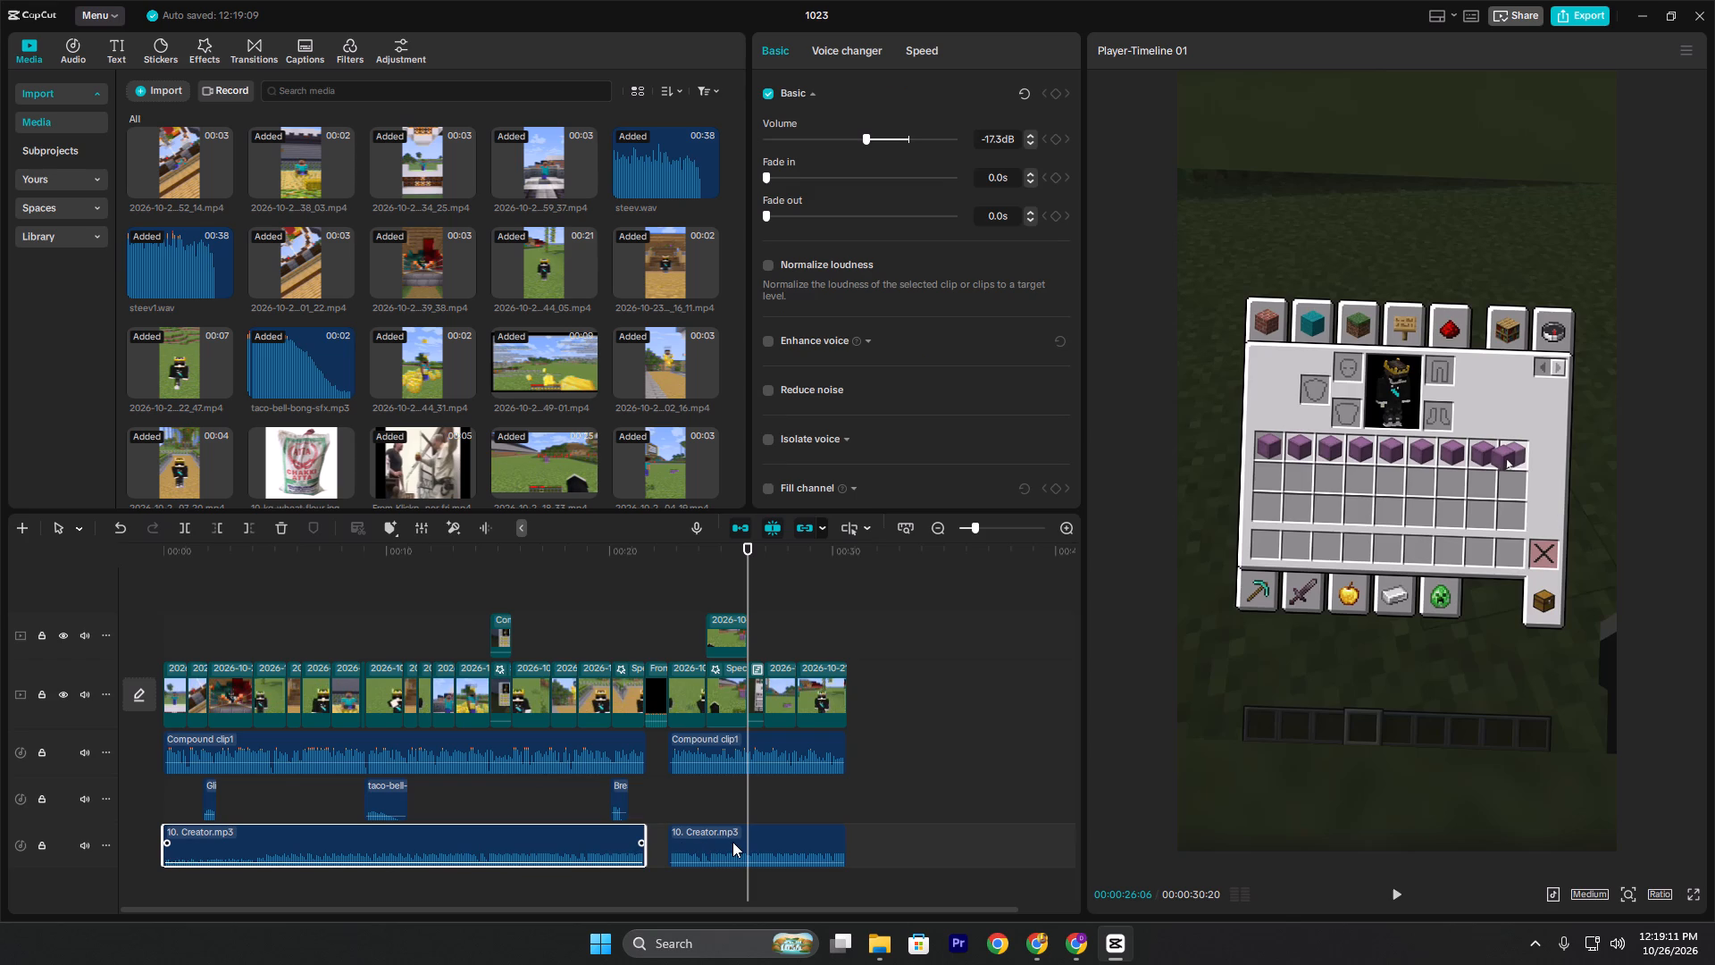
key("BackSpace")
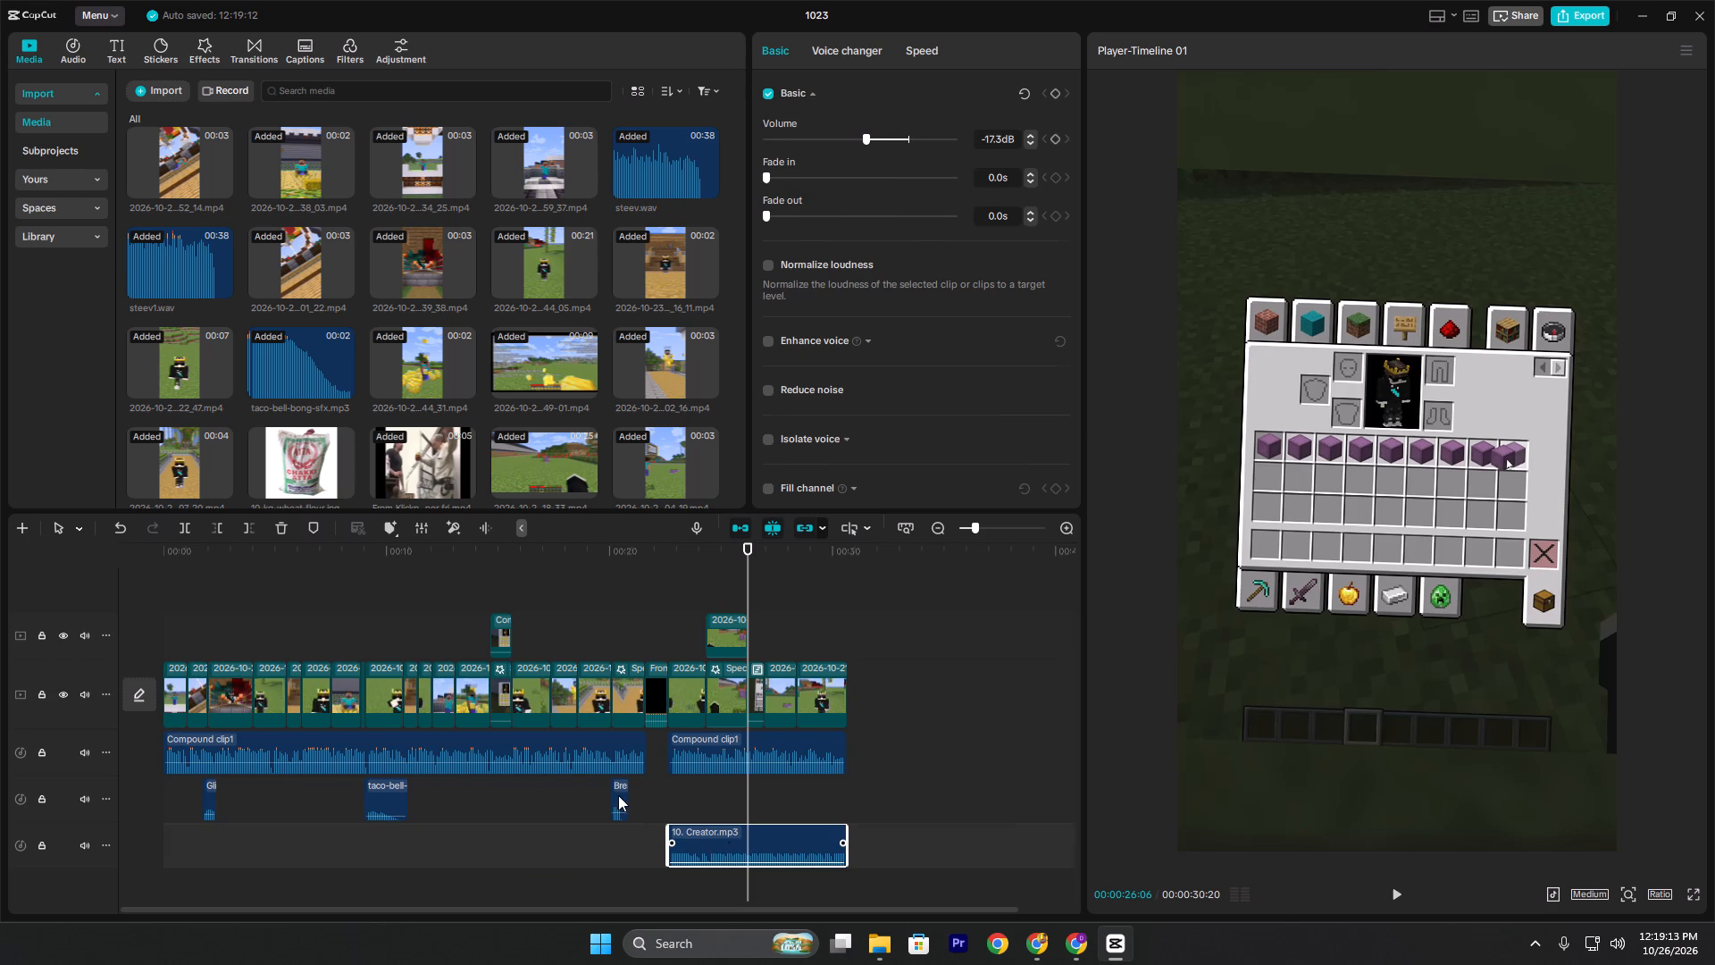
Delete the three sound-effect clips near 00:20, 00:09 (the taco-bell sound) and 00:02.
left_click(623, 830)
key("BackSpace")
left_click(389, 838)
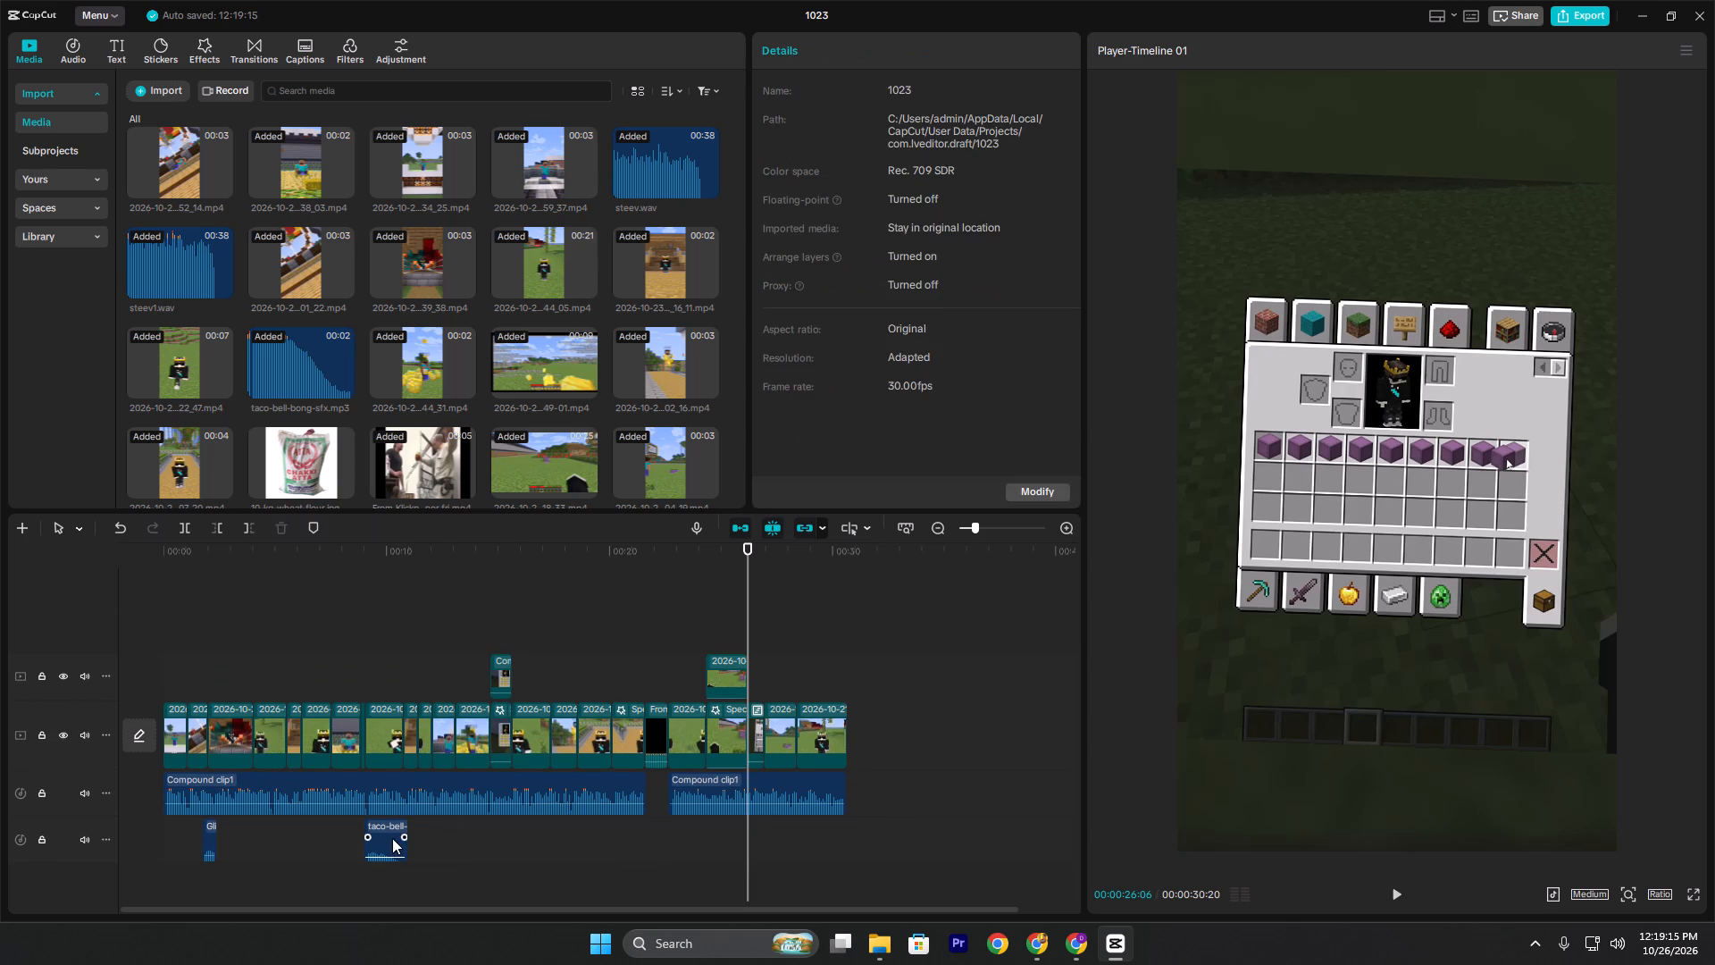
key("BackSpace")
left_click(213, 833)
key("BackSpace")
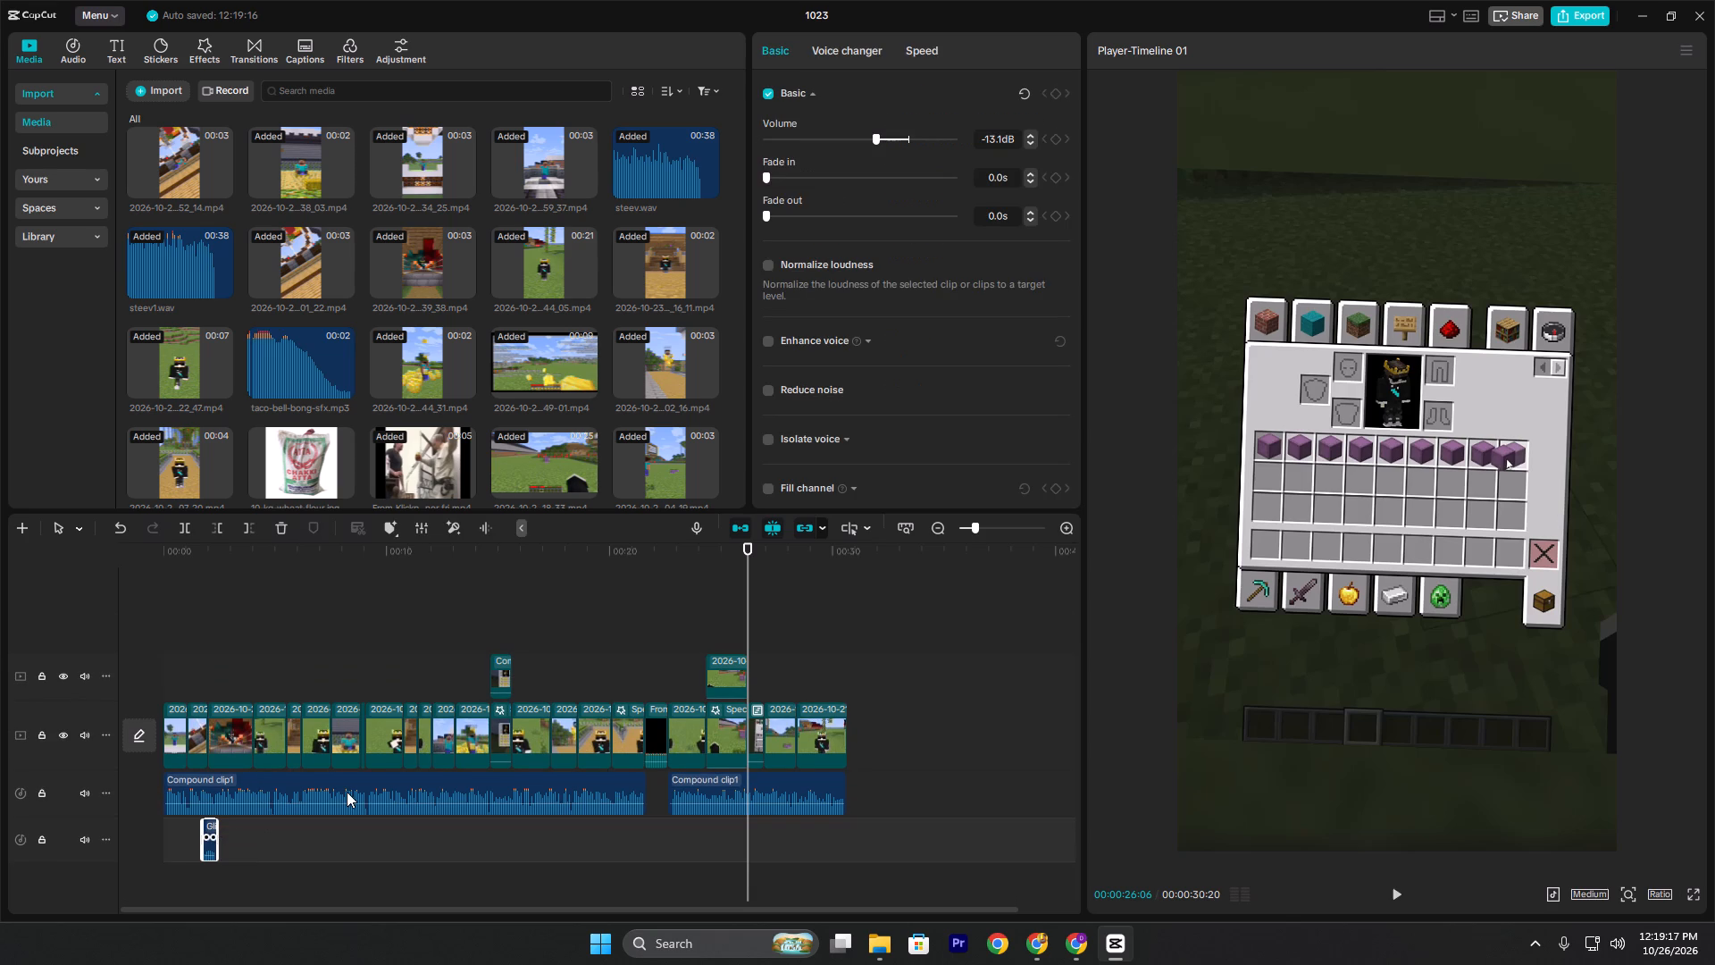
Play the timeline from its start to about 00:04 to examine the opening clips.
double_click(343, 735)
left_click(307, 690)
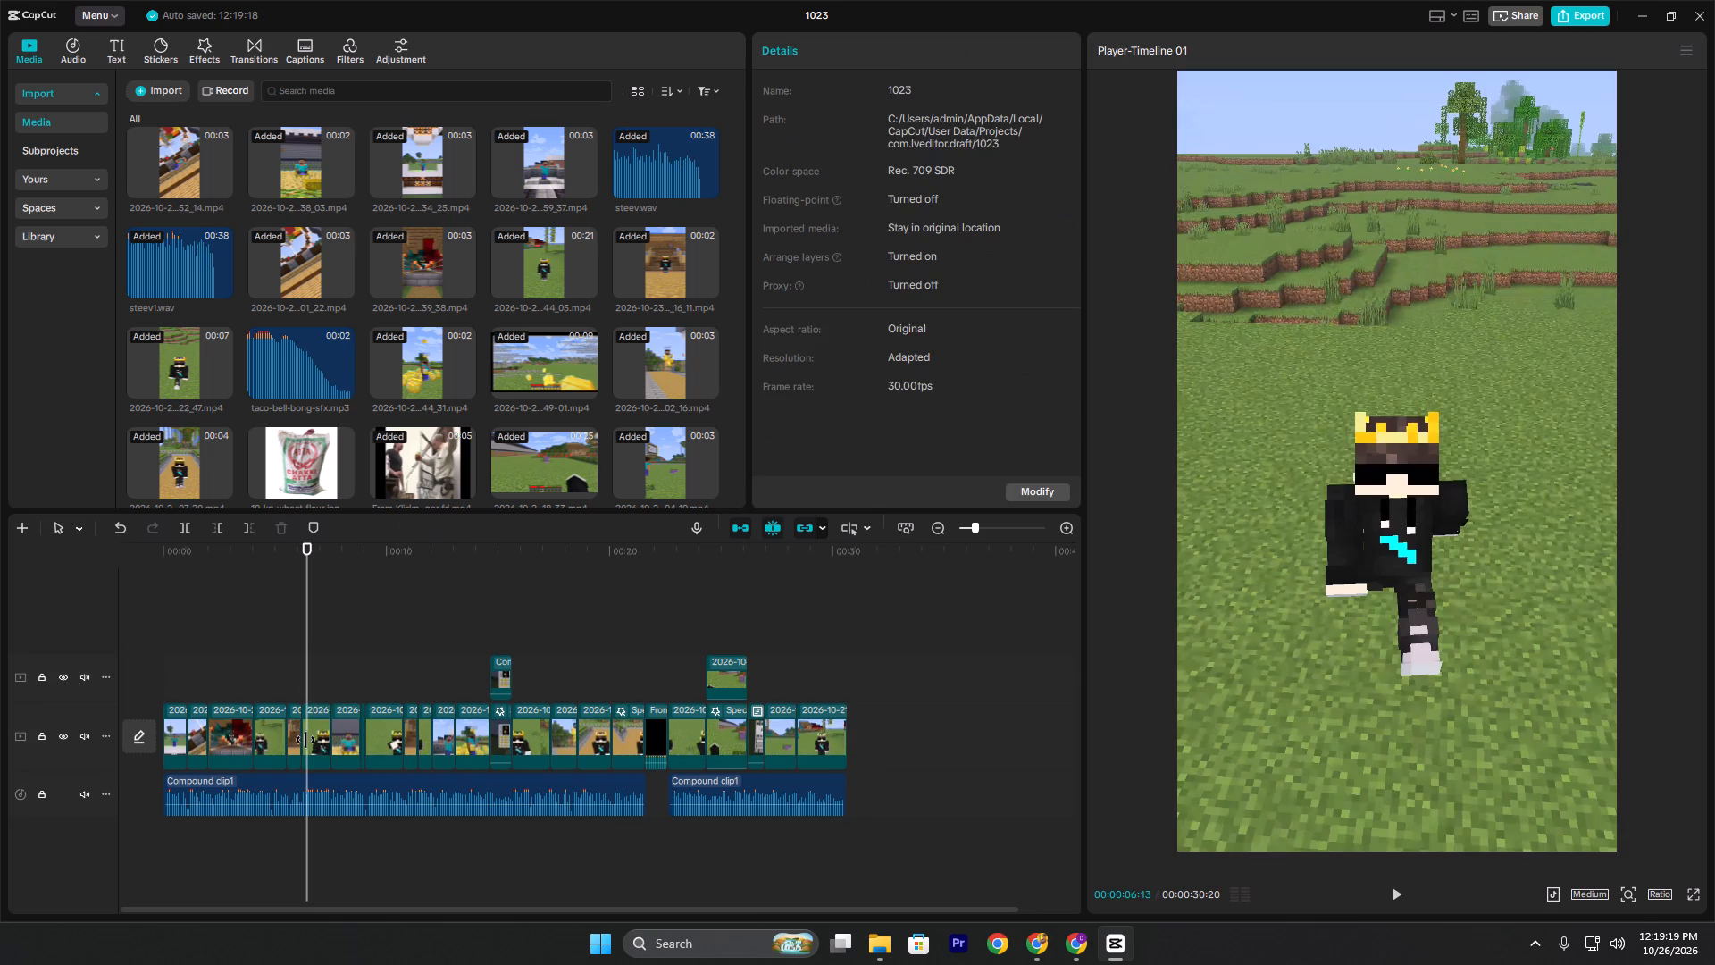
left_click(186, 686)
left_click_drag(186, 685, 136, 677)
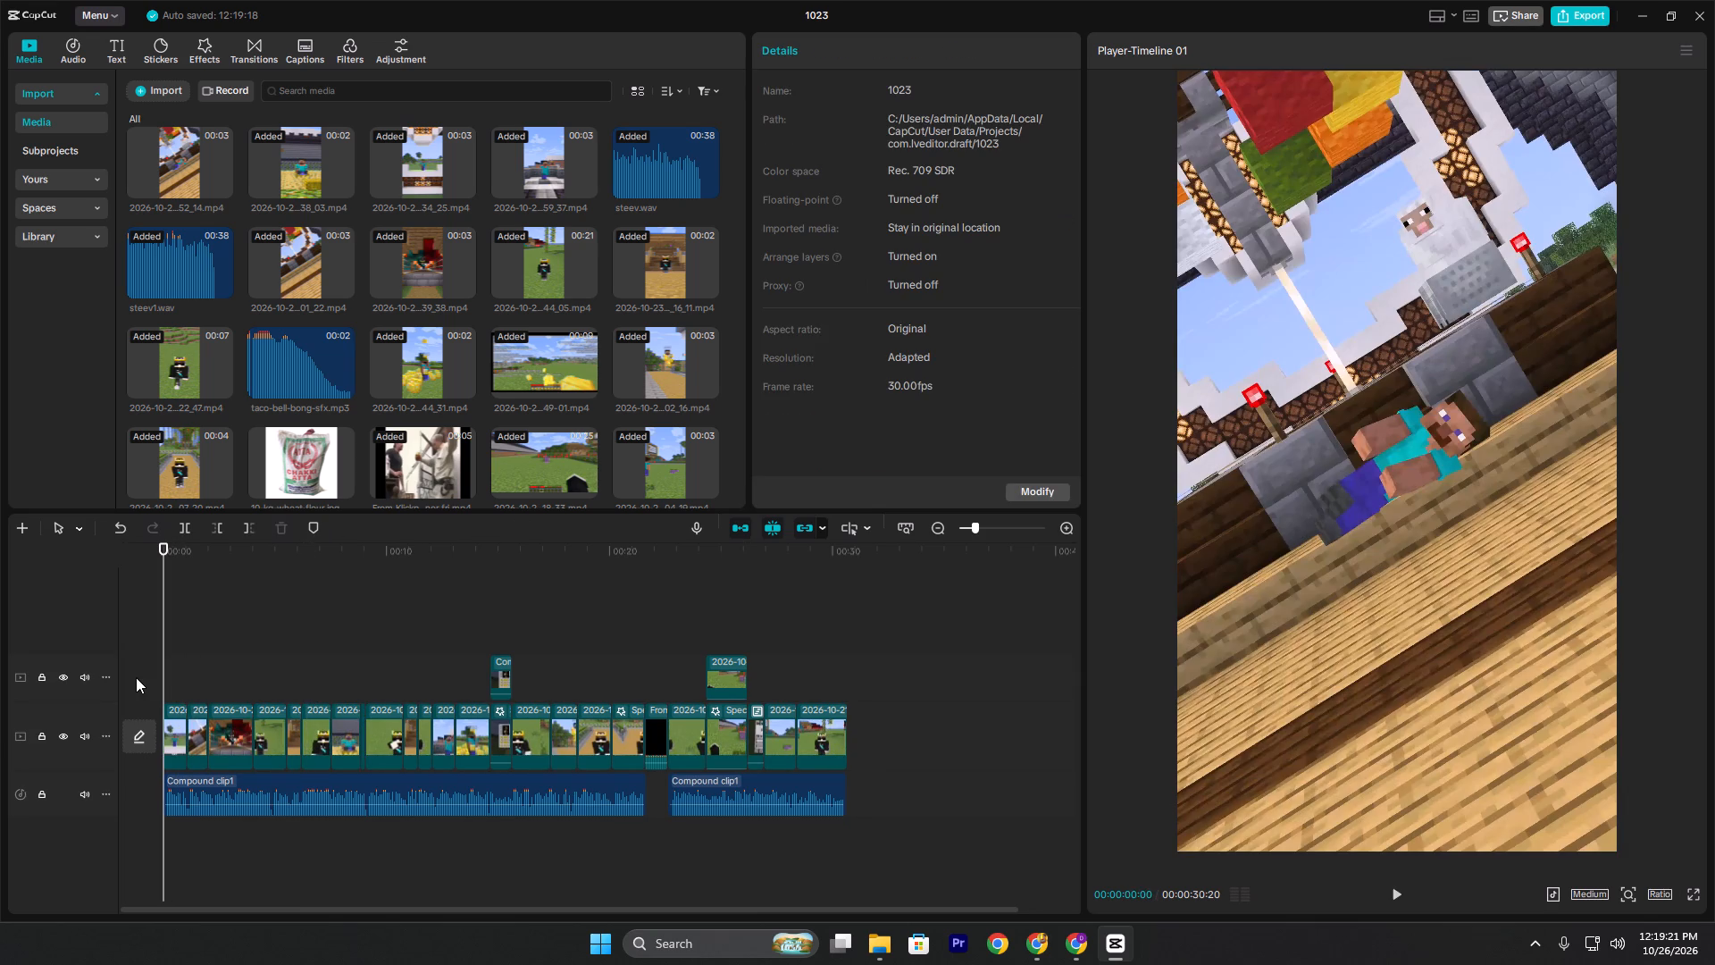
key("space")
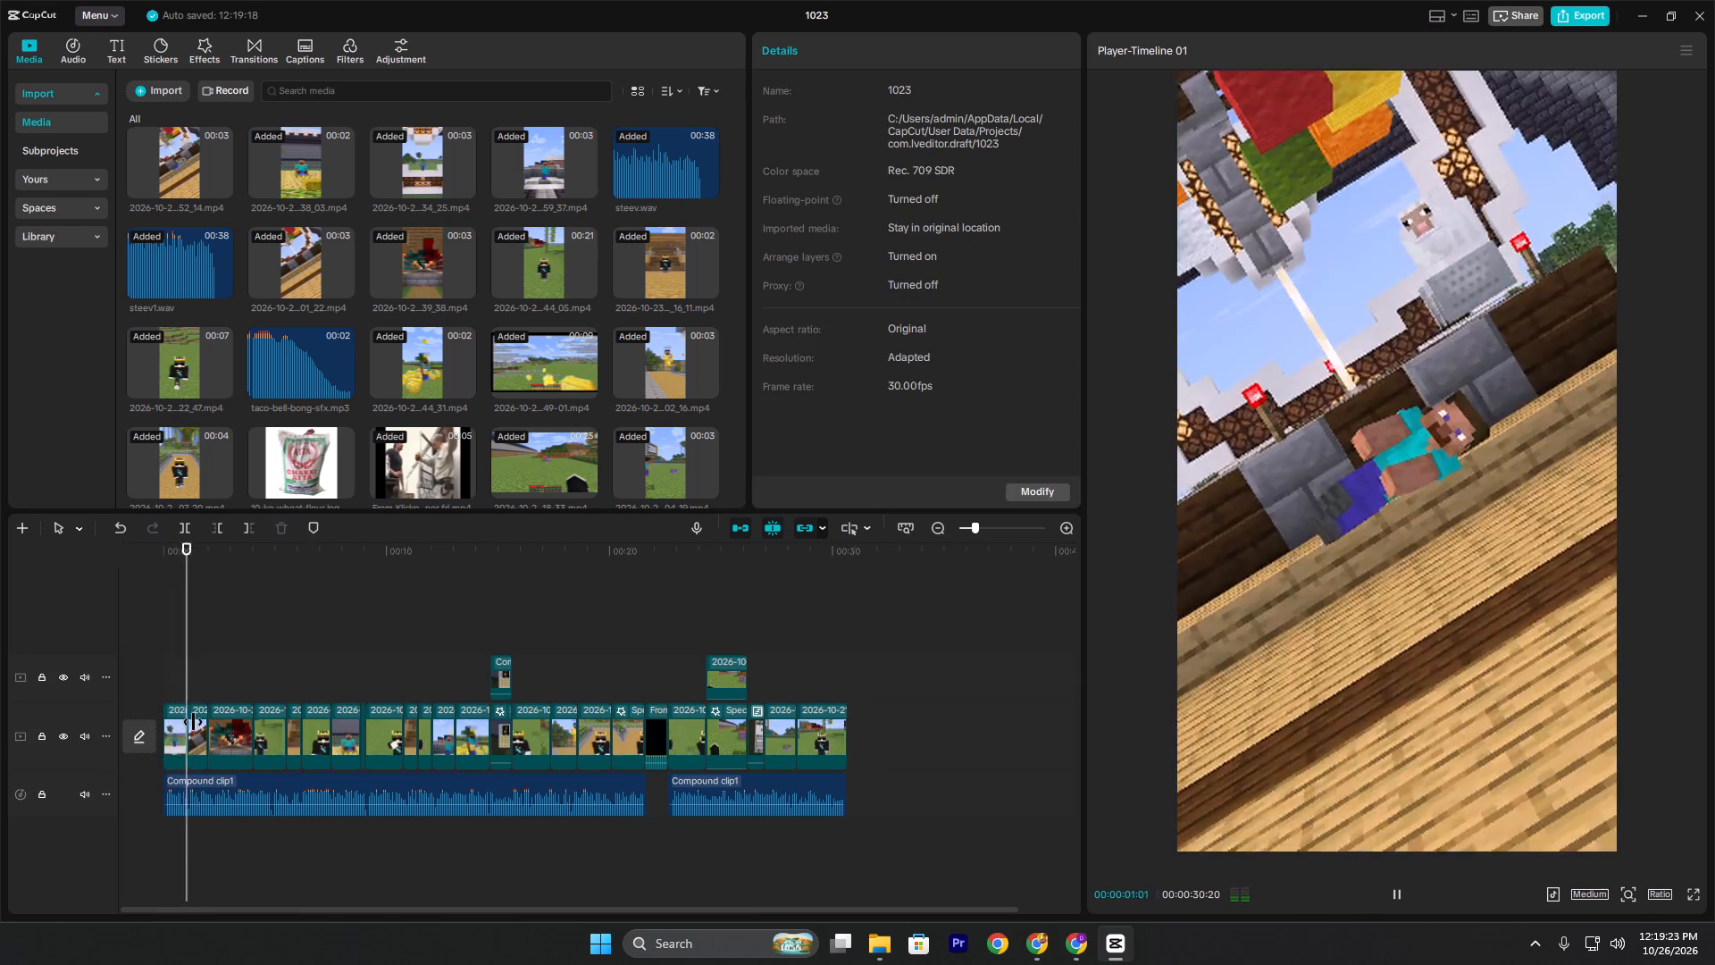
key("space")
key("space")
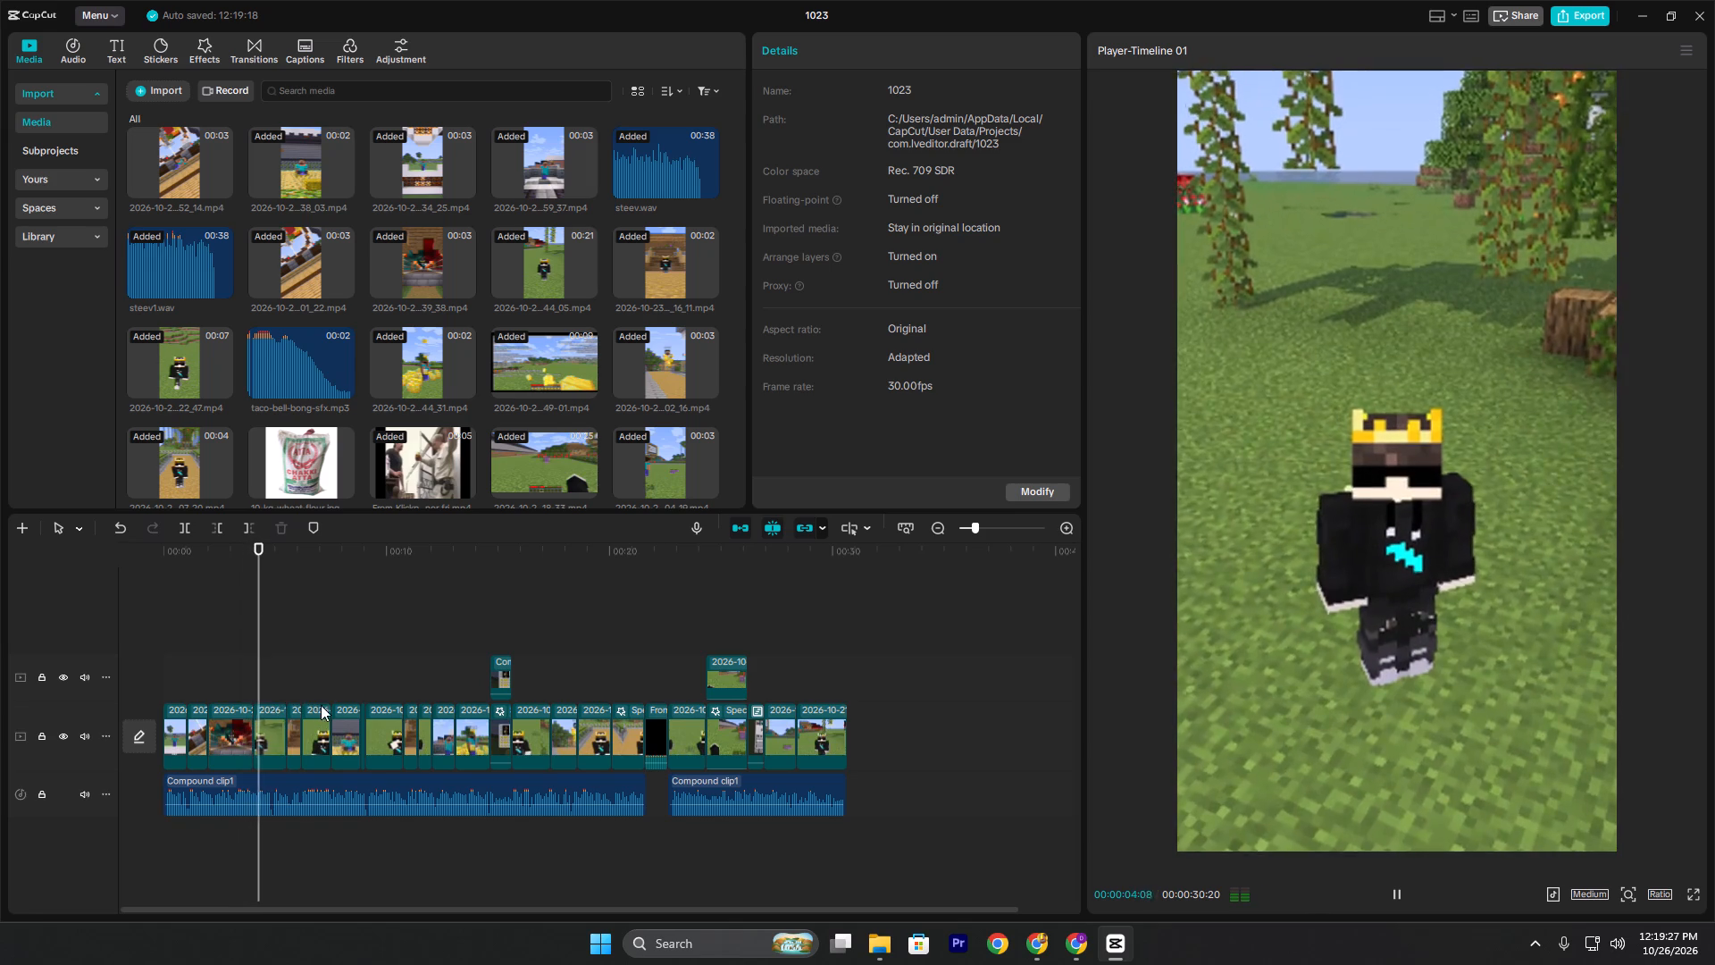
key("space")
Delete the transform keyframes on the main-track clip spanning about 00:04 to 00:05.
left_click(264, 730)
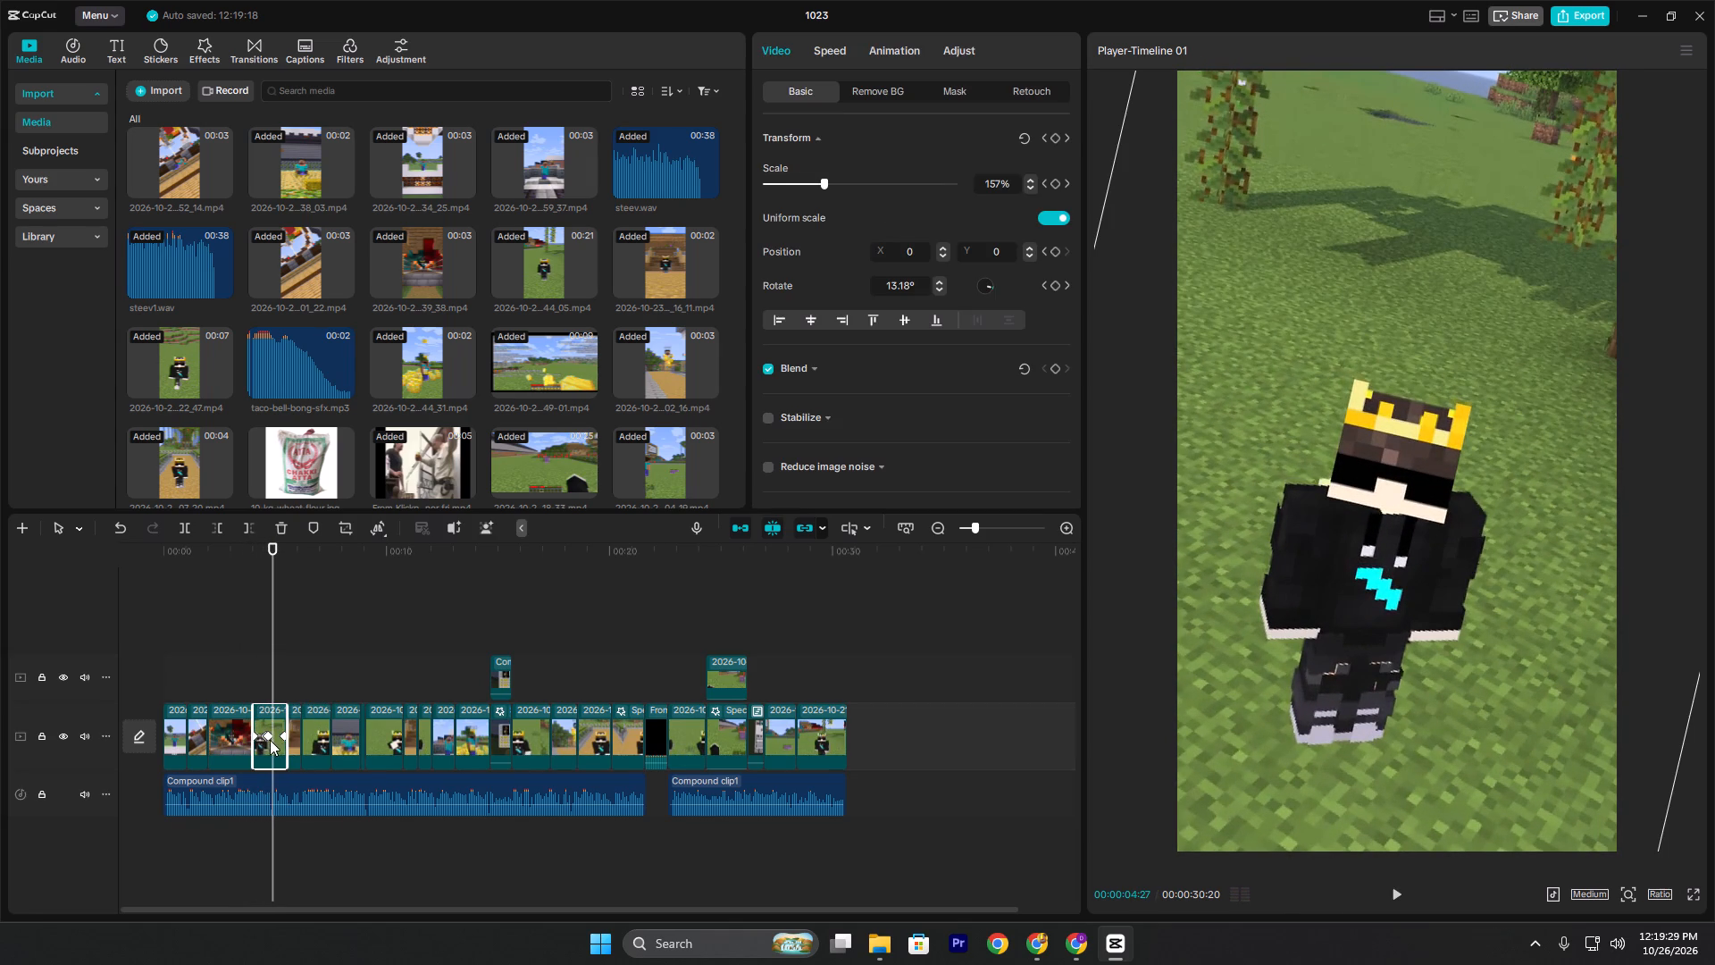
left_click(269, 736)
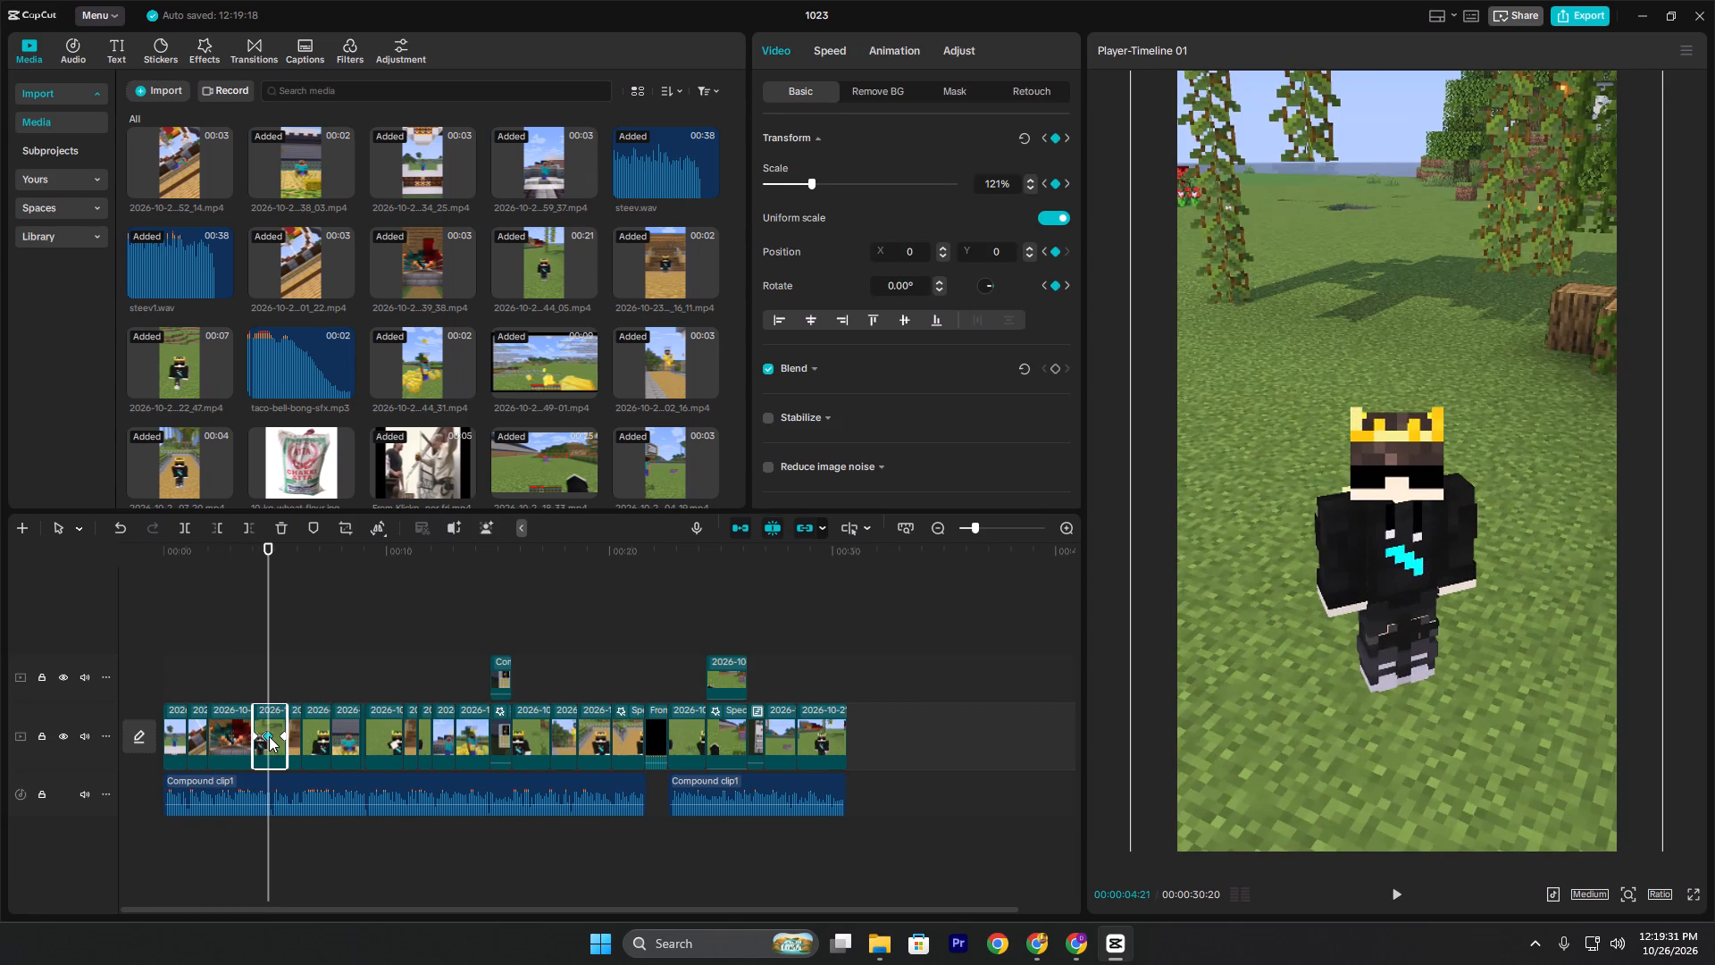
key("BackSpace")
left_click(265, 734)
key("BackSpace")
left_click(257, 739)
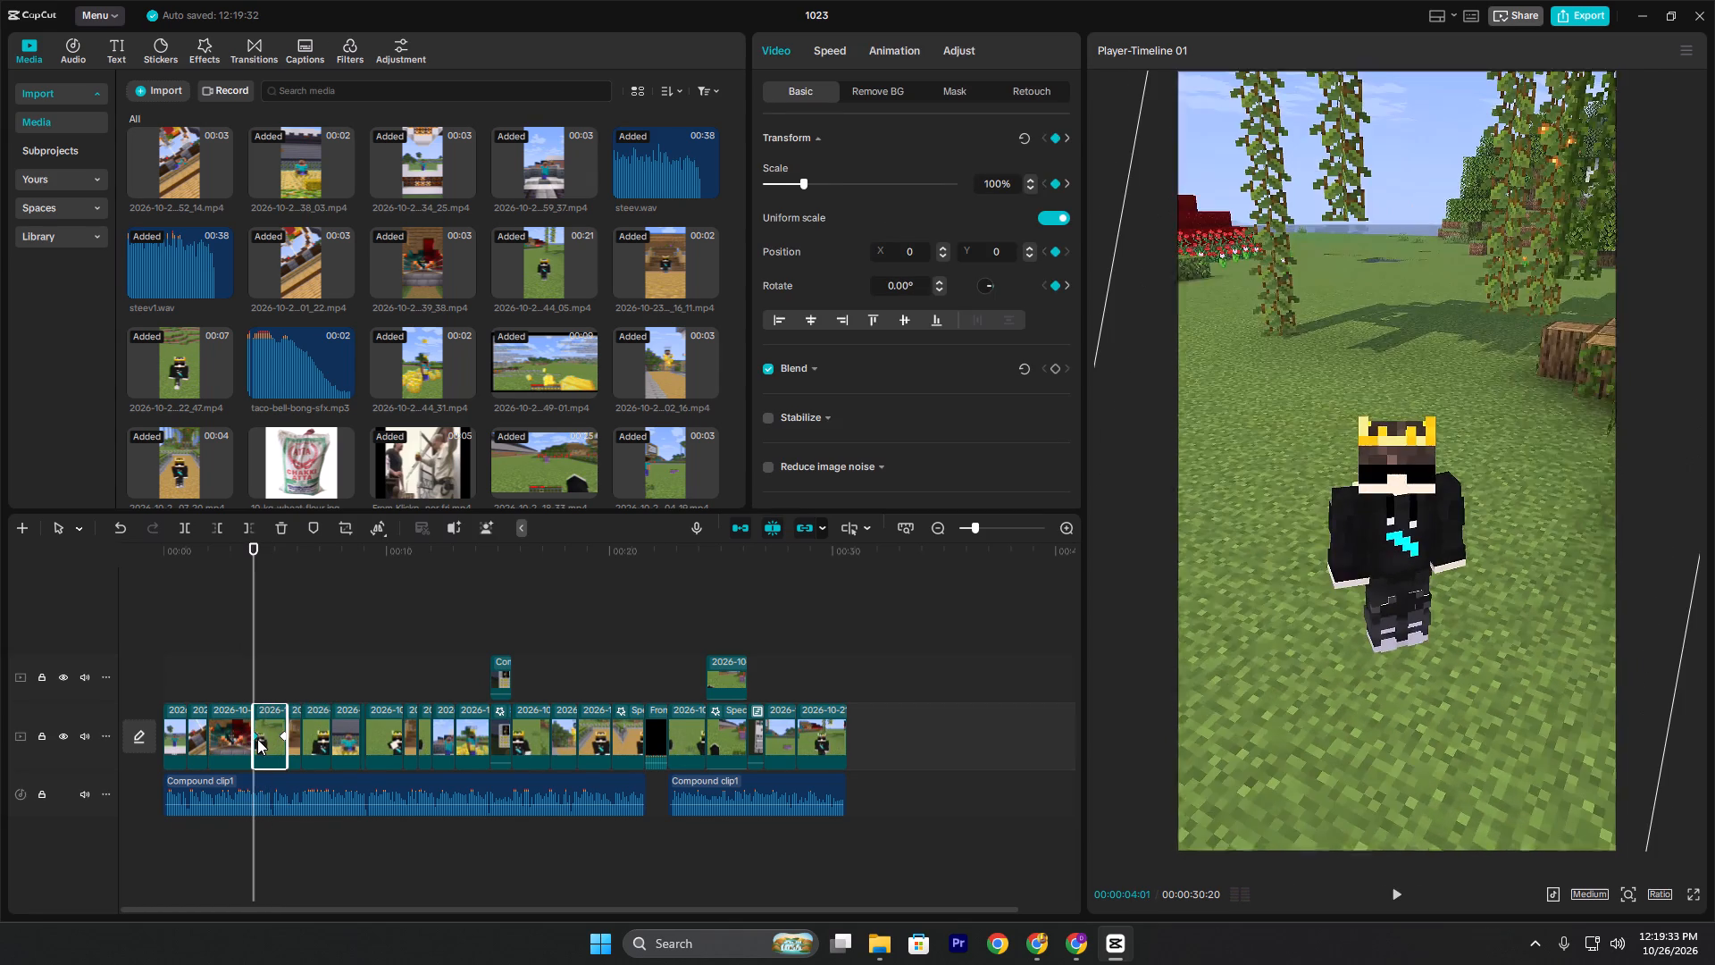
key("BackSpace")
left_click(285, 734)
key("BackSpace")
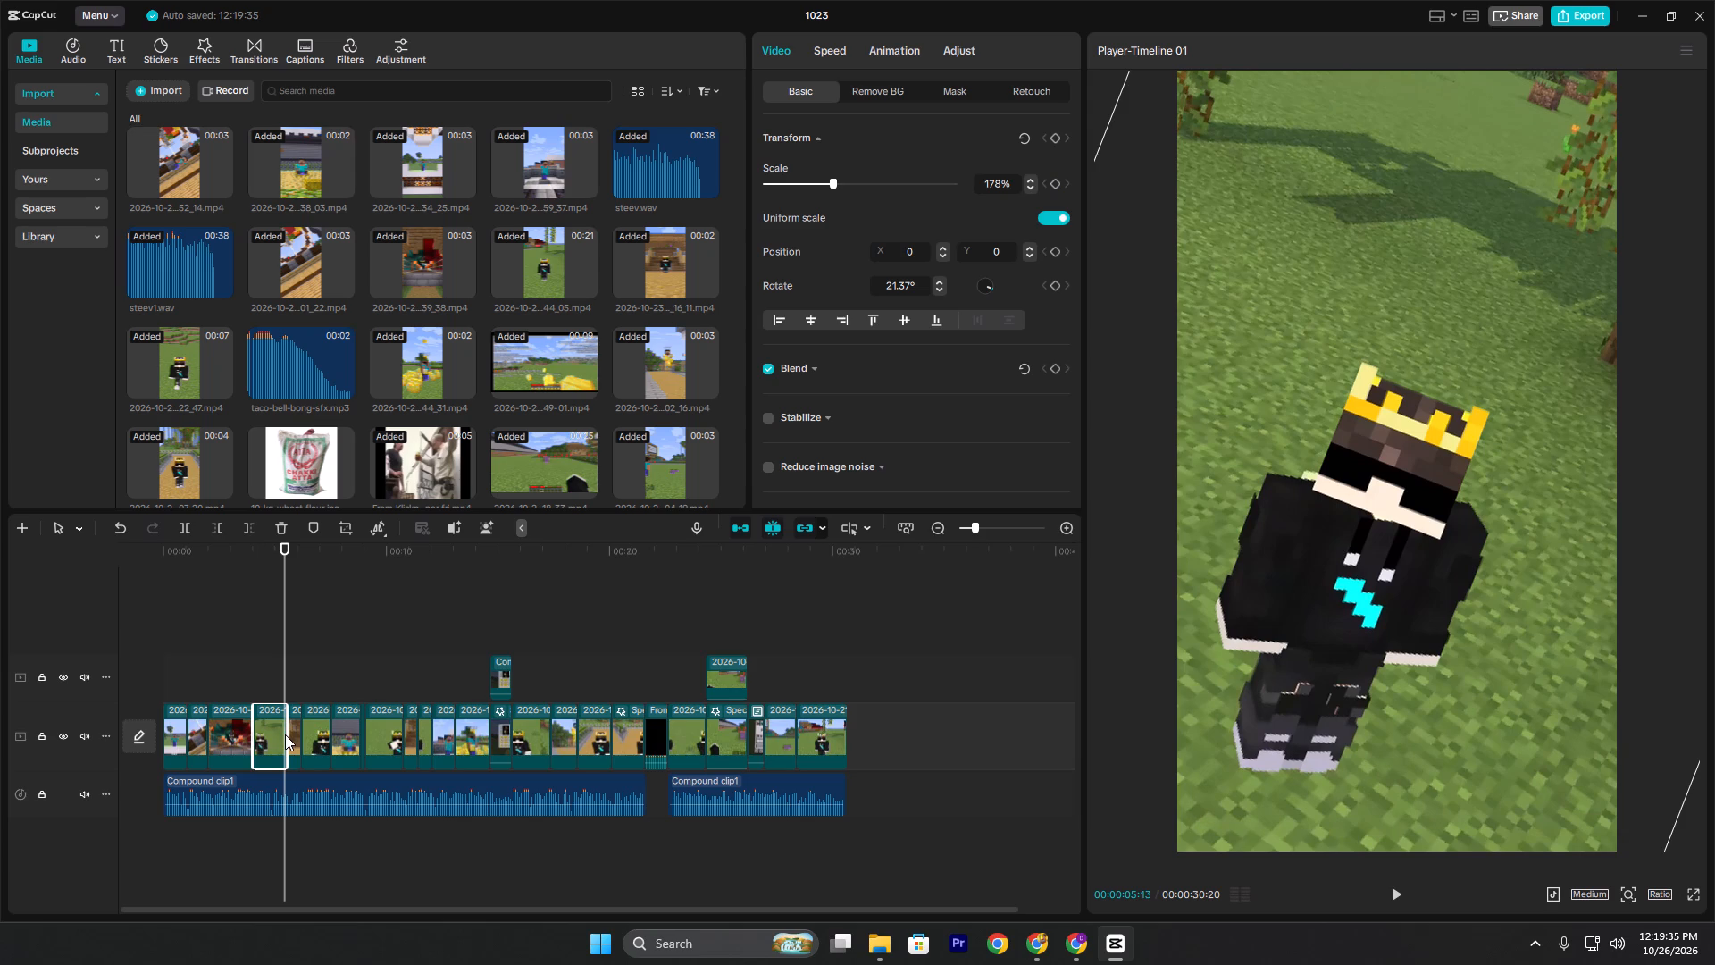
Reset the rotation of the main-track clip near 00:04 to 0°.
left_click(257, 690)
key("space")
key("space")
left_click(269, 709)
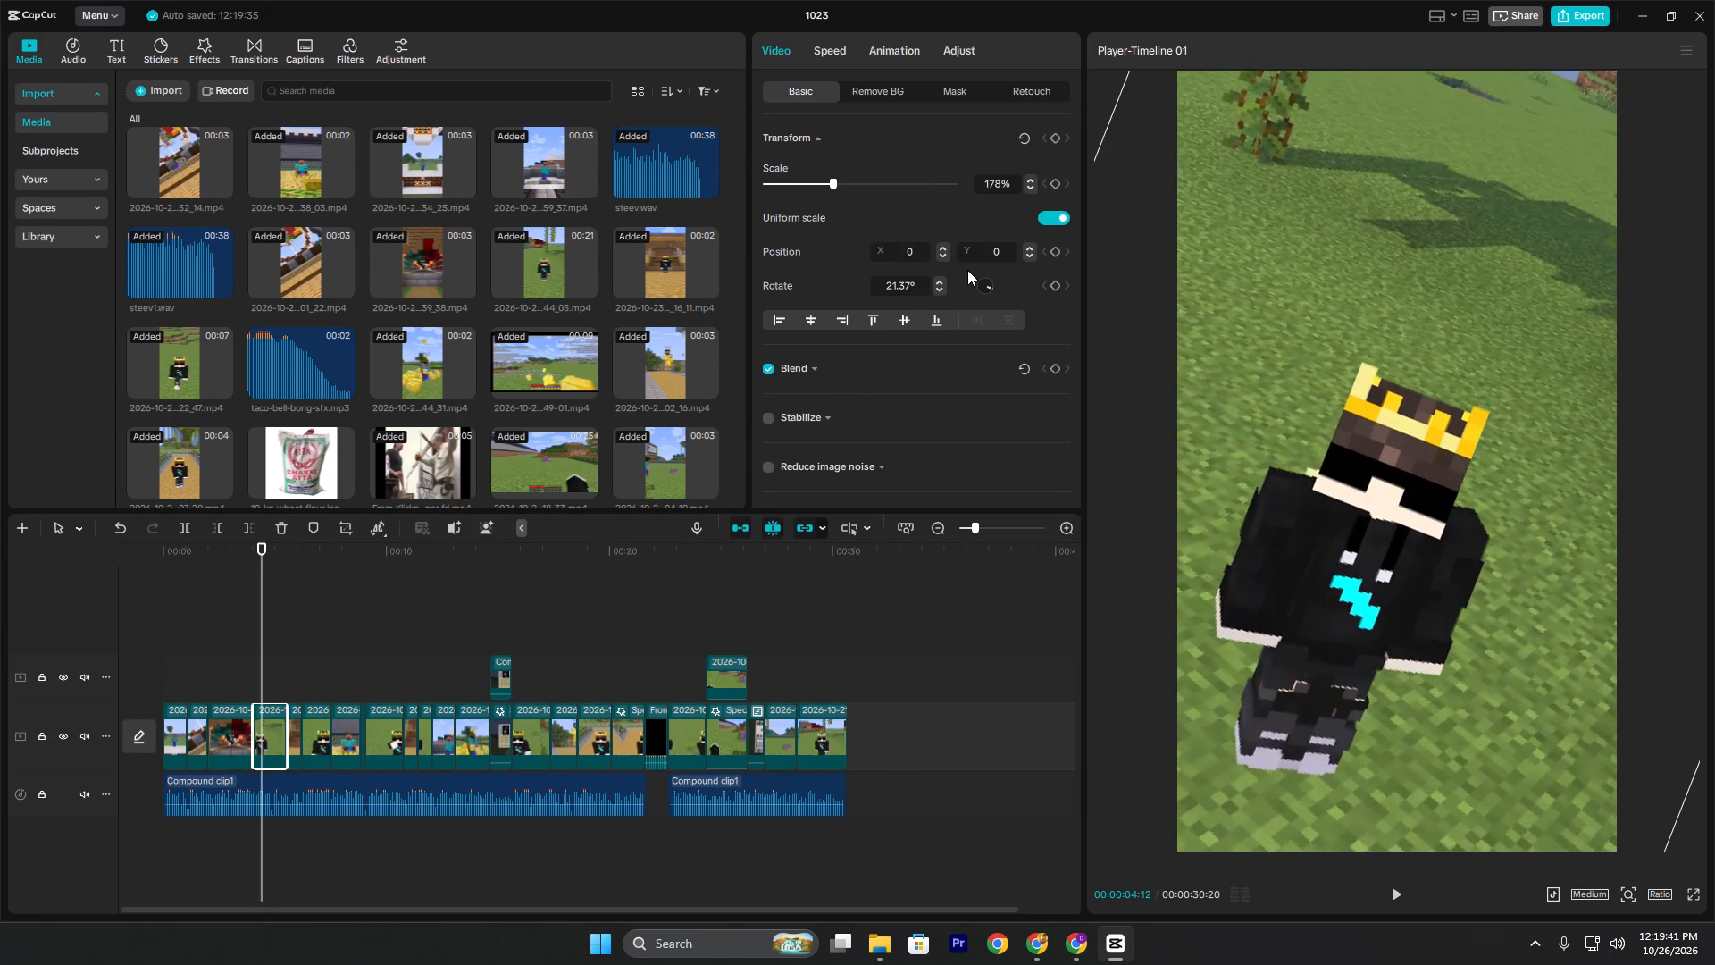
left_click(992, 287)
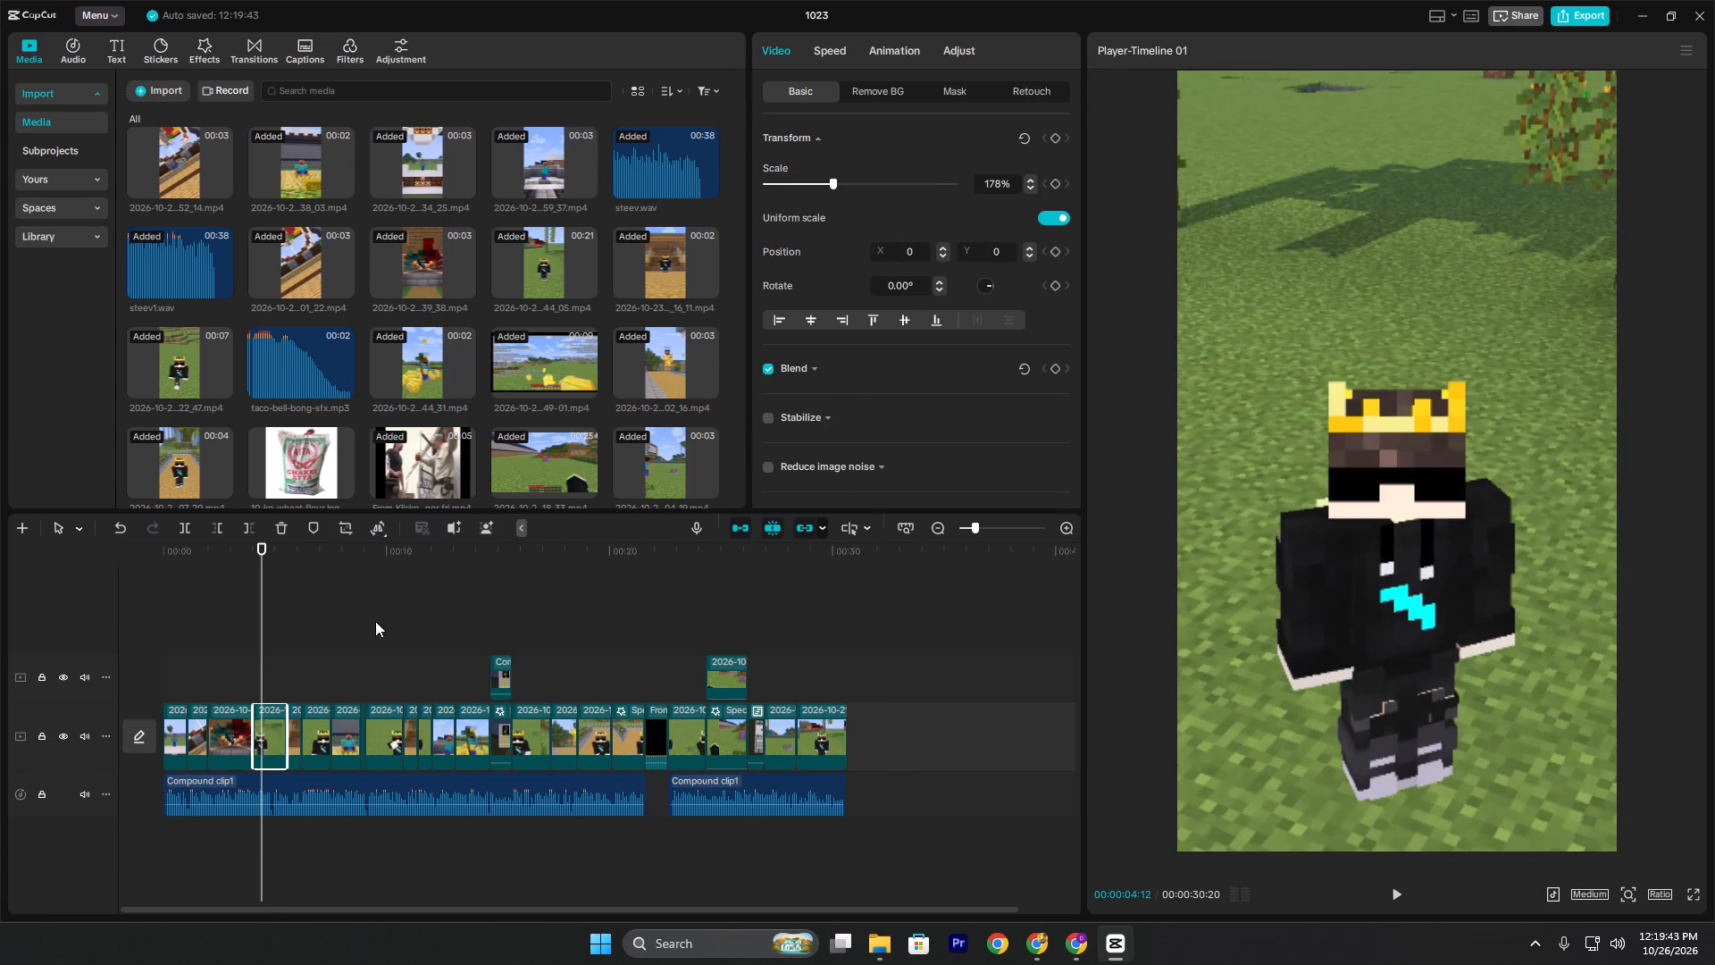
Turn off the Adjust settings on the black-and-white main-track clip near 00:09.
key("space")
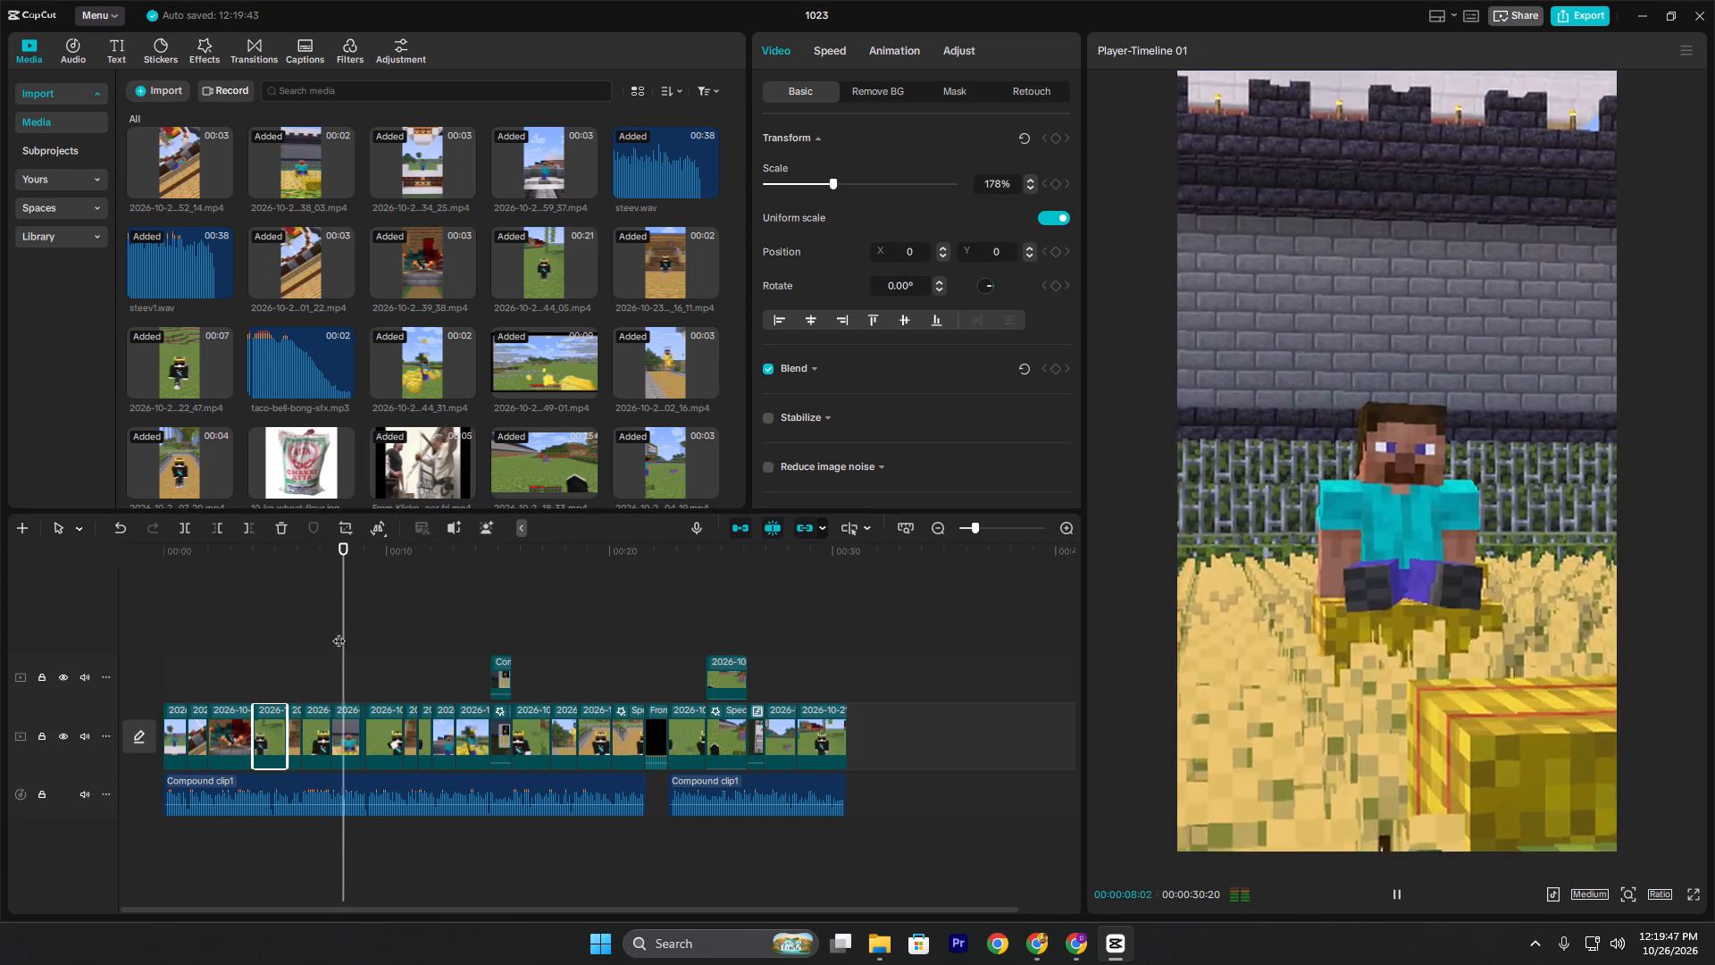
scroll(381, 662, "up", 1)
key("space")
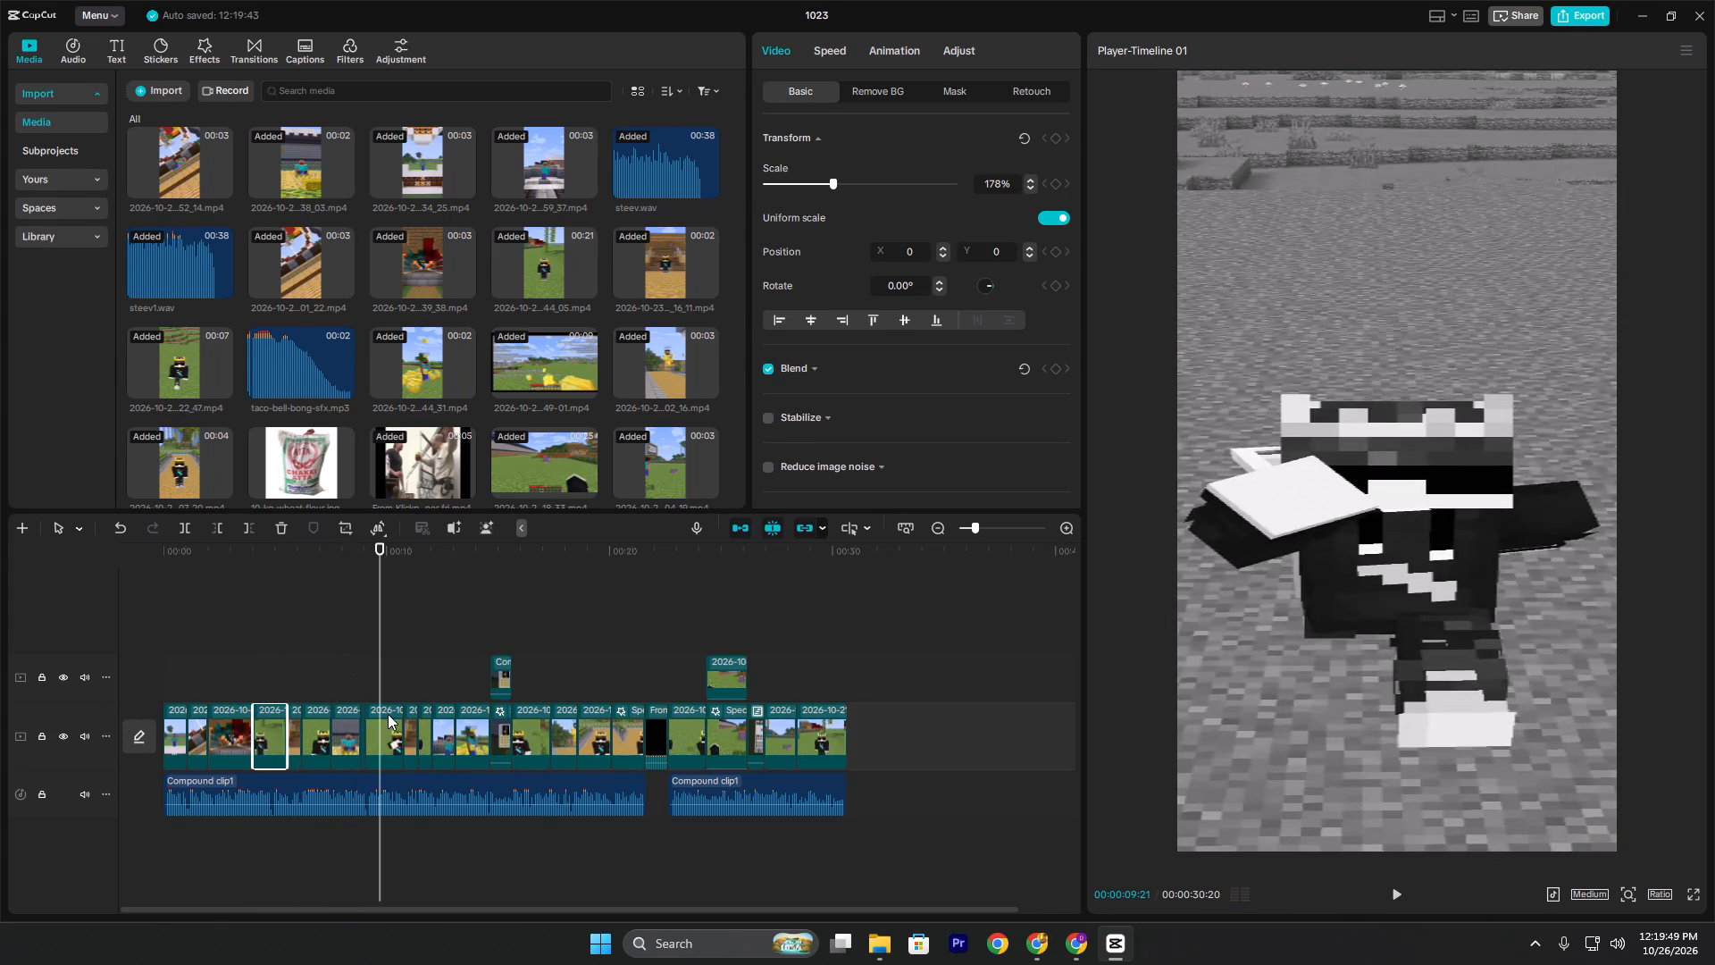
left_click(388, 714)
left_click(948, 55)
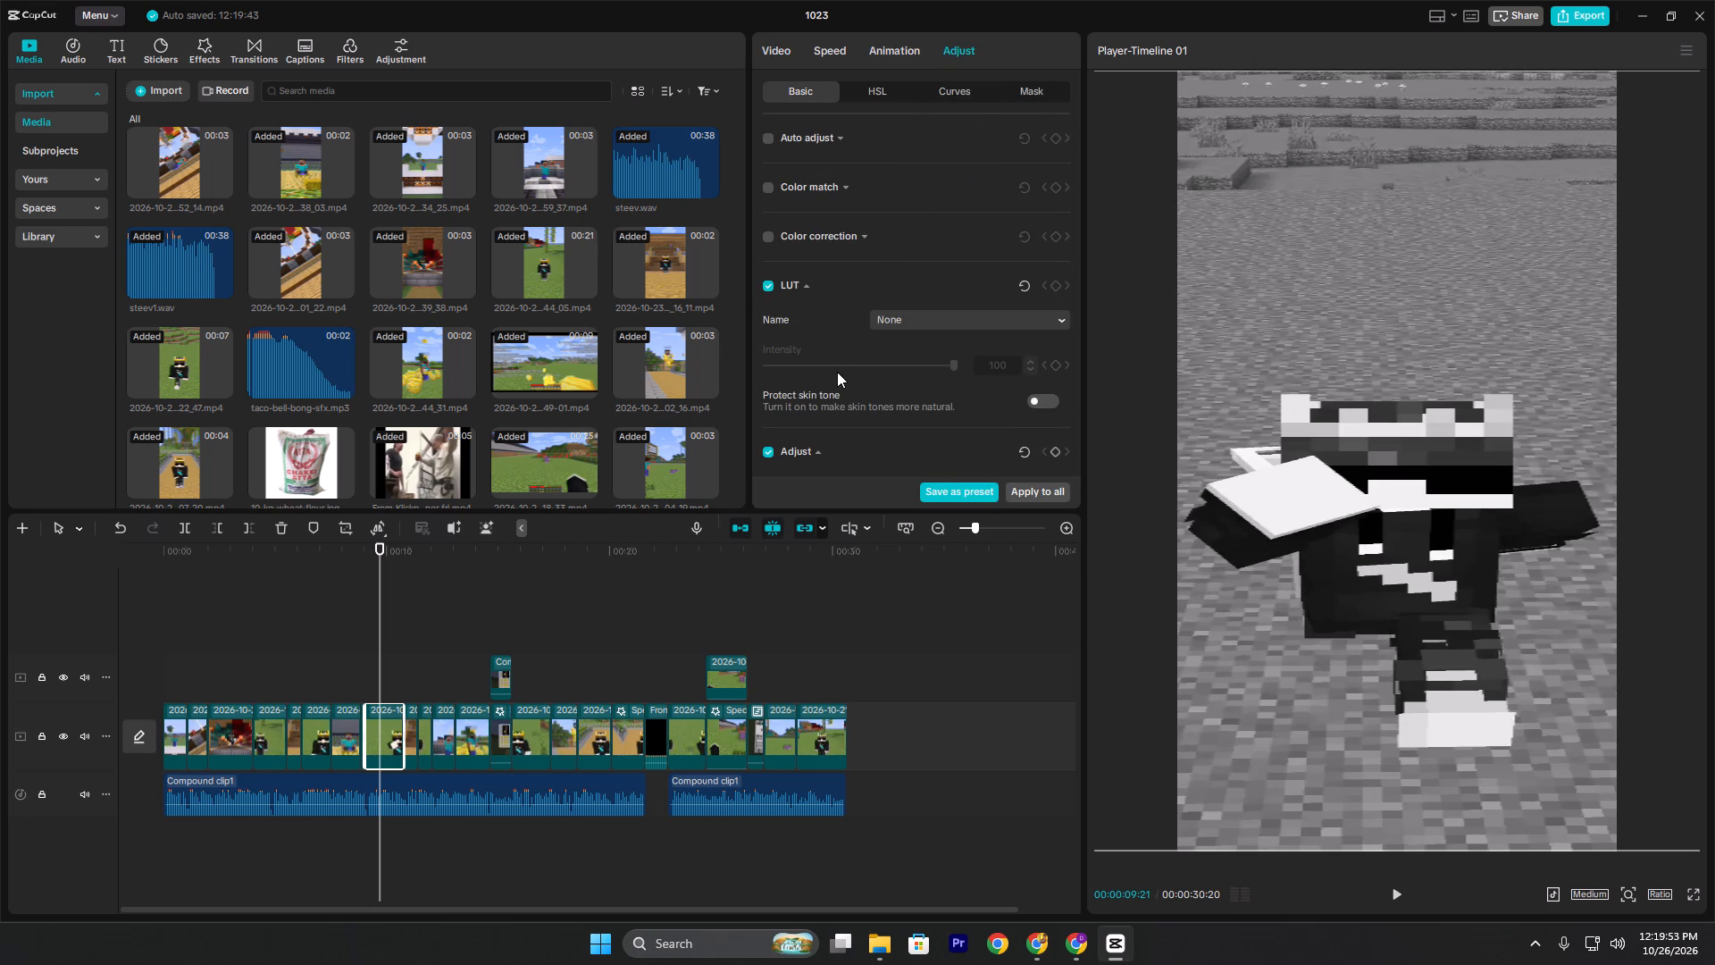
left_click(765, 449)
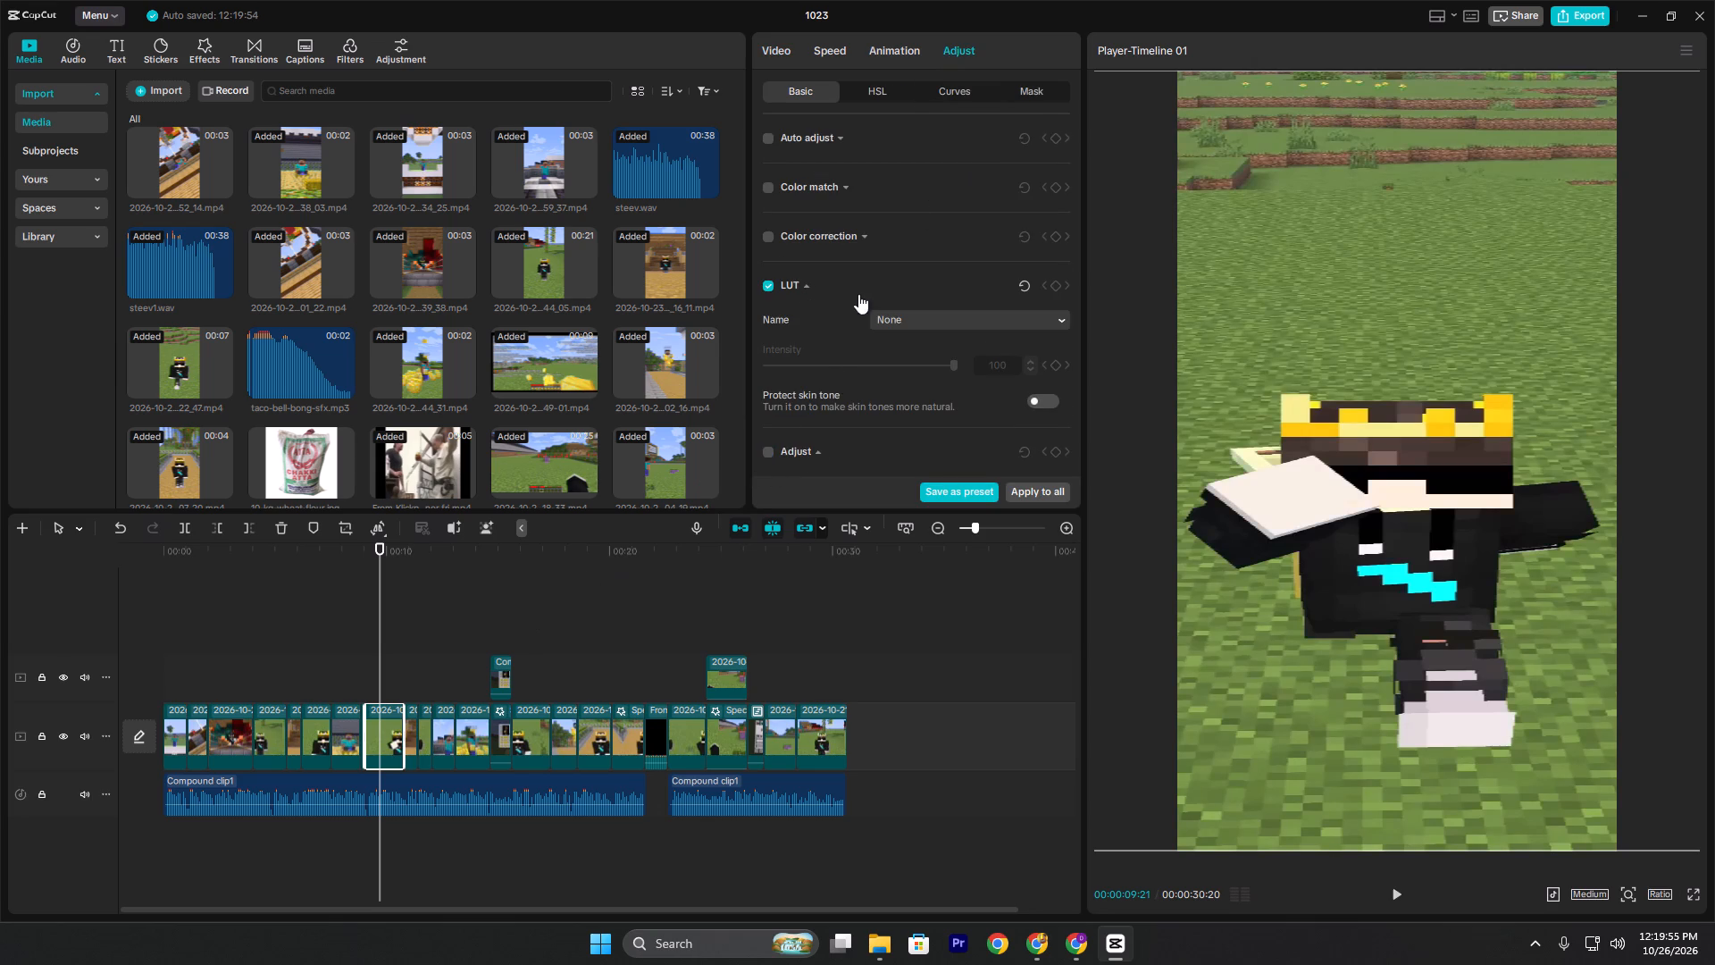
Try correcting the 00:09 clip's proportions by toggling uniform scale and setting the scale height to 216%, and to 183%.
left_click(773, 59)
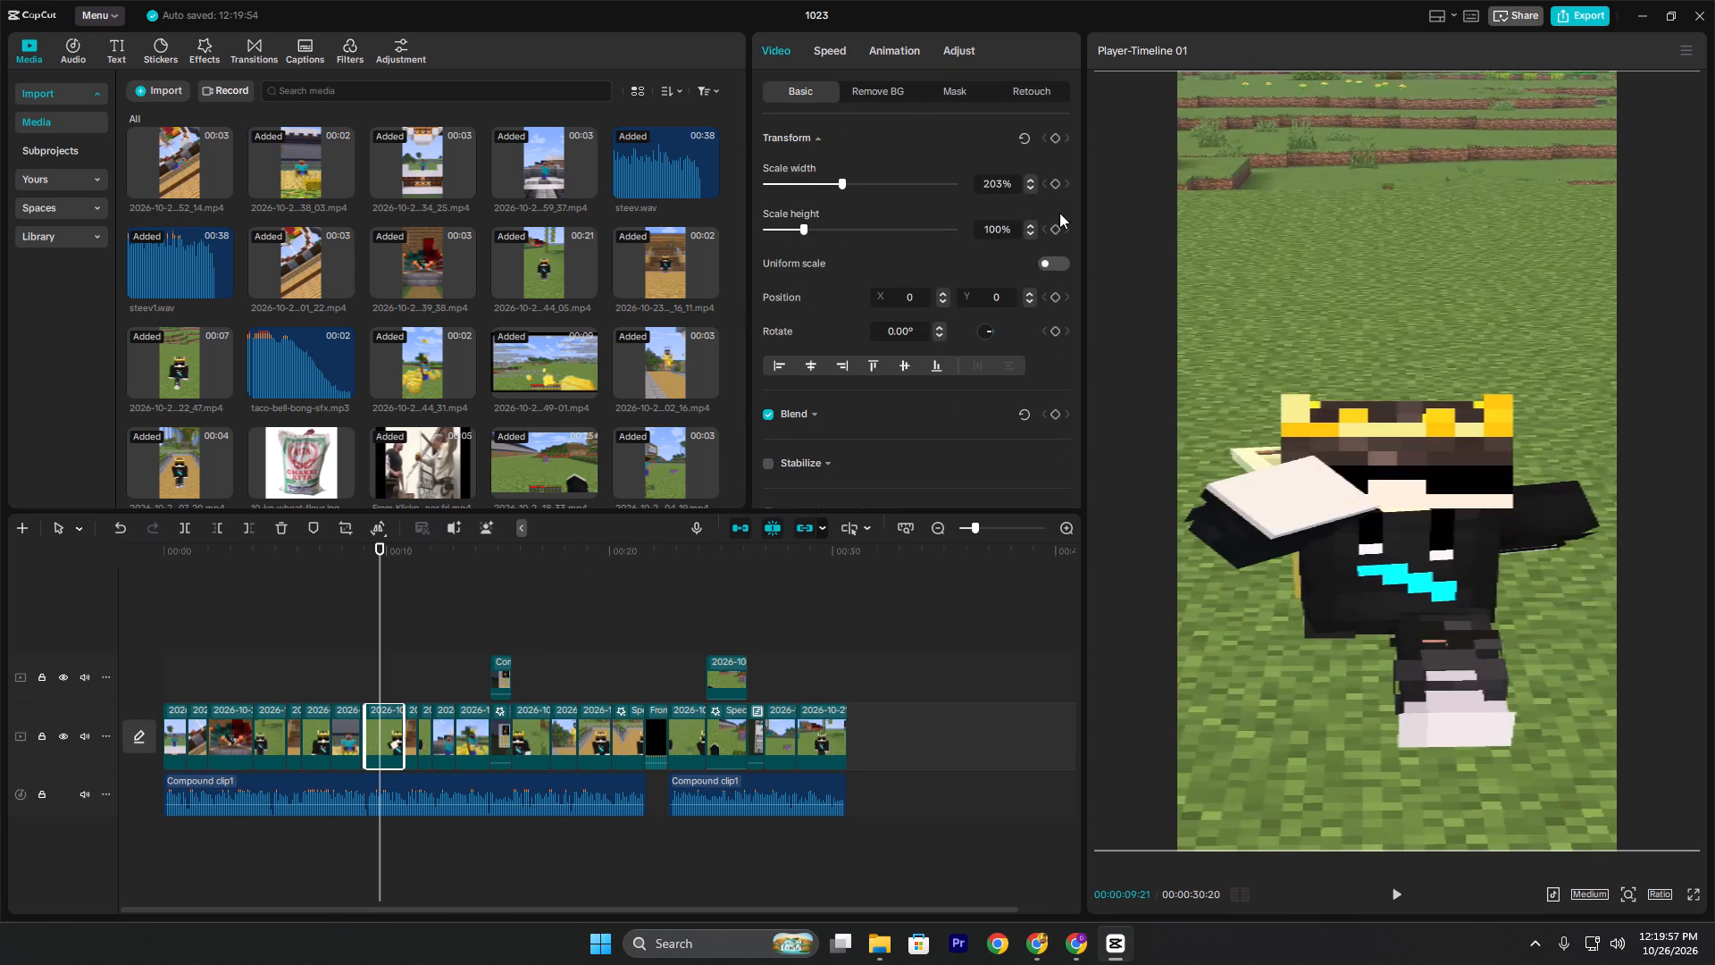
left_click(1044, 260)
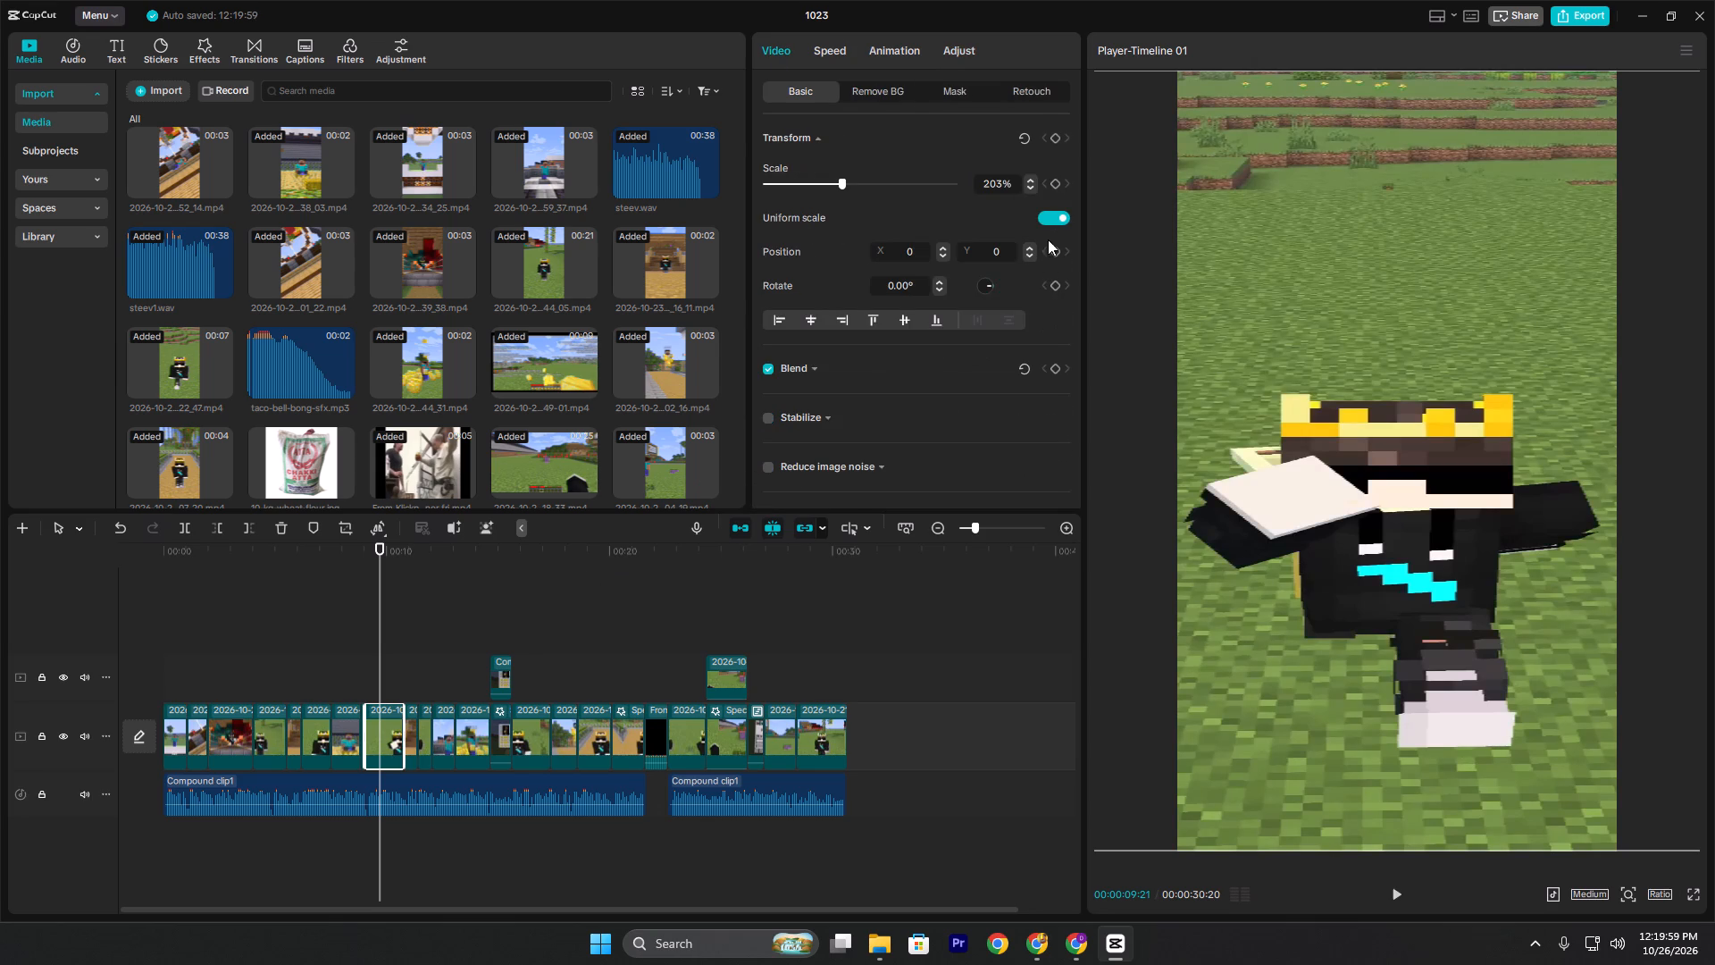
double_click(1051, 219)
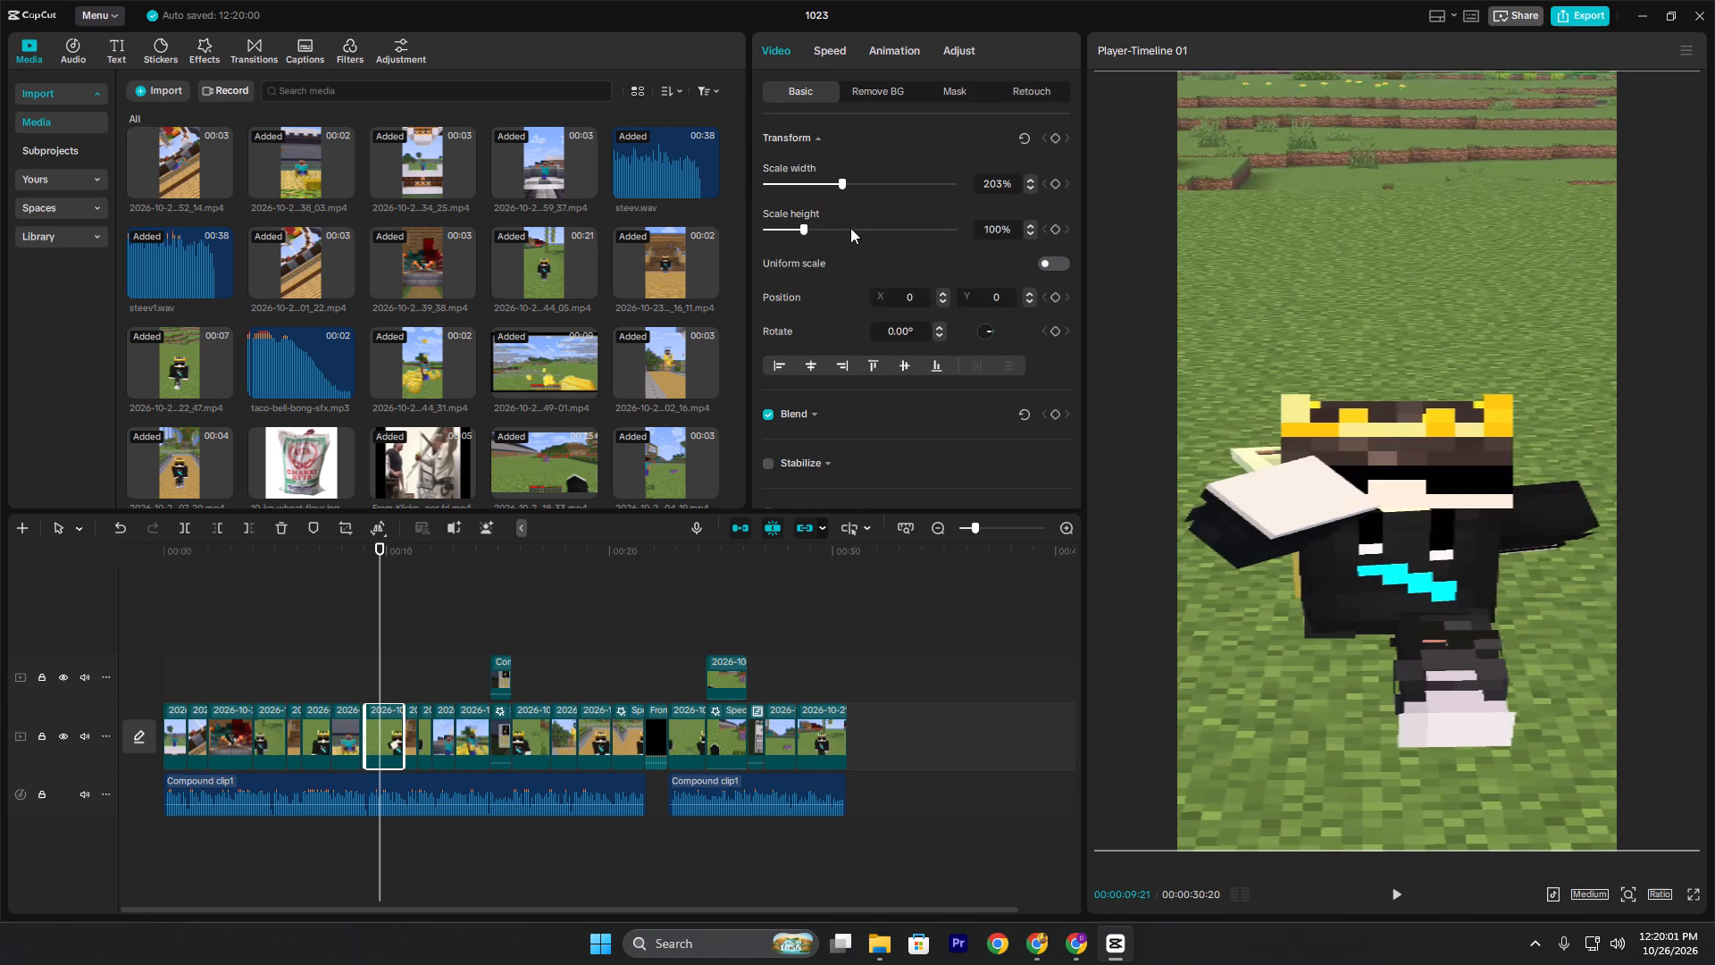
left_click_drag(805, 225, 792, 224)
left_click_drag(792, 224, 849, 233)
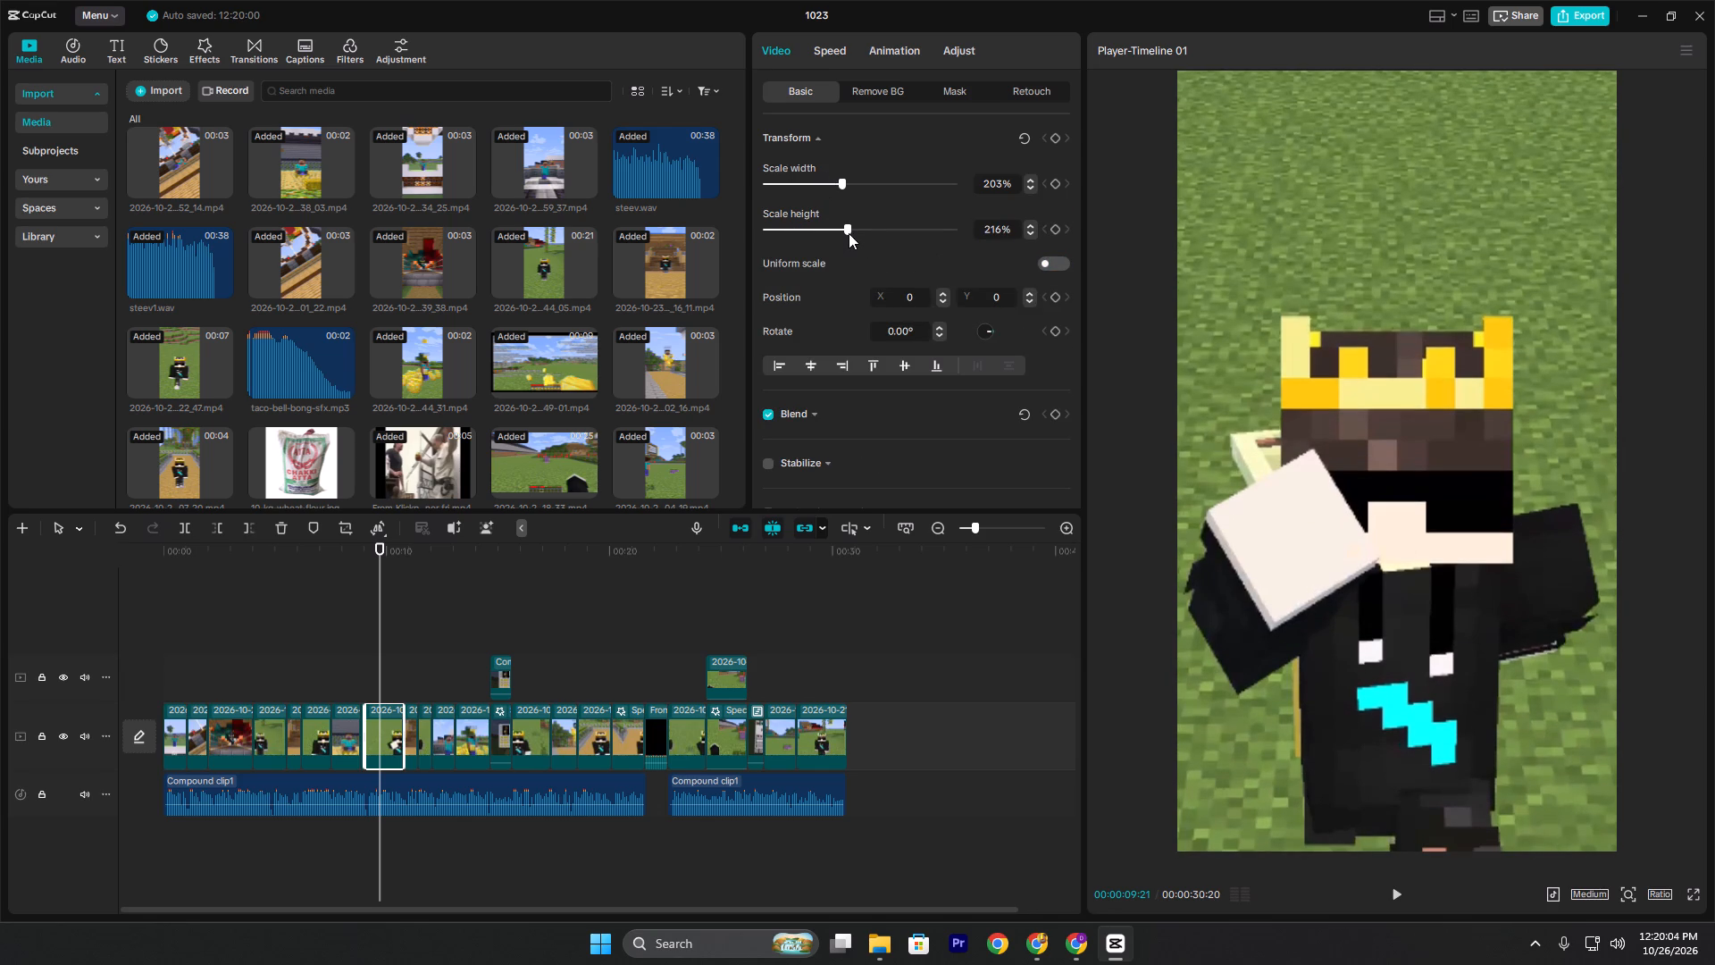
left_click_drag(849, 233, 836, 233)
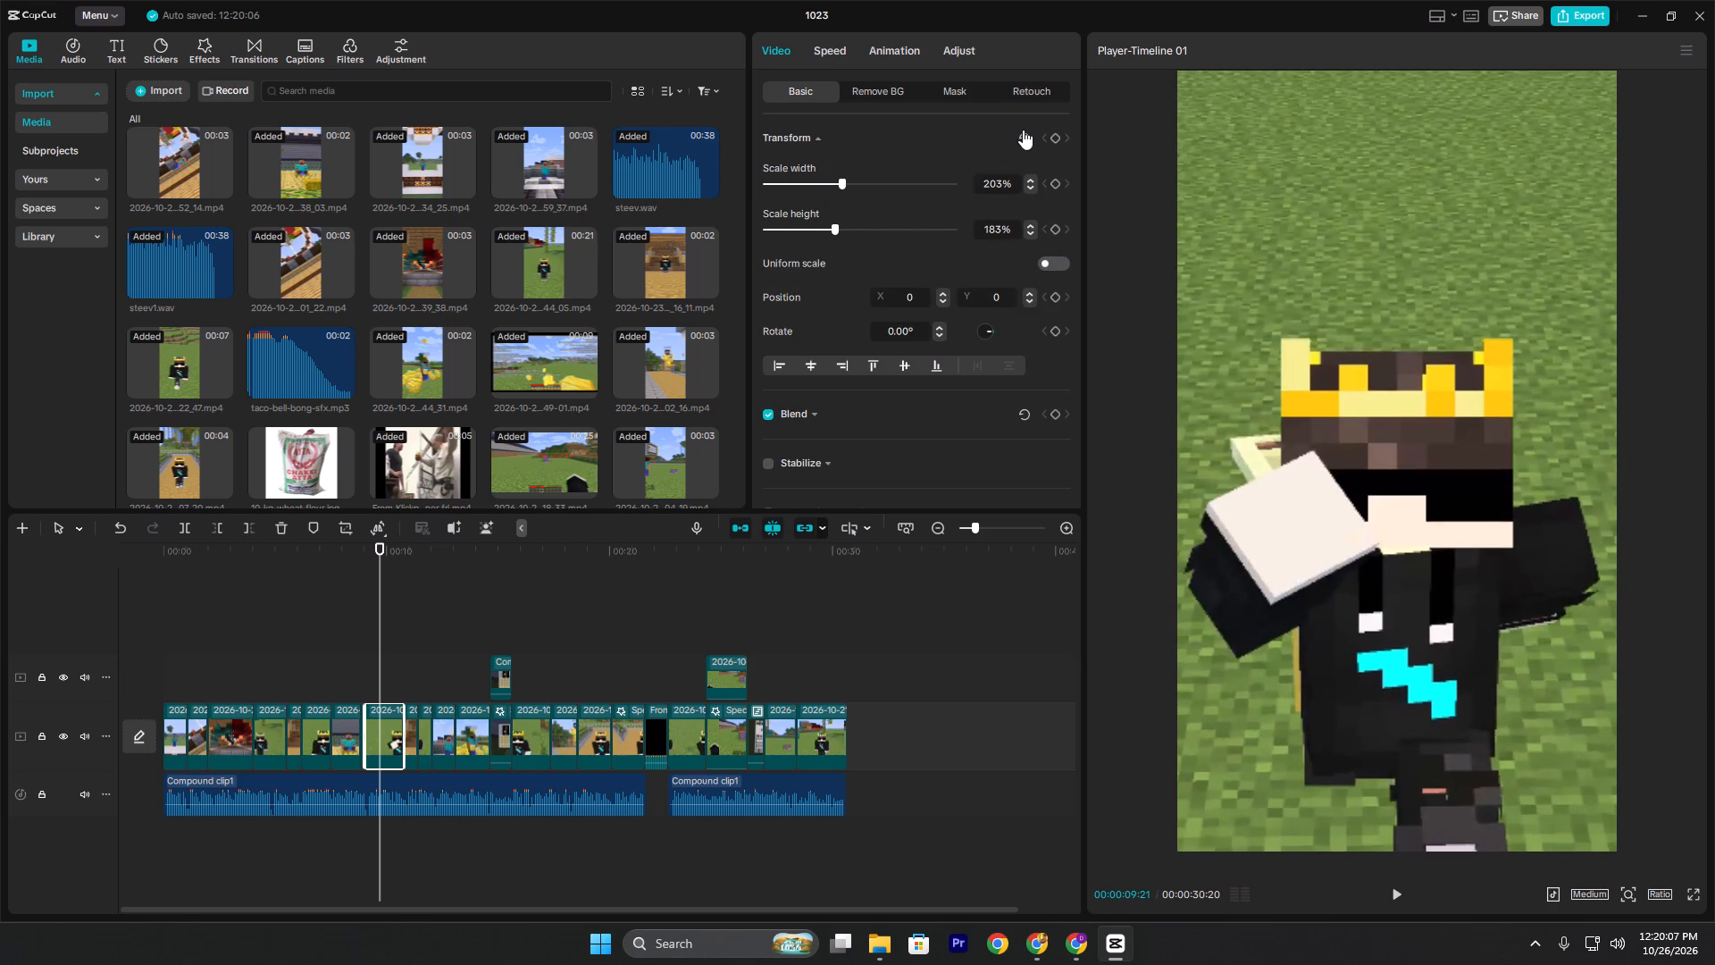
Reset the Transform settings of the main-track clip near 00:09.
double_click(1023, 130)
Play the timeline from about 00:09 to 00:15 to check the clips up to the gold-block inventory shot.
key("space")
left_click(433, 662)
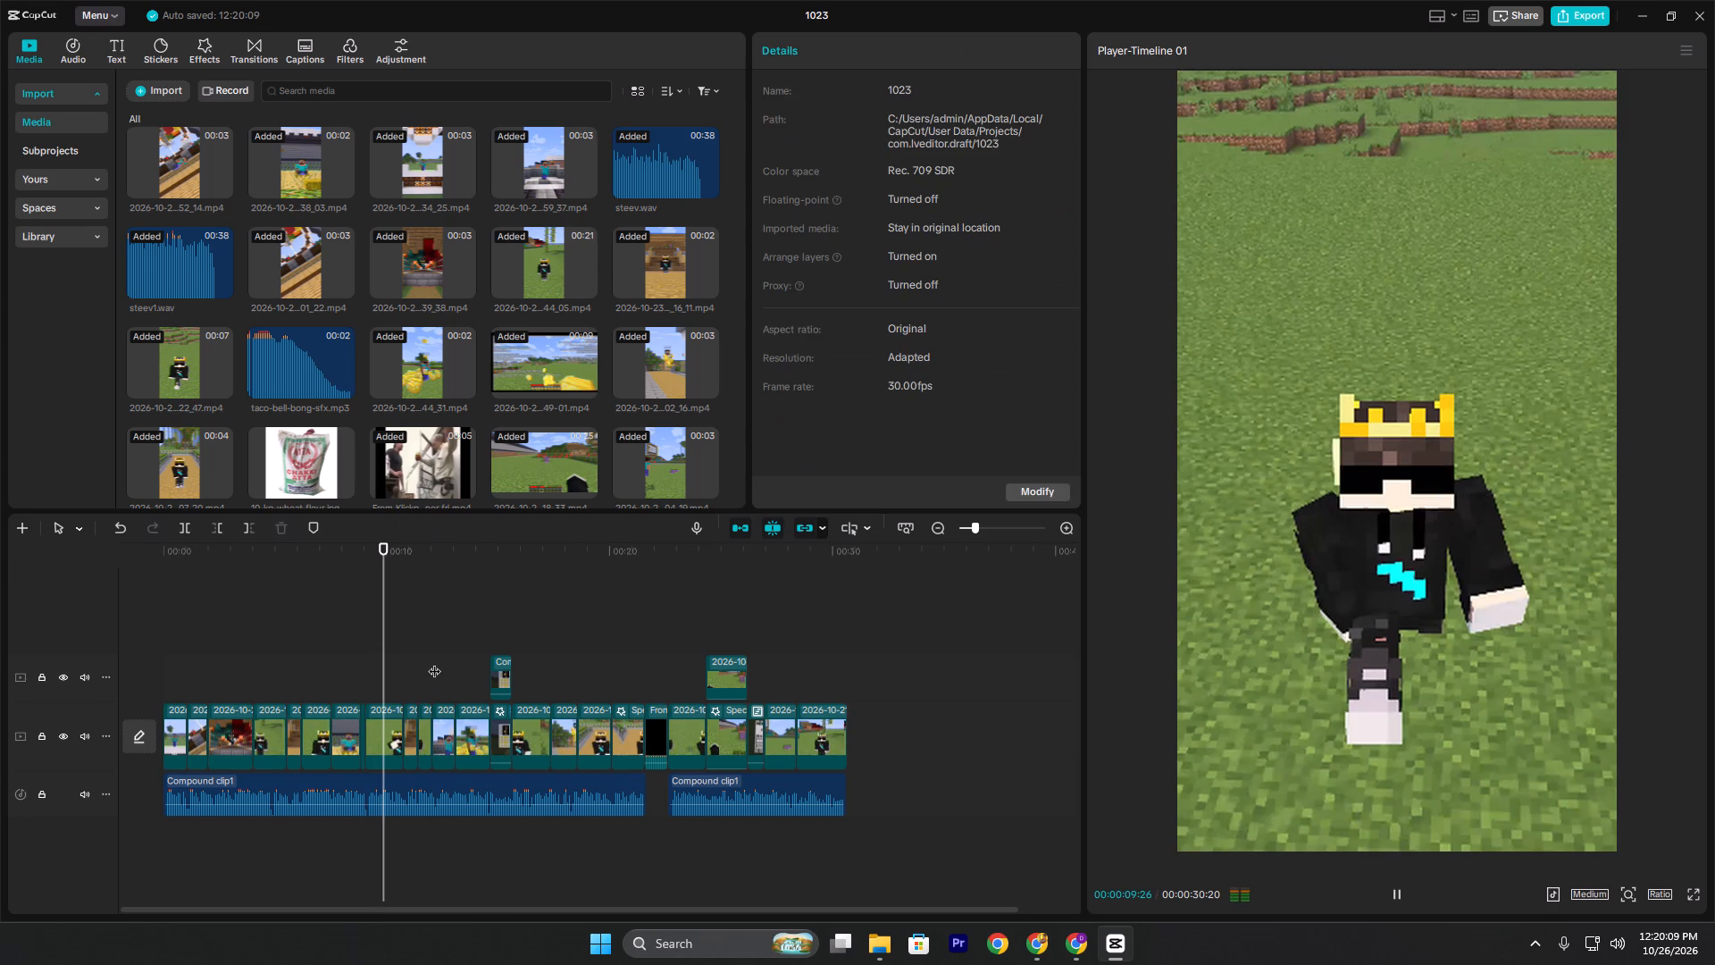
left_click(424, 660)
left_click(410, 660)
key("space")
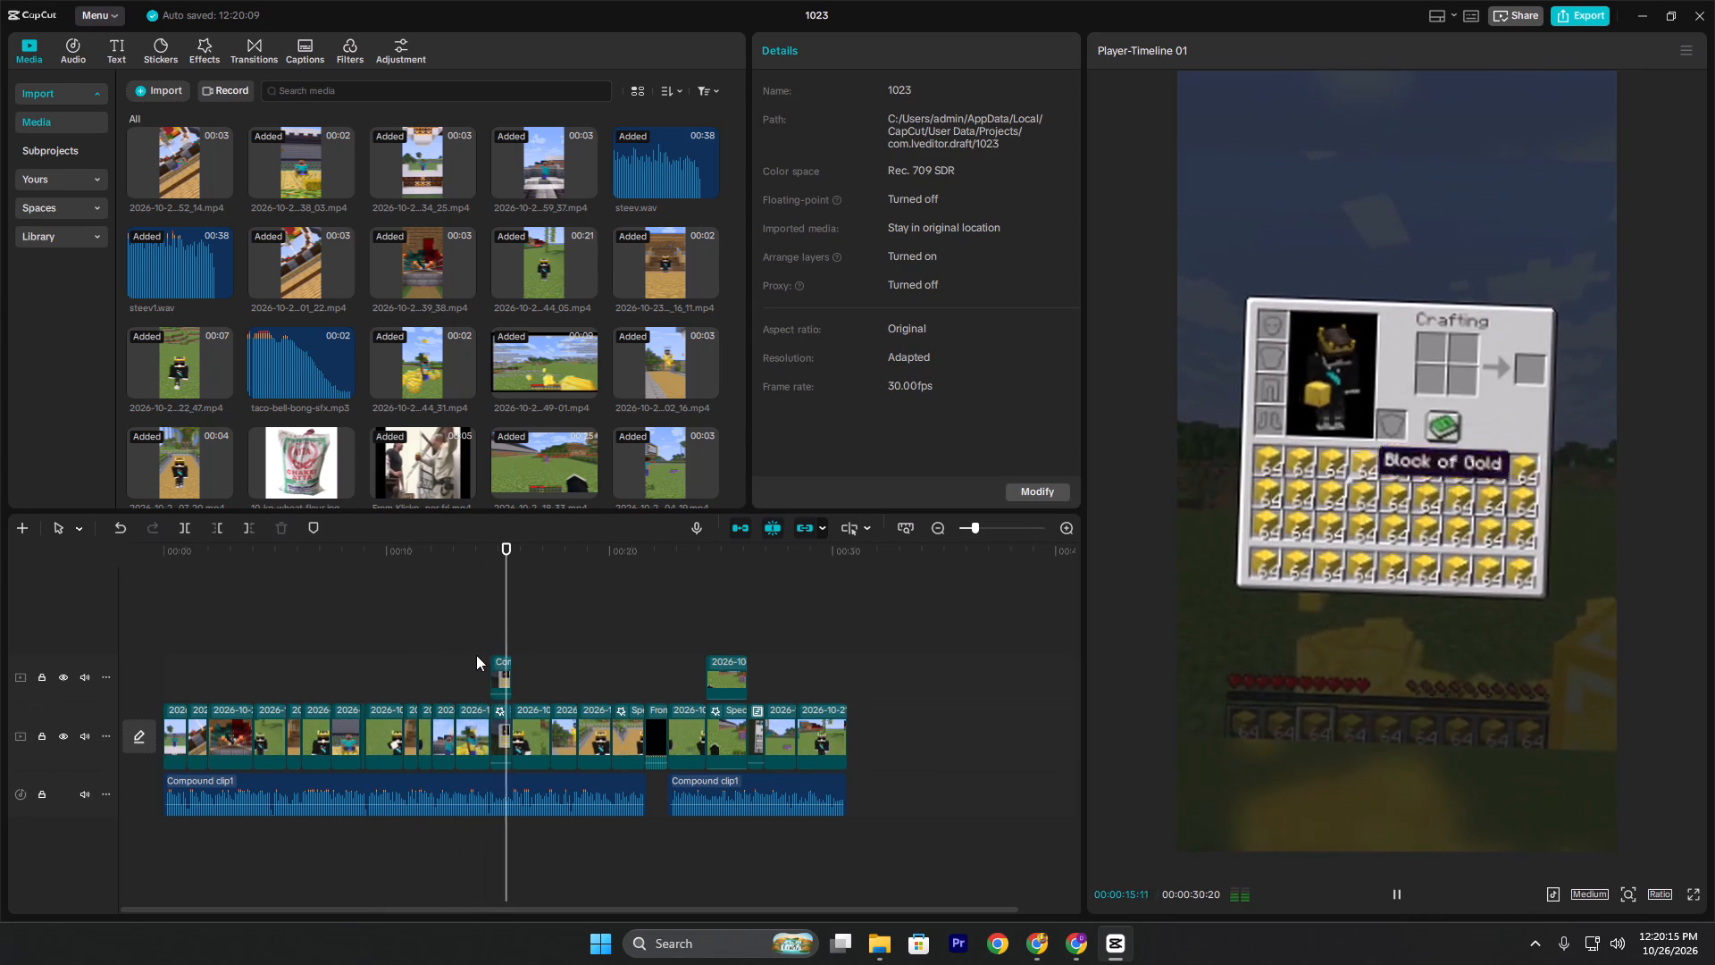
key("space")
left_click(512, 721)
left_click(506, 723)
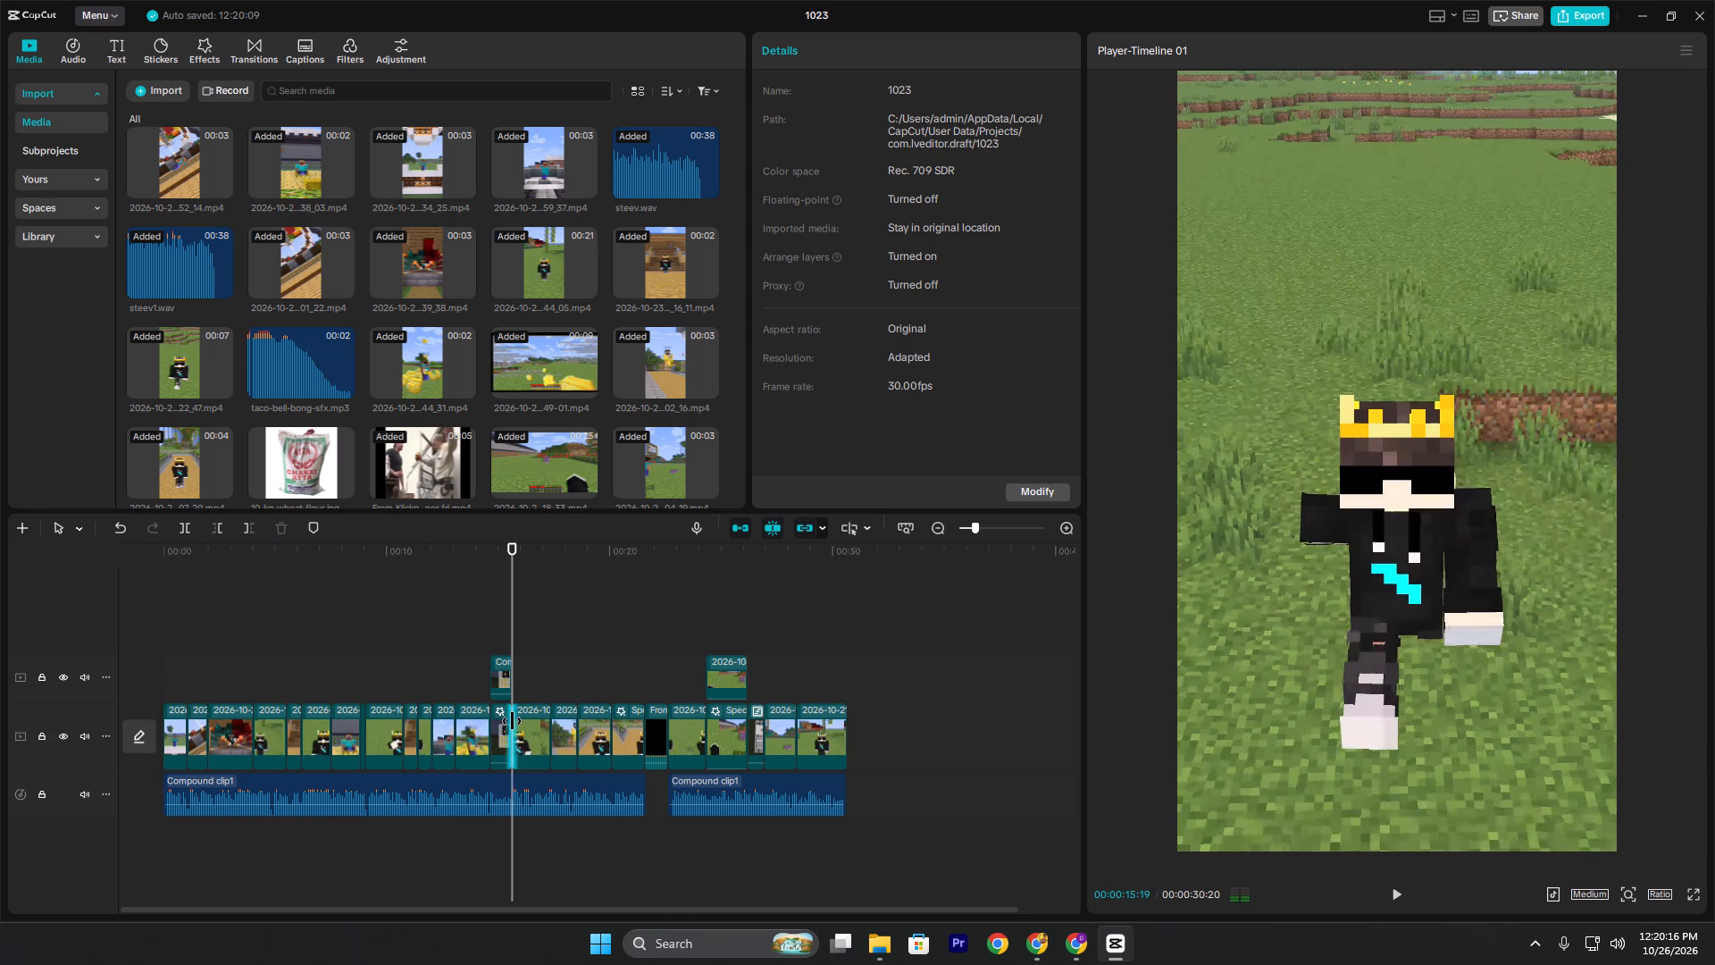
Delete the two keyframes on the gold-block inventory clip inside Compound clip4, the overlay near 00:15, and return to the main timeline.
left_click(503, 679)
double_click(498, 668)
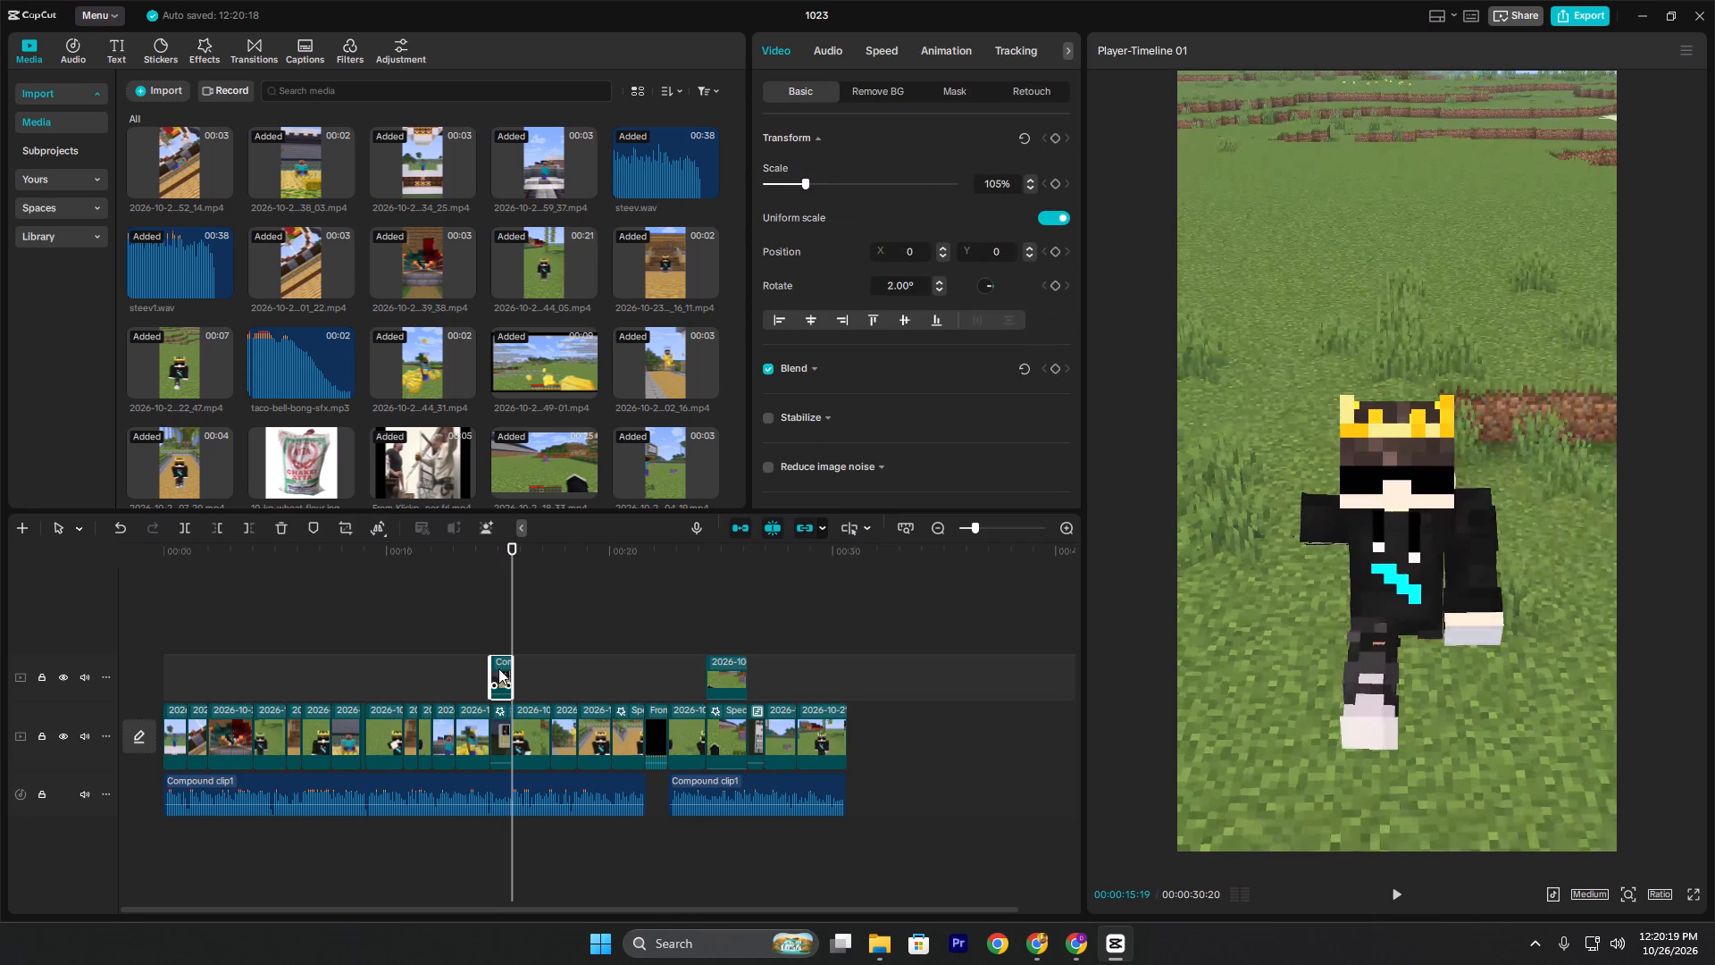
left_click(300, 730)
left_click(316, 729)
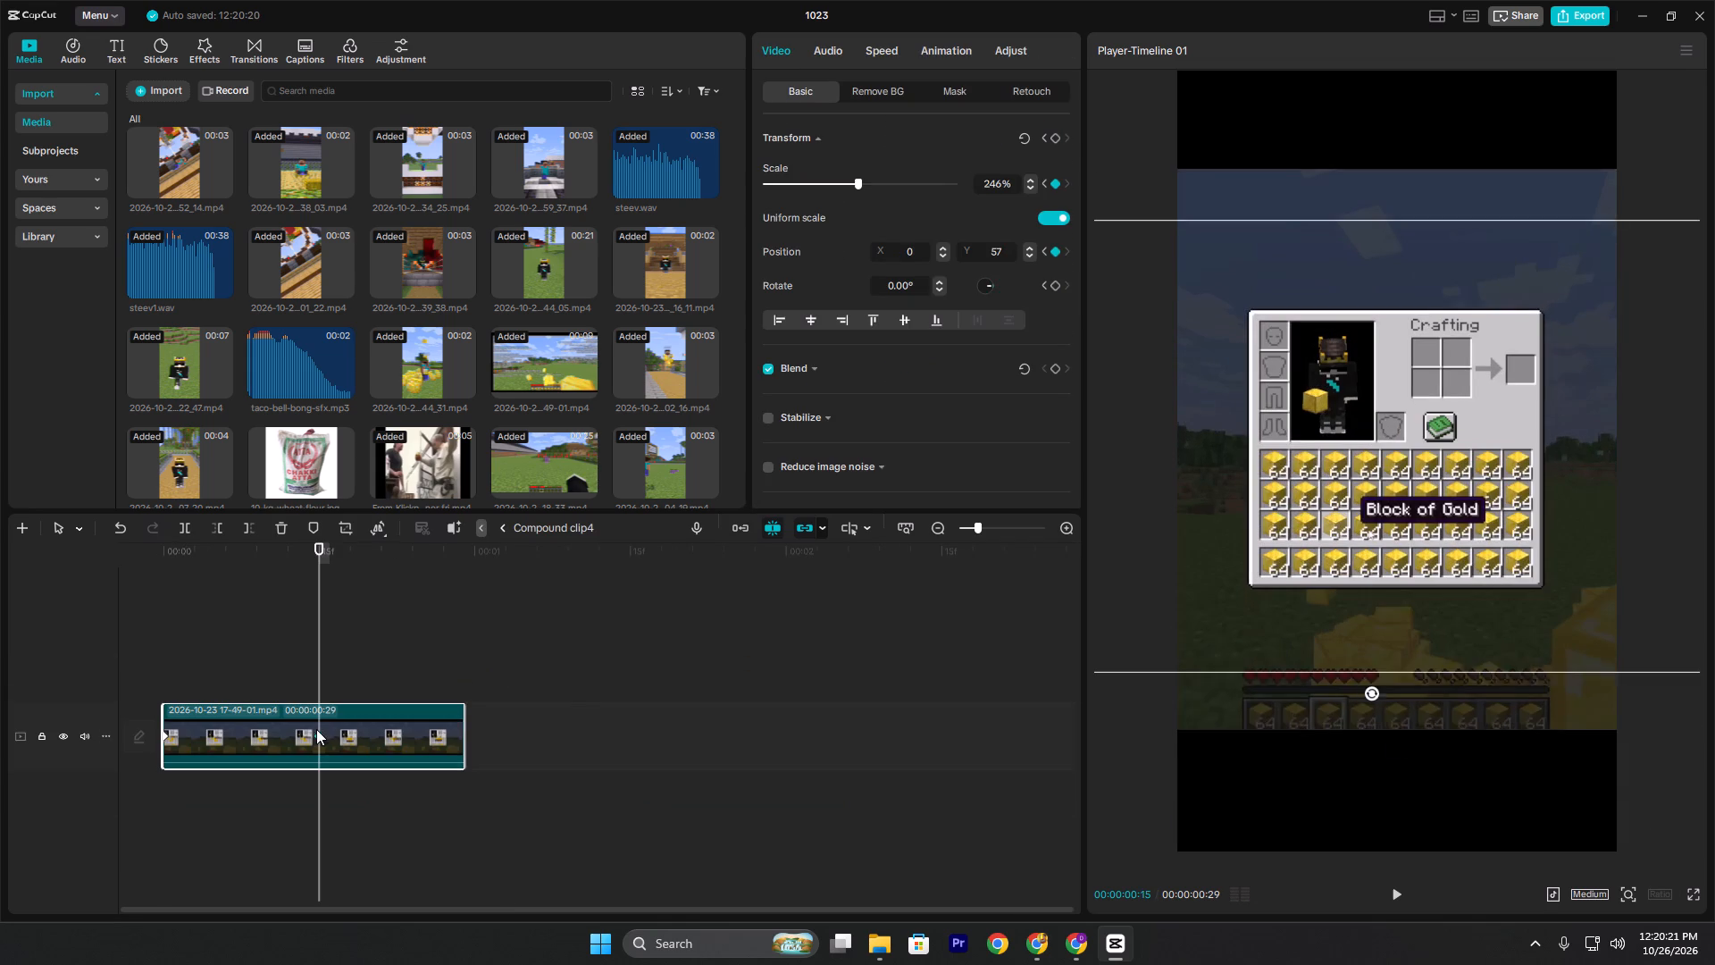
key("BackSpace")
left_click(166, 736)
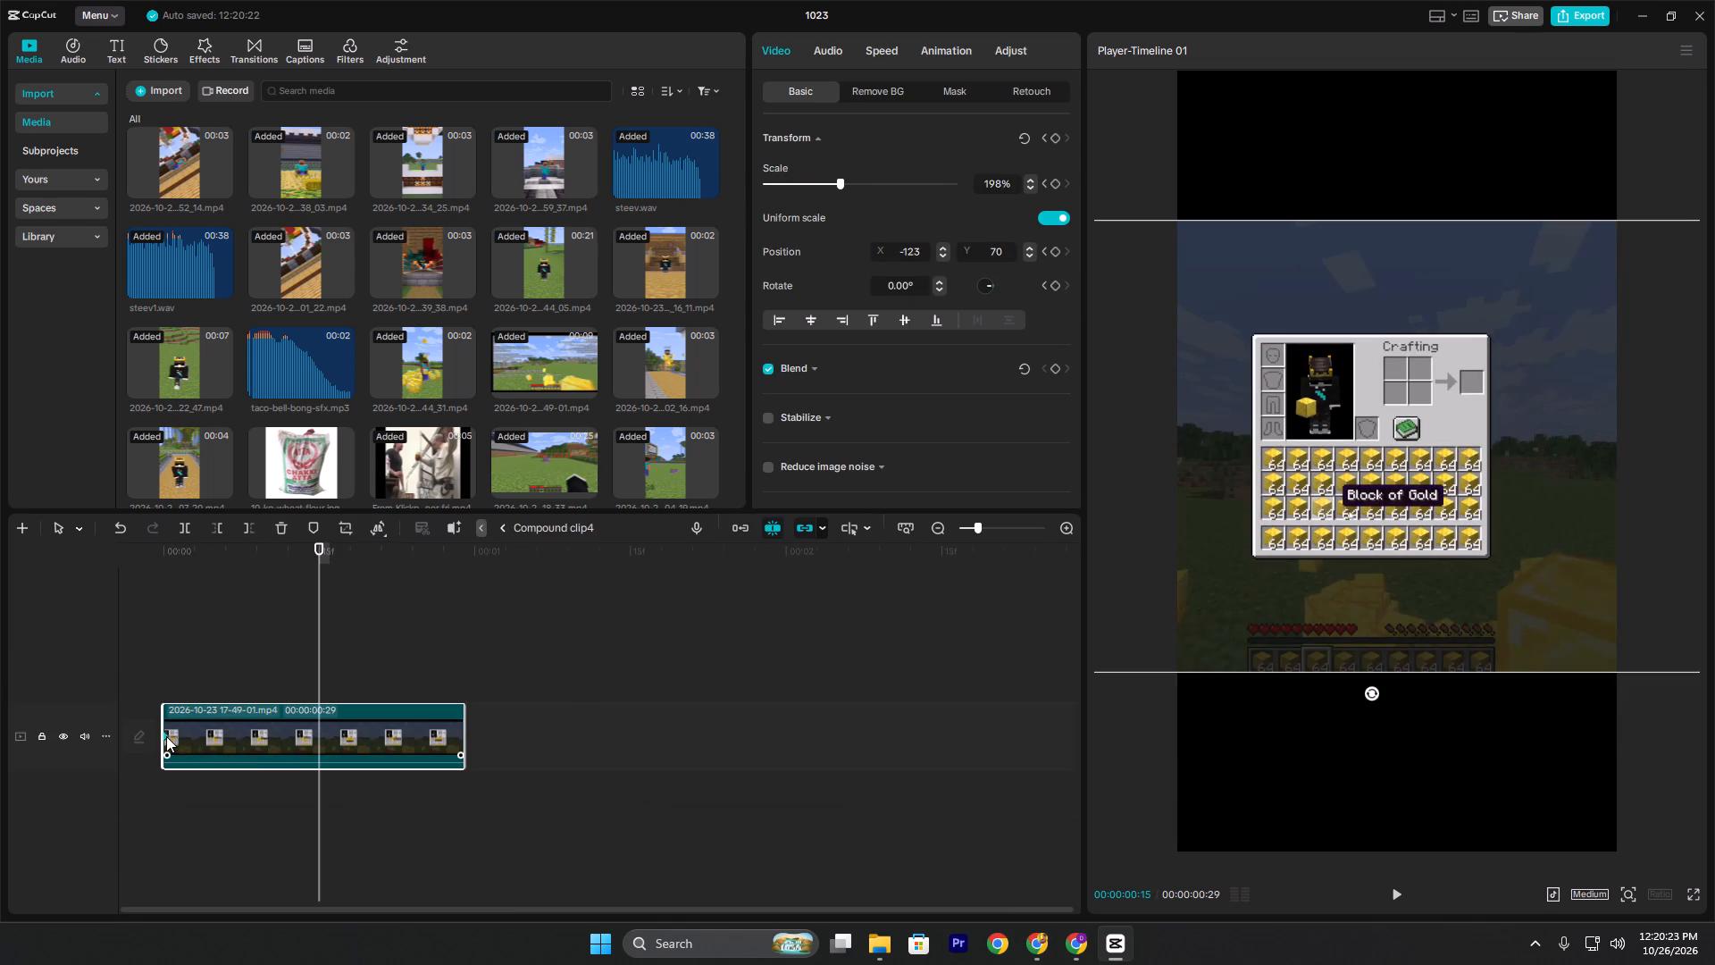
key("BackSpace")
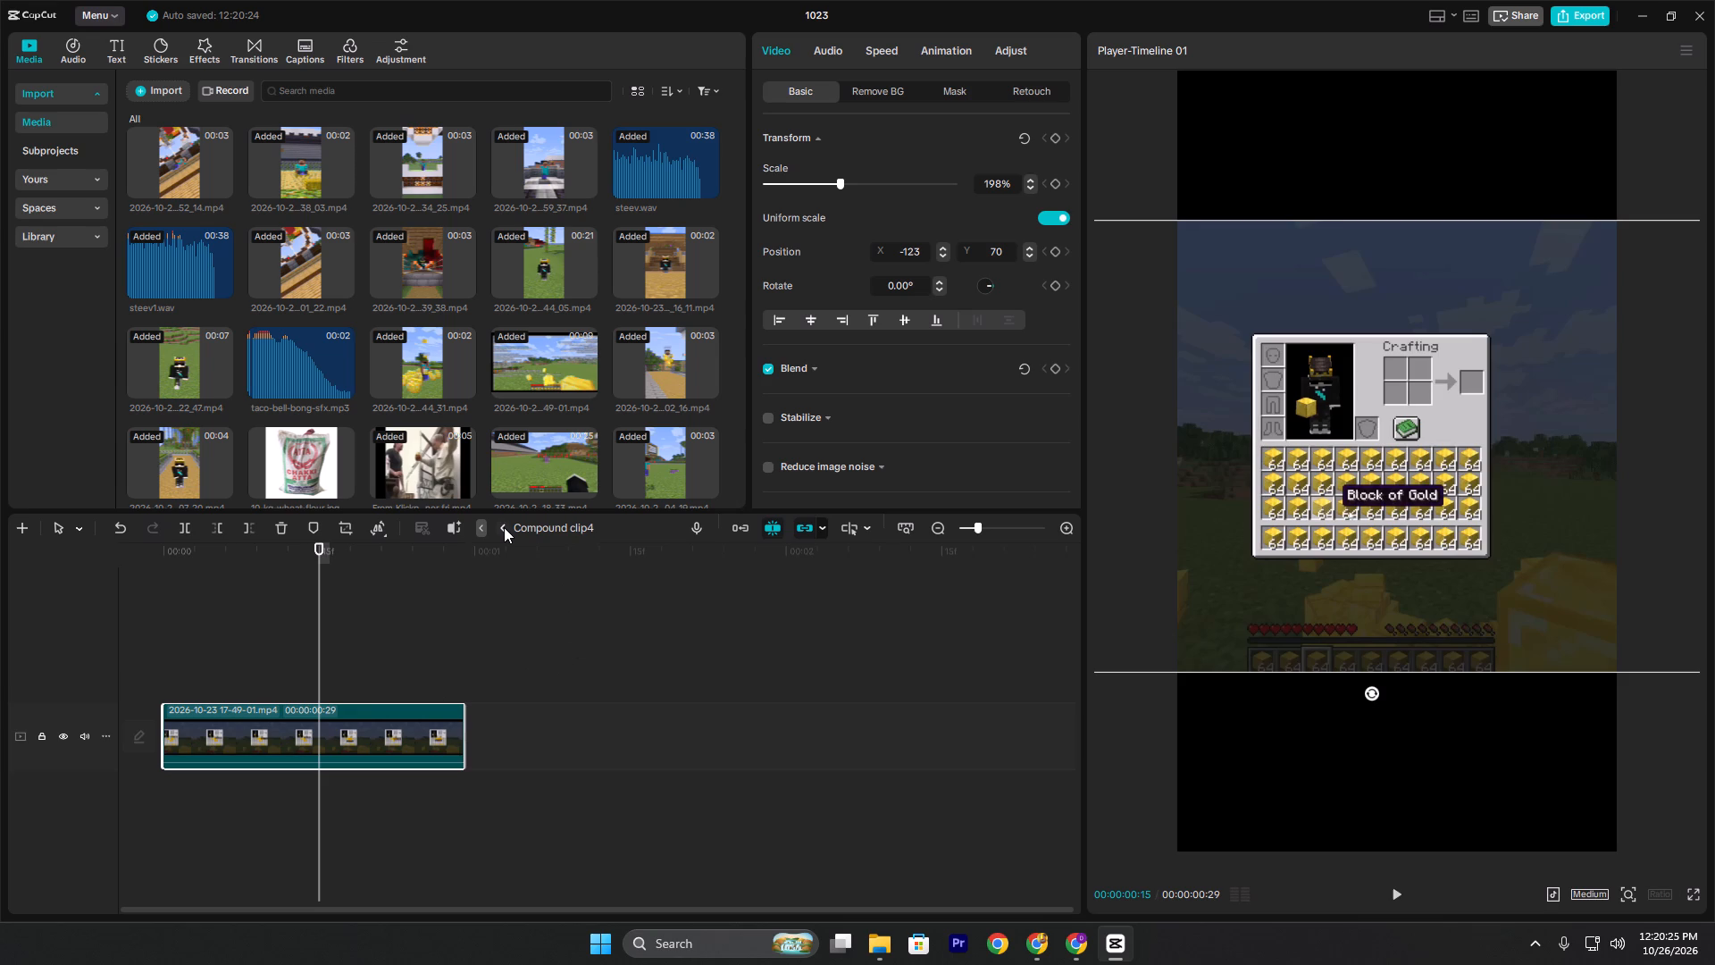
left_click(504, 527)
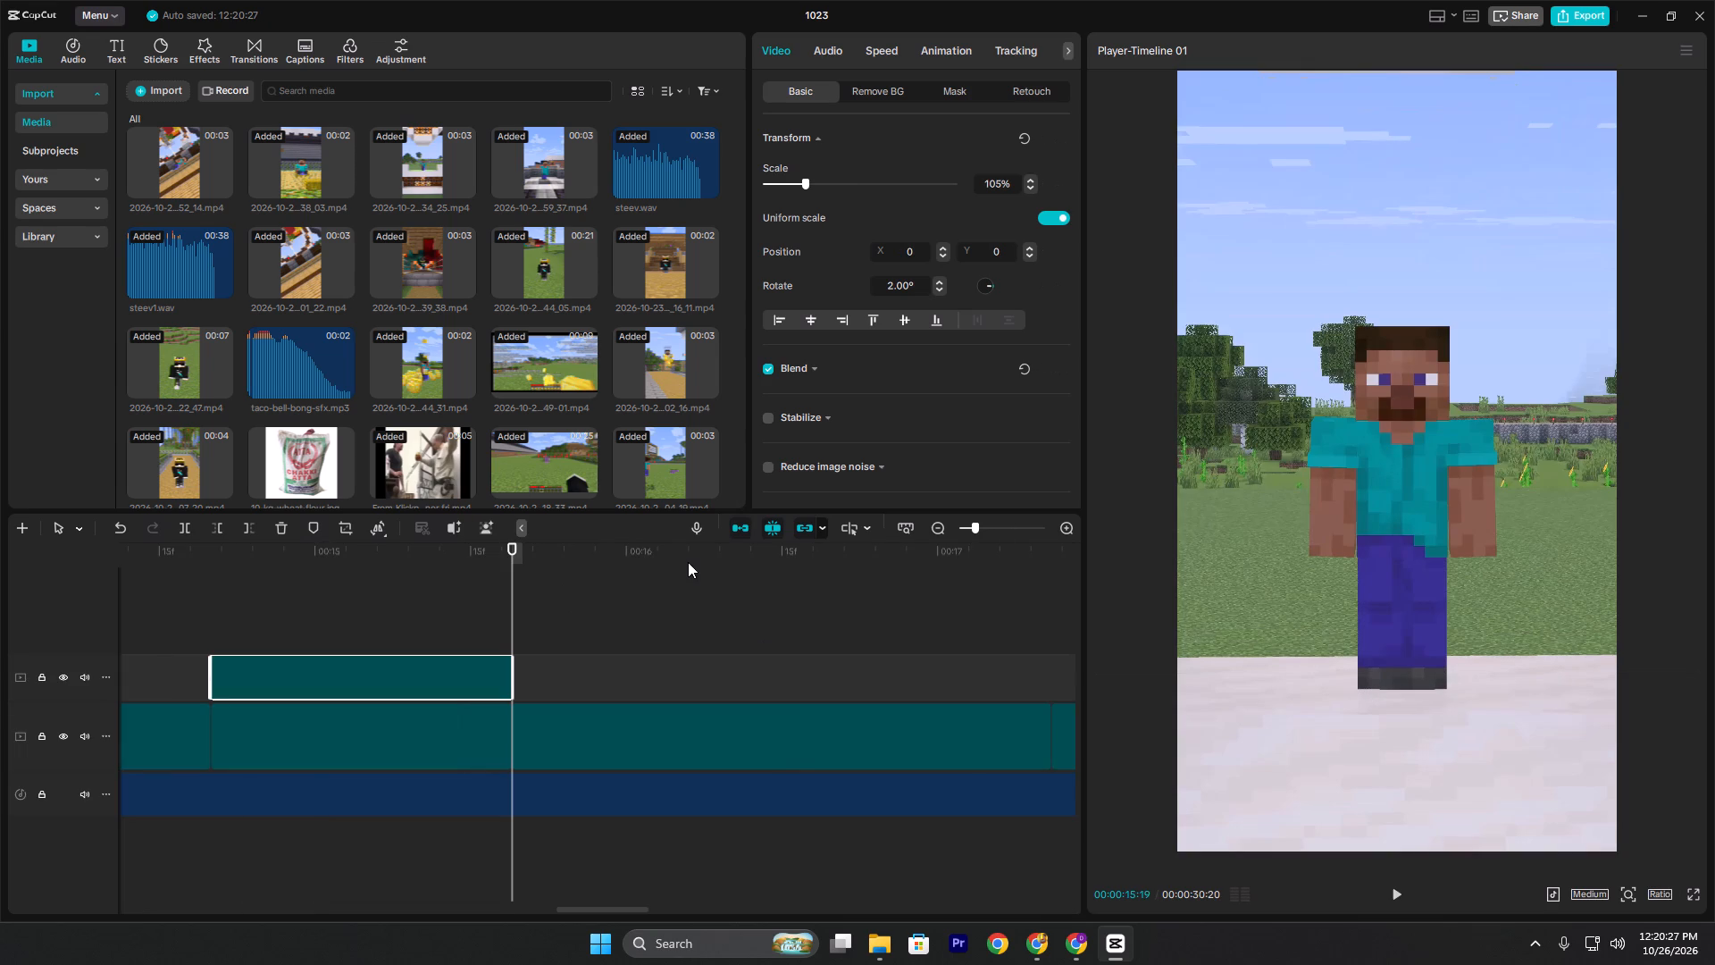
Play the timeline from about 00:14 and delete the black-bordered meme clip of the bald man near 00:22 from the main track.
triple_click(489, 635)
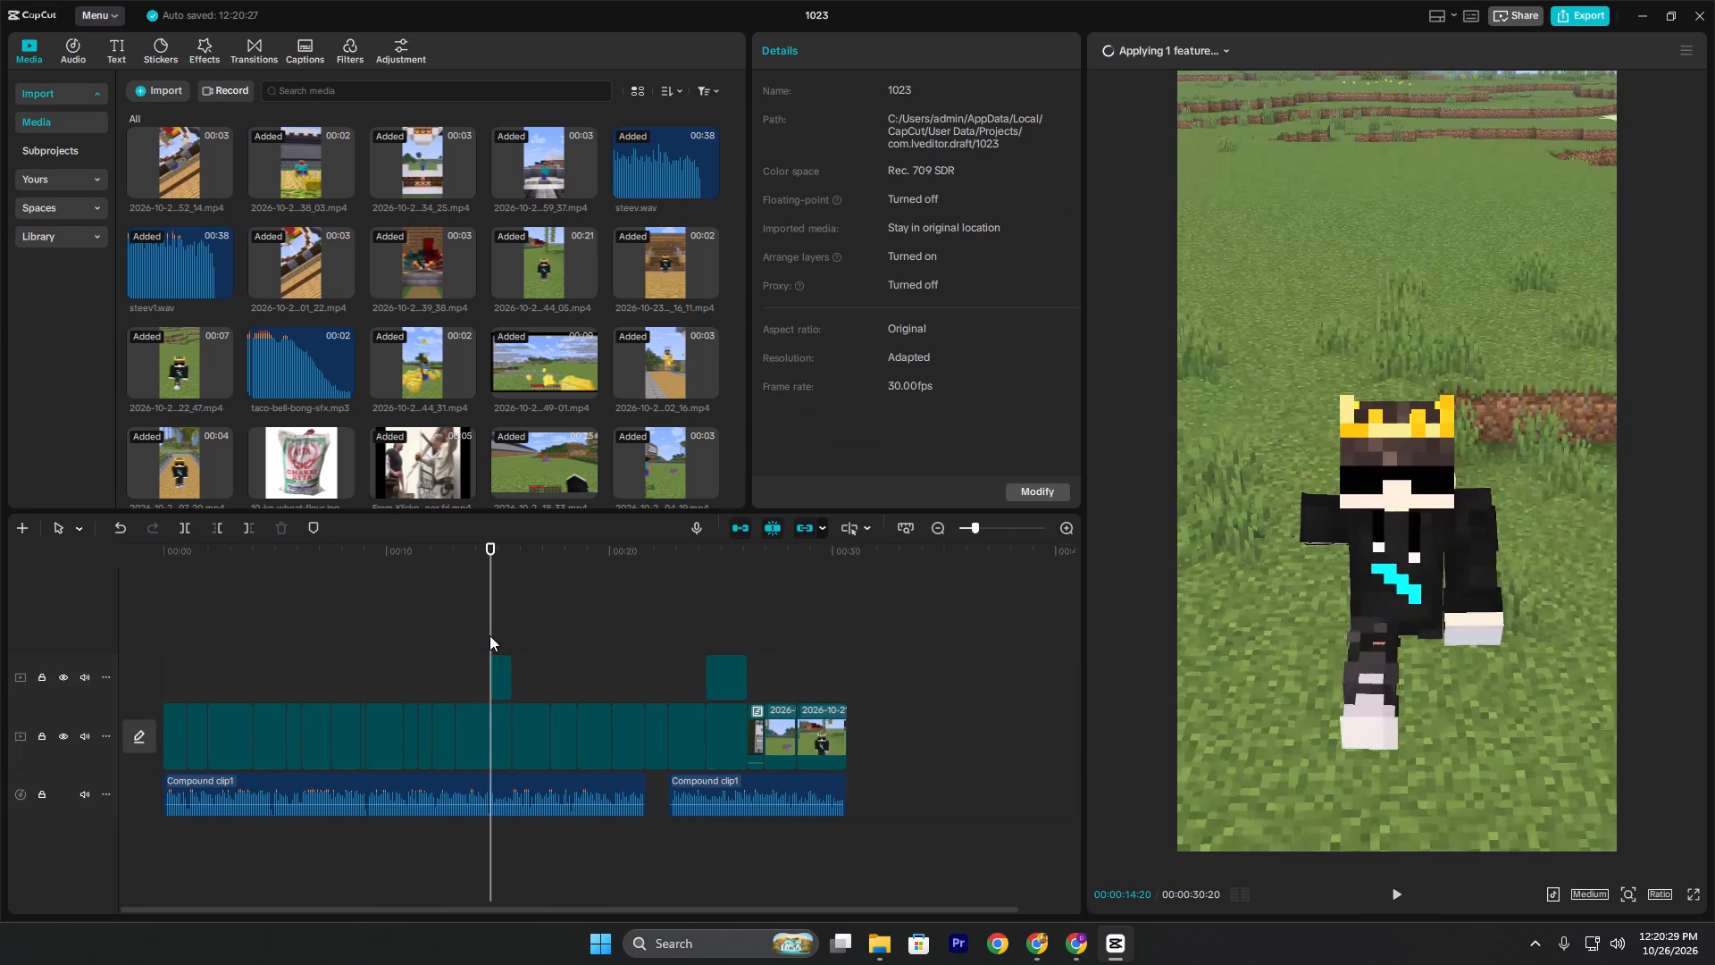
left_click(489, 635)
key("space")
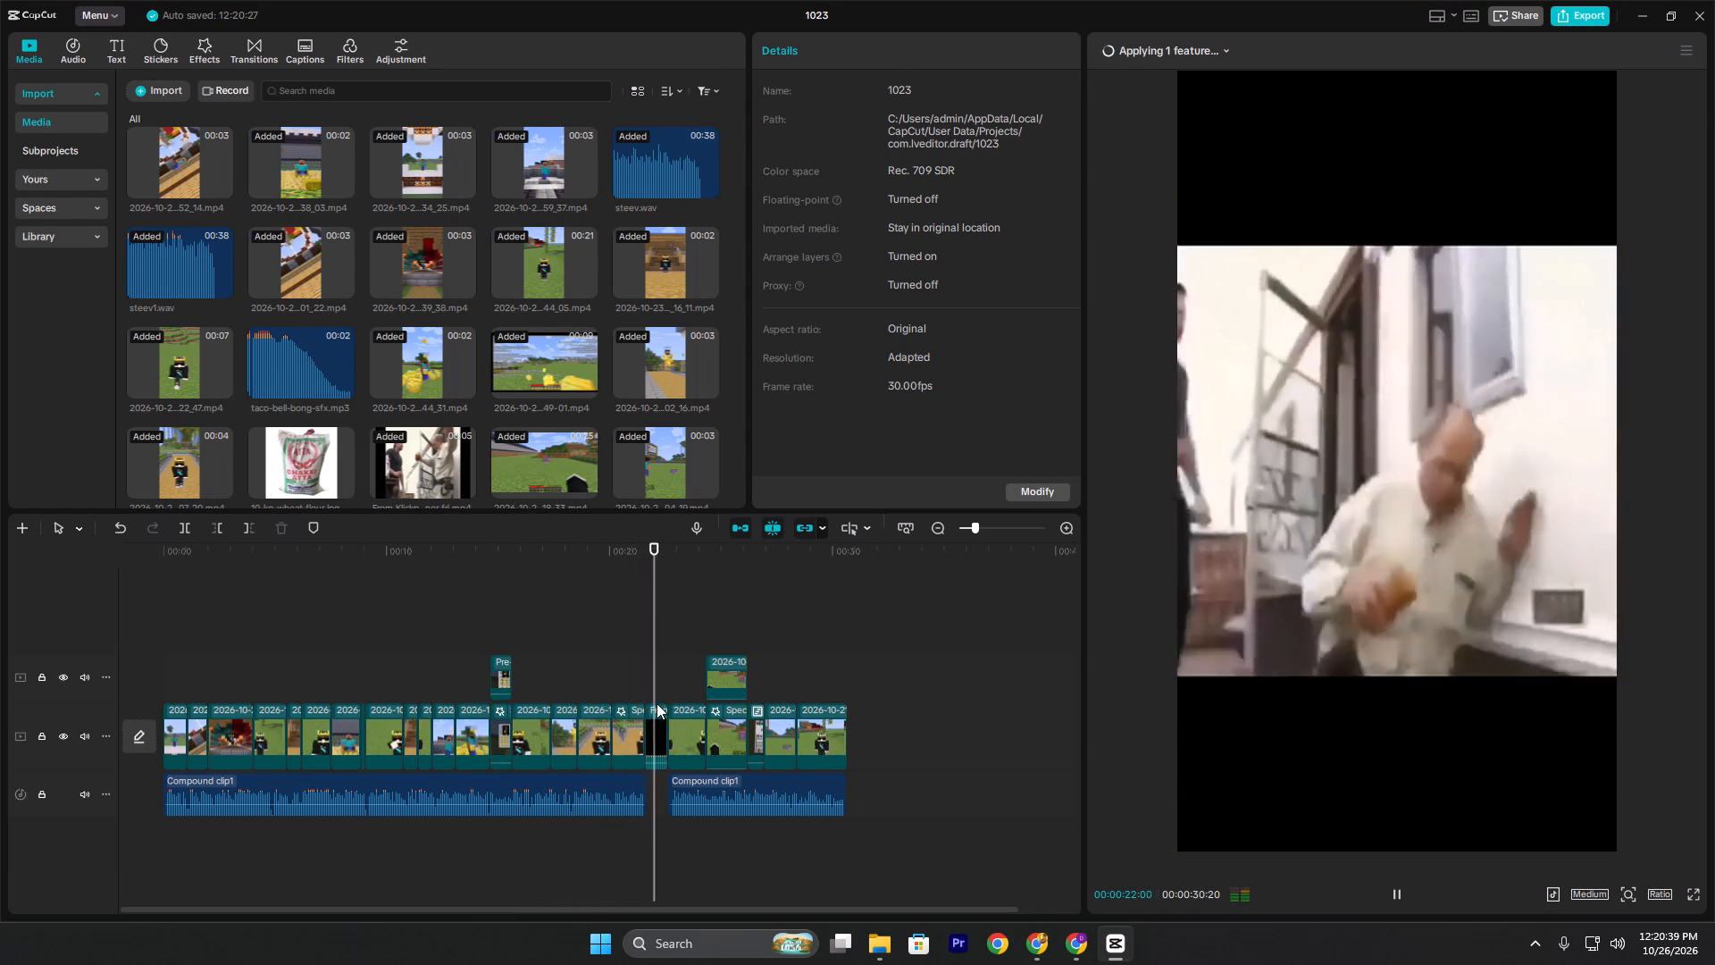
key("space")
left_click(657, 728)
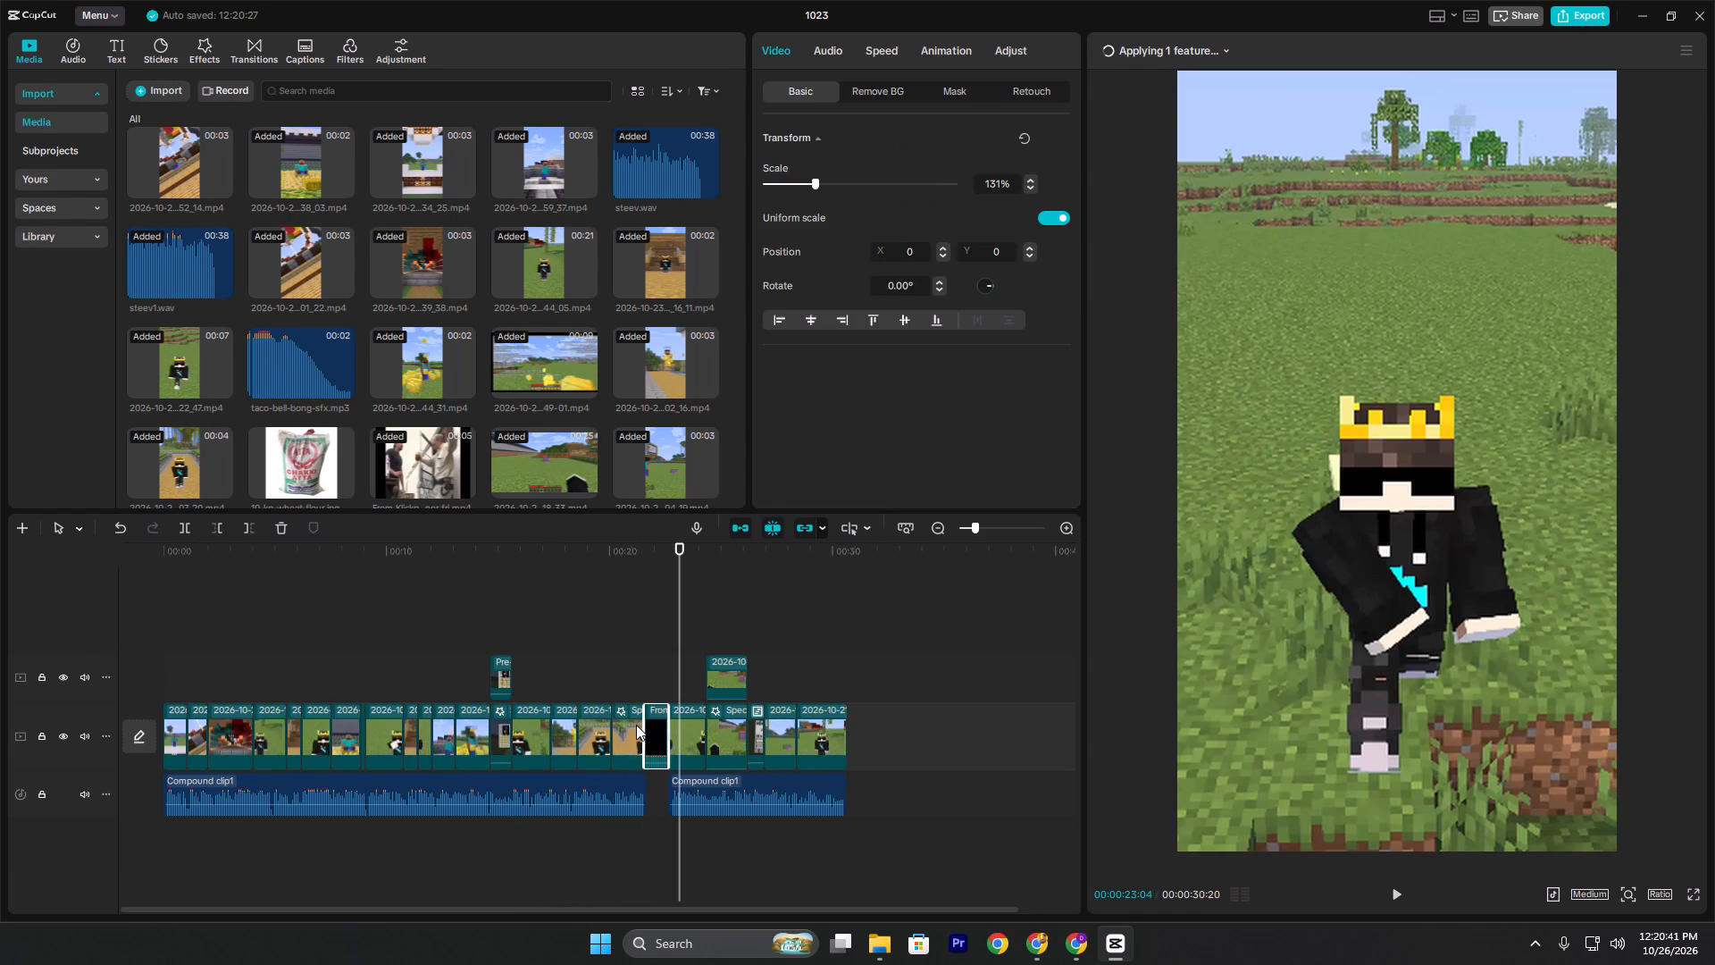
key("BackSpace")
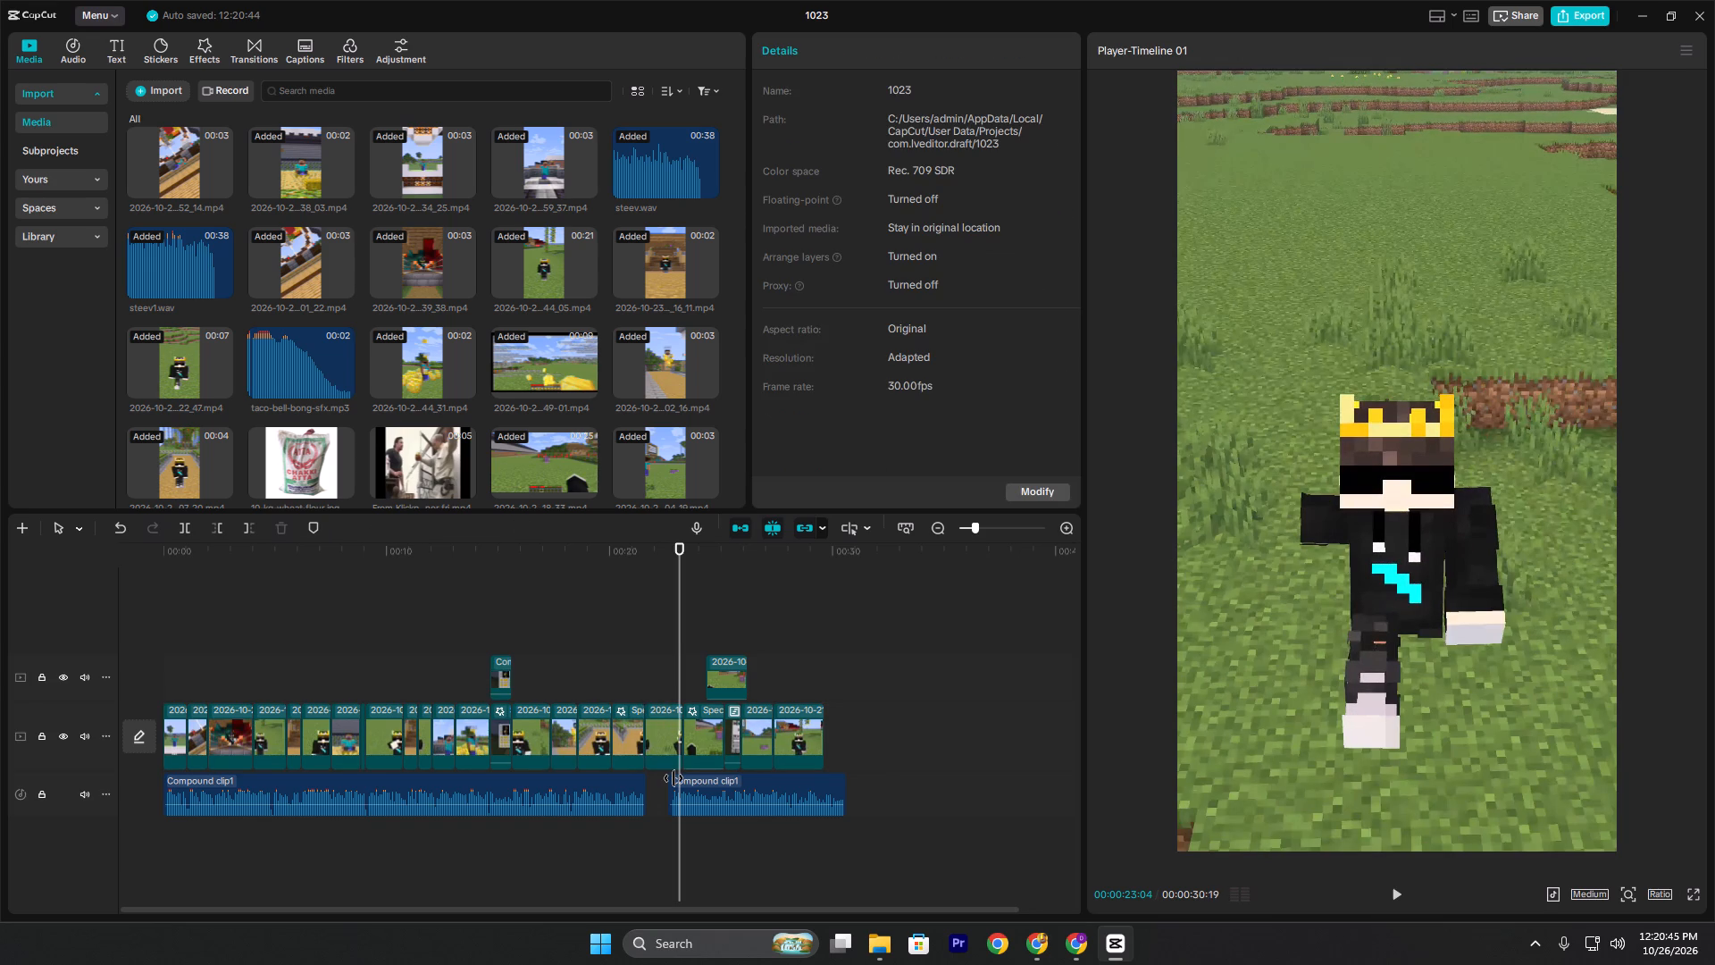
Move the second Compound clip1 voice-over segment earlier so it starts where the first segment ends, at about 00:21.
left_click(689, 788)
left_click_drag(719, 789, 692, 789)
left_click_drag(683, 826, 686, 790)
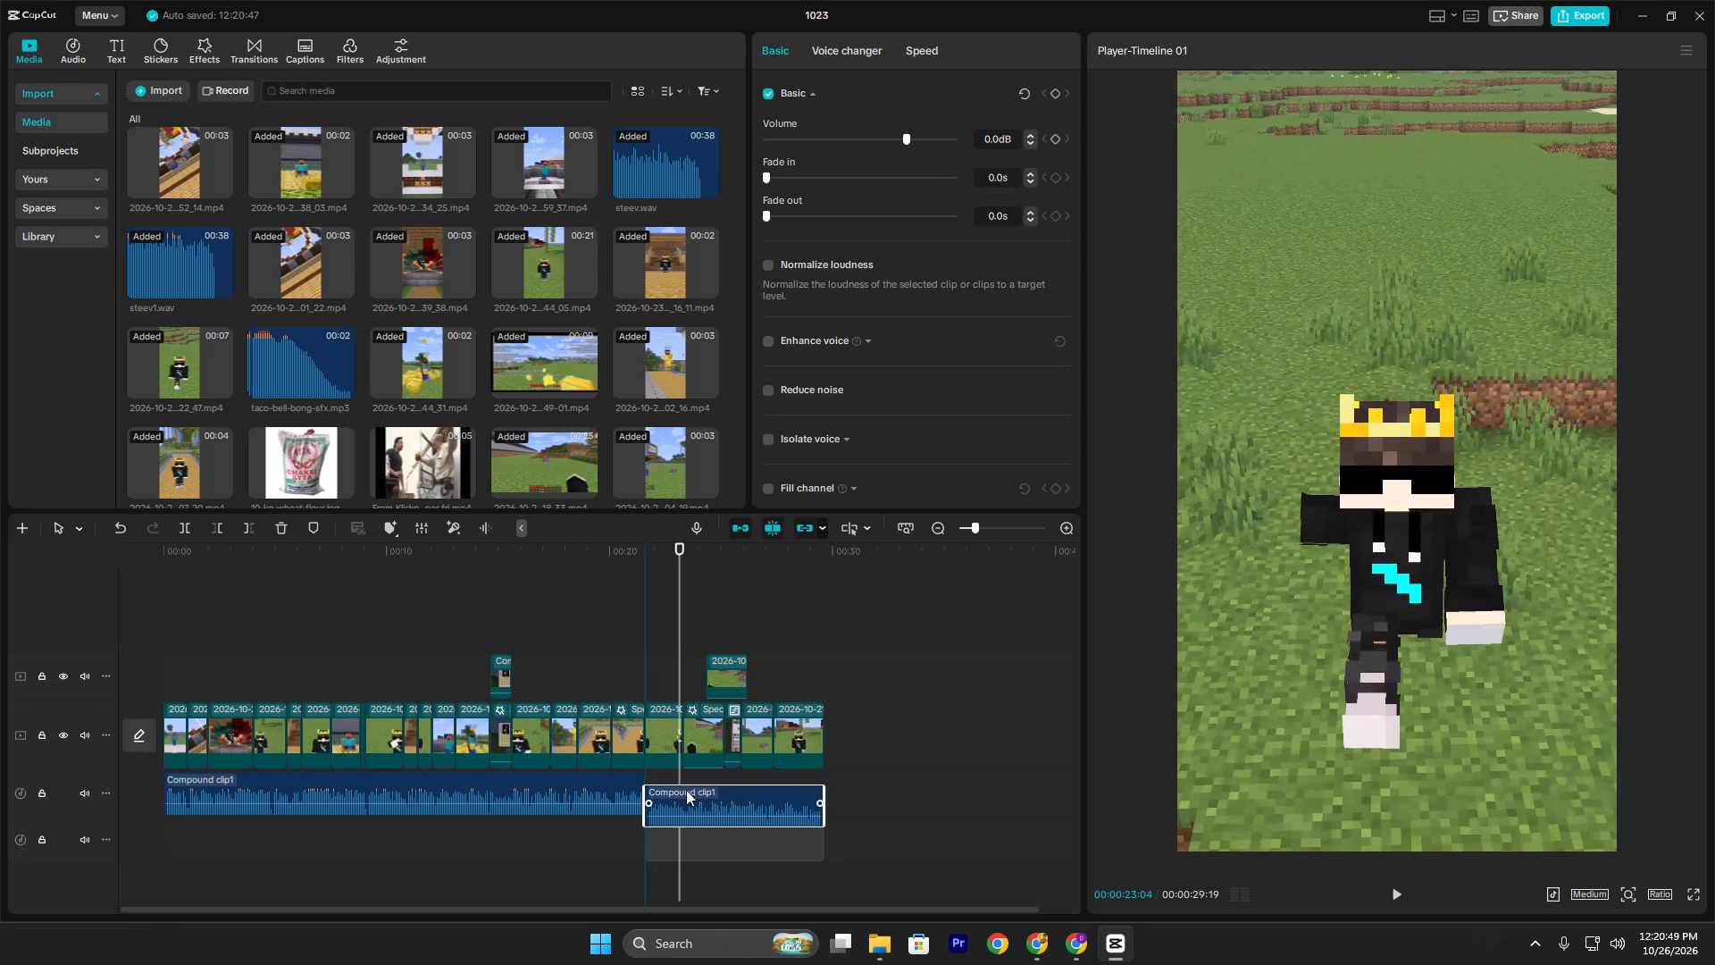
left_click_drag(686, 790, 689, 779)
left_click_drag(691, 835, 699, 795)
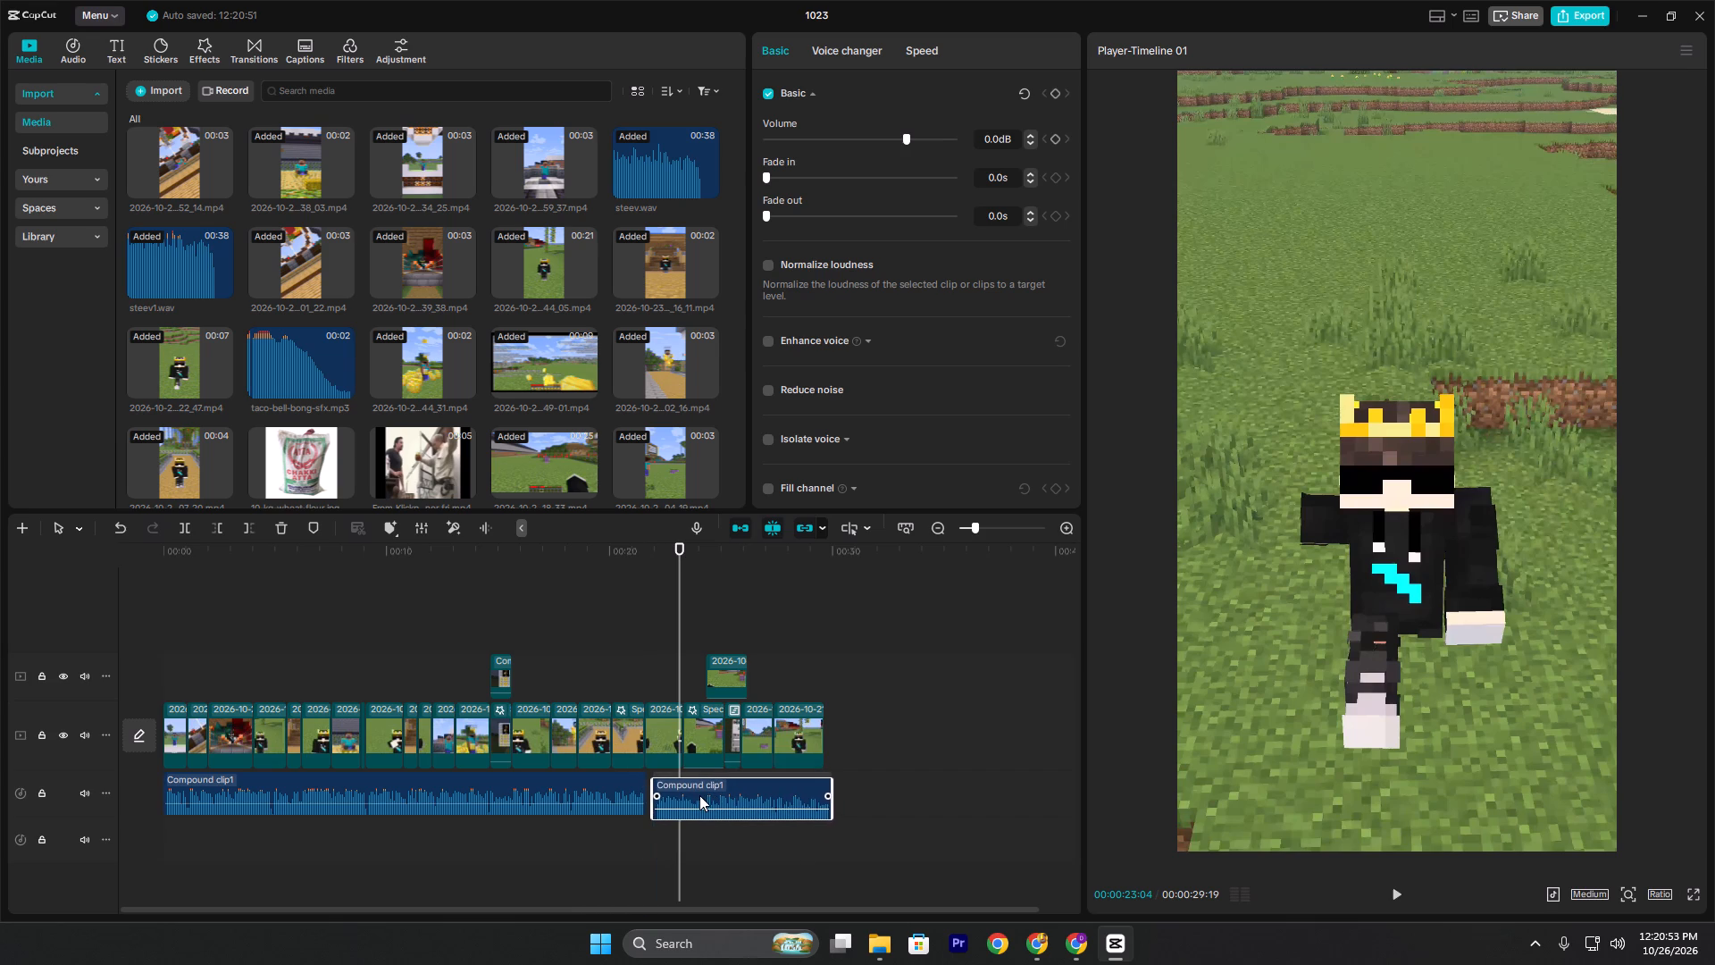
left_click_drag(699, 795, 697, 795)
left_click_drag(662, 831, 670, 793)
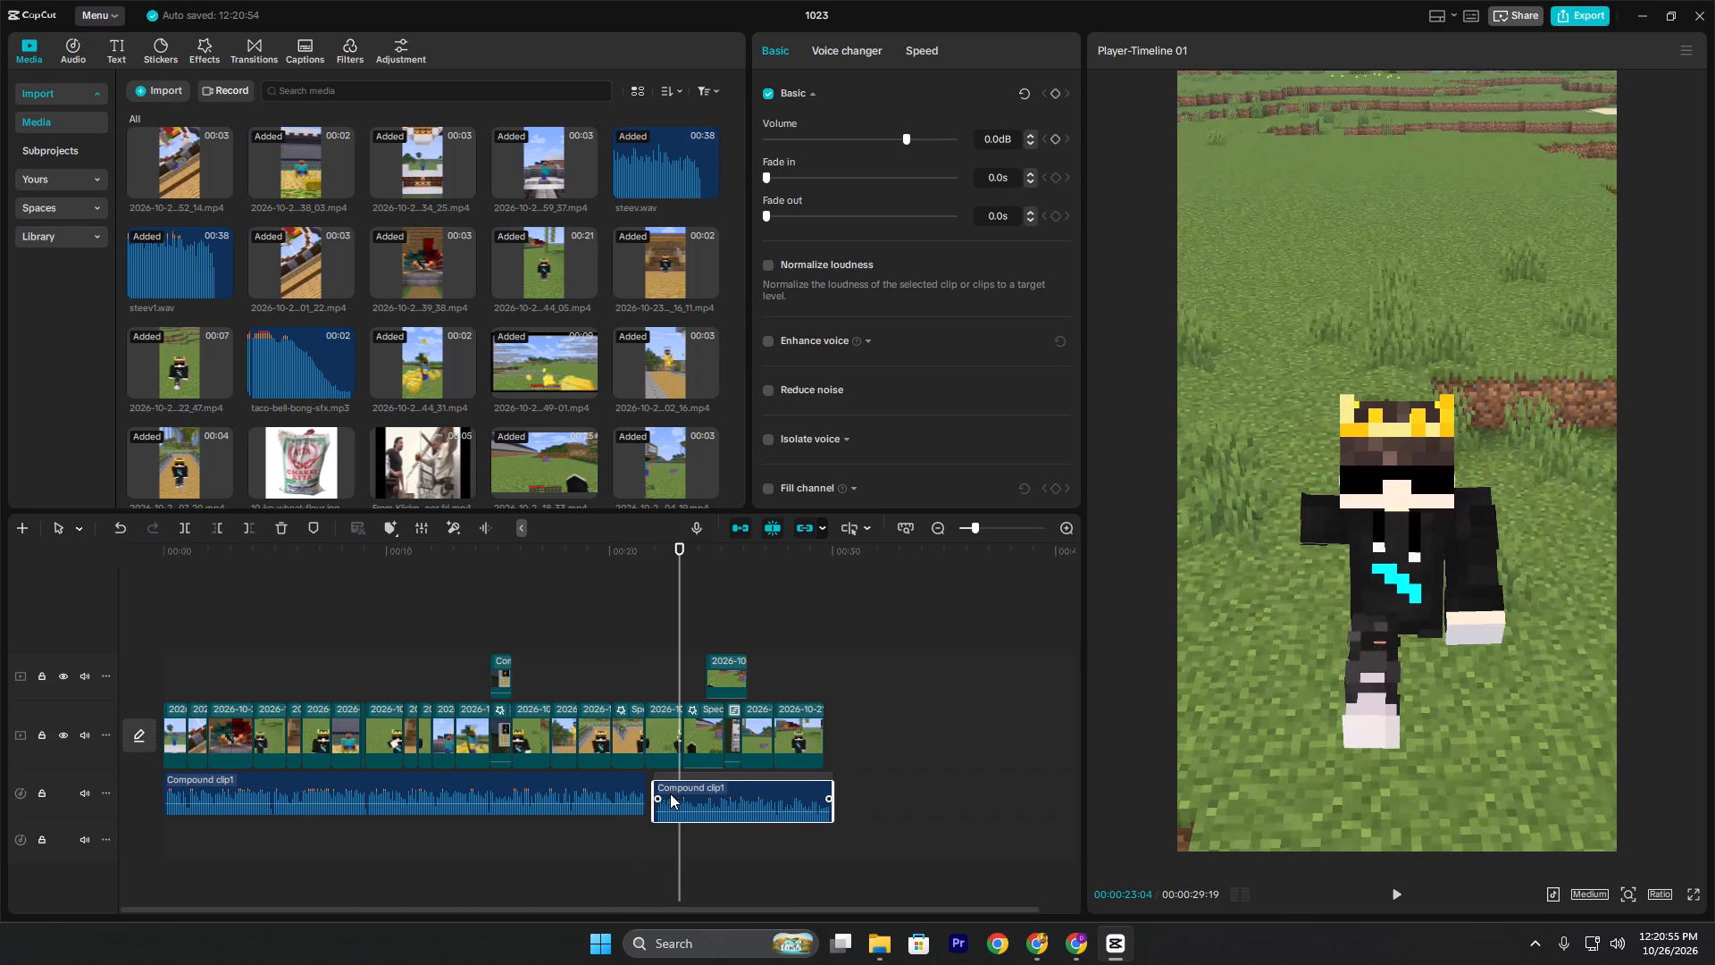
left_click_drag(670, 793, 666, 791)
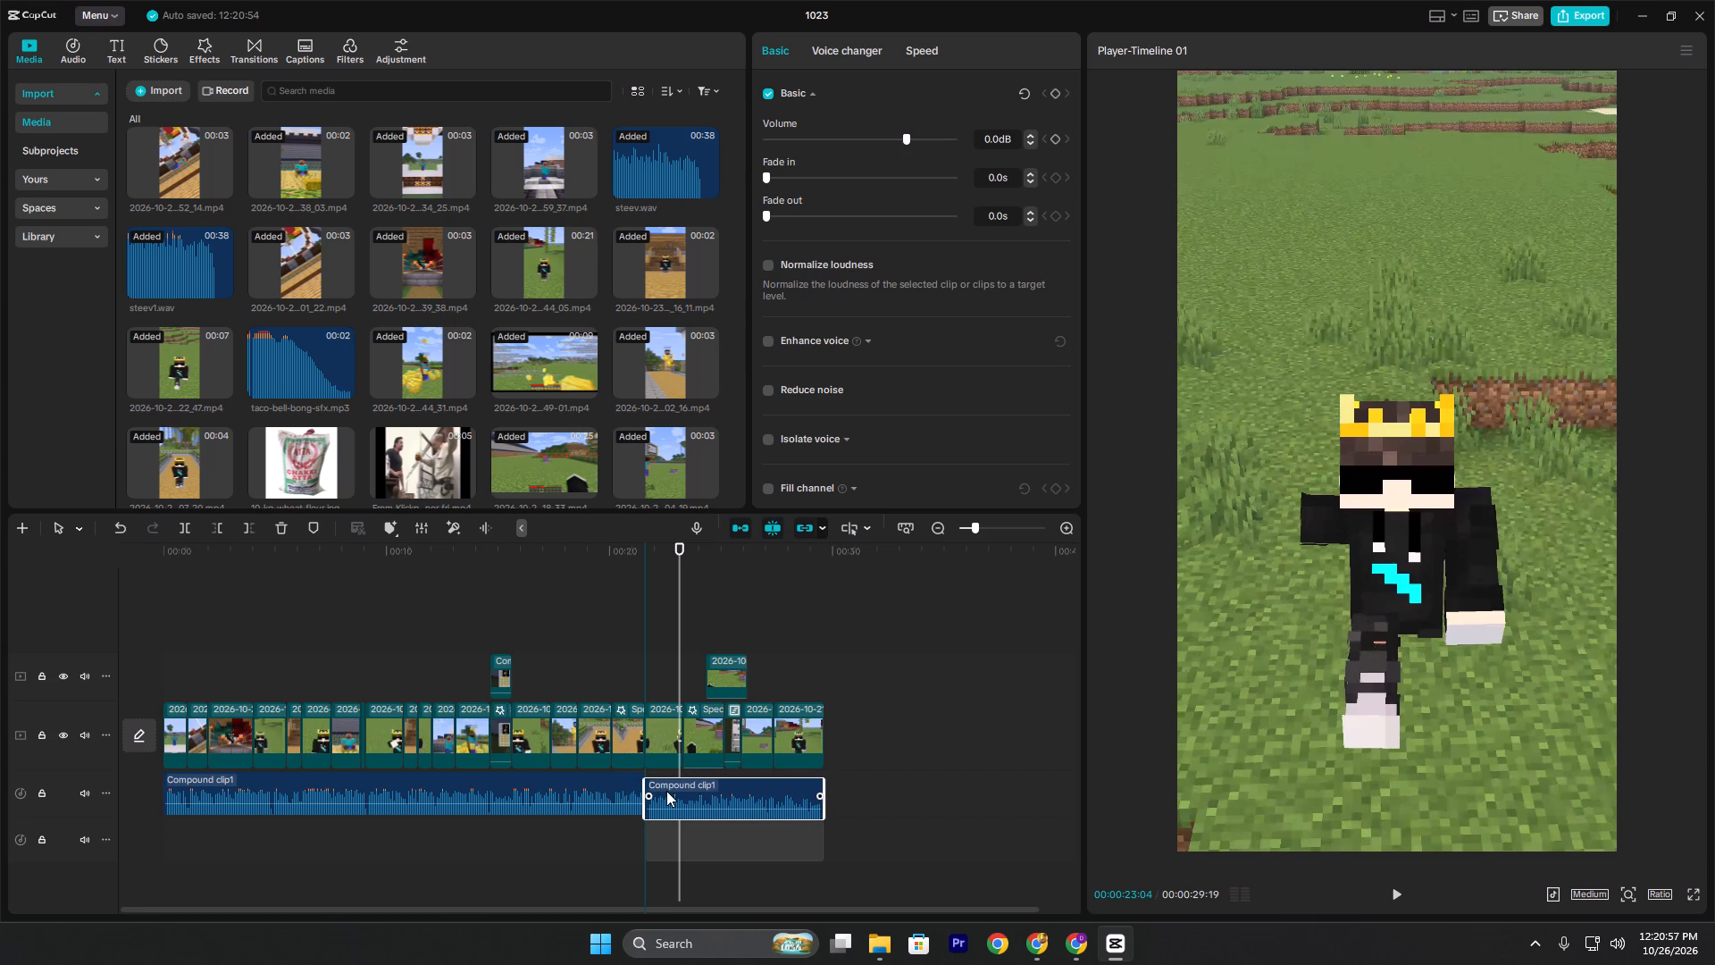
left_click_drag(666, 791, 668, 784)
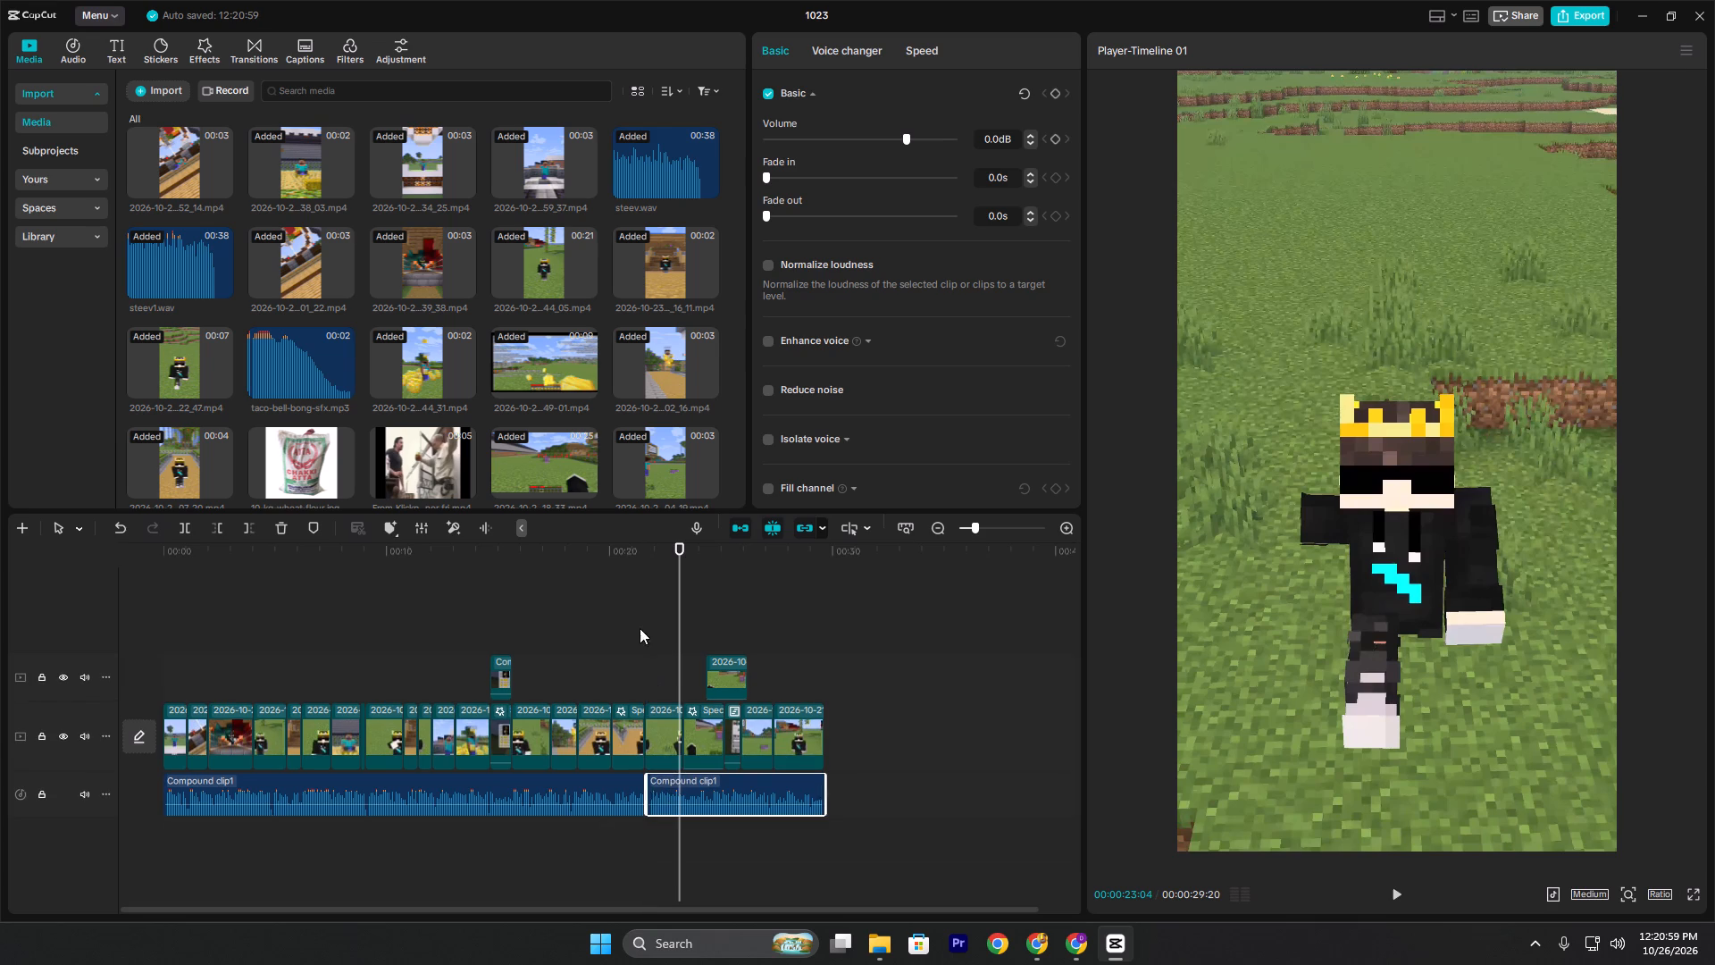
Remove the Blur special effect from the main-track clip at about 00:20.
left_click(622, 595)
key("space")
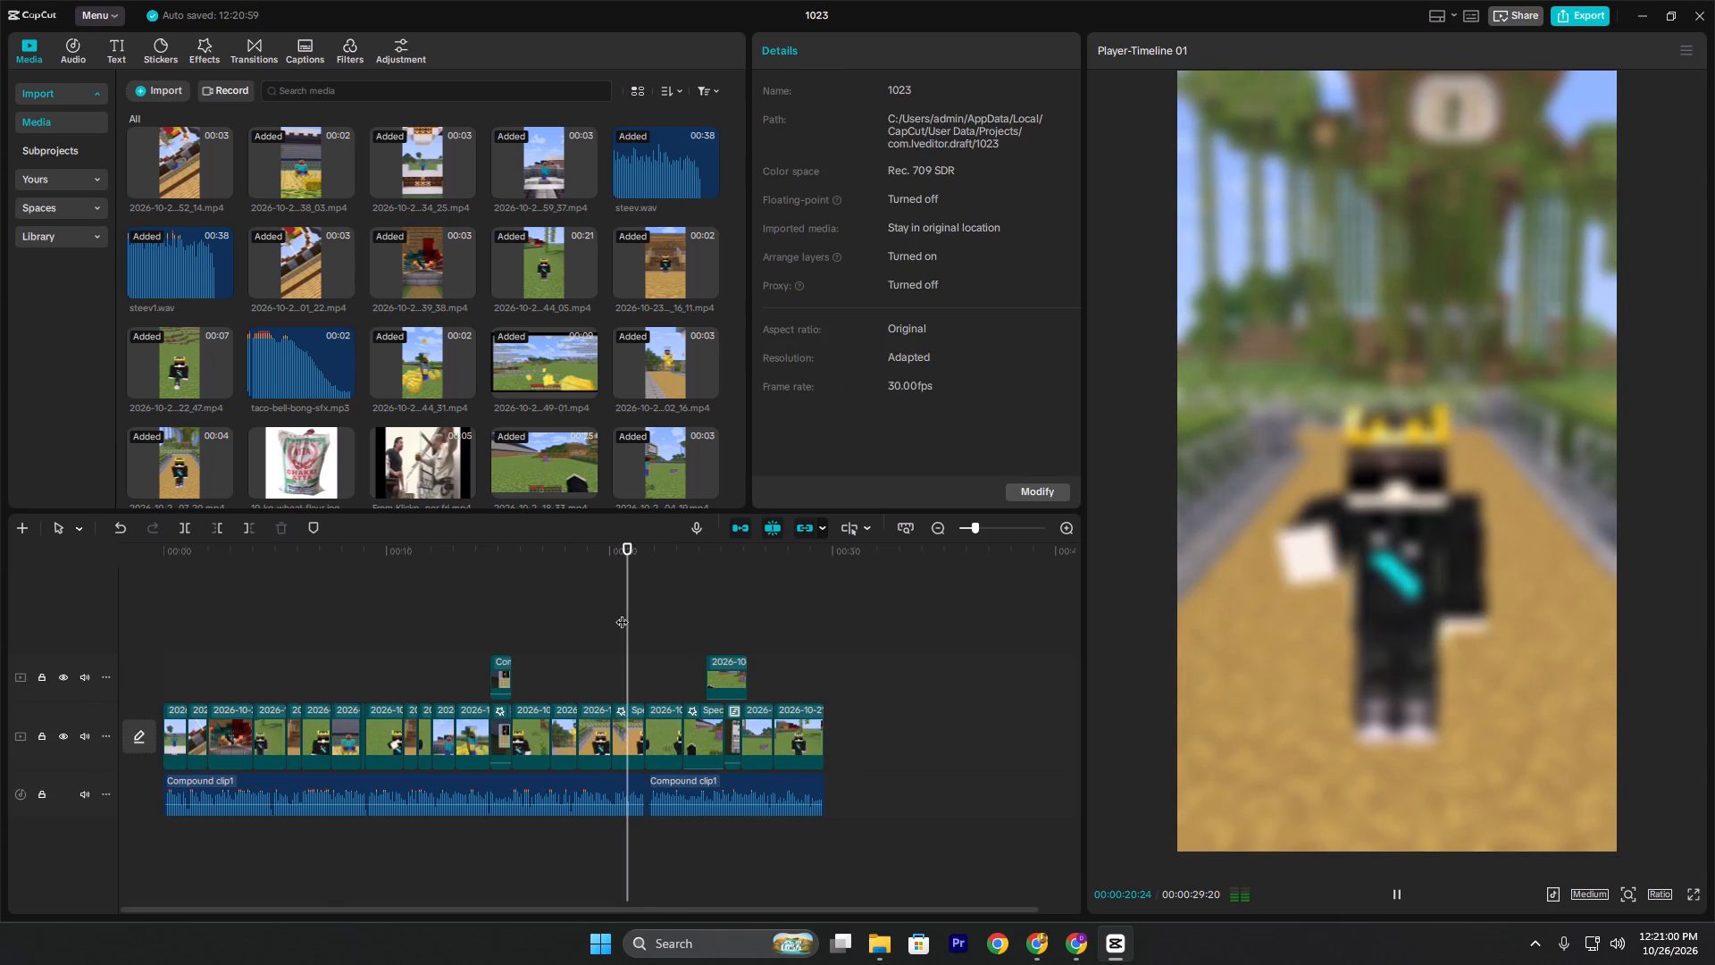
key("space")
left_click(615, 671)
left_click(633, 709)
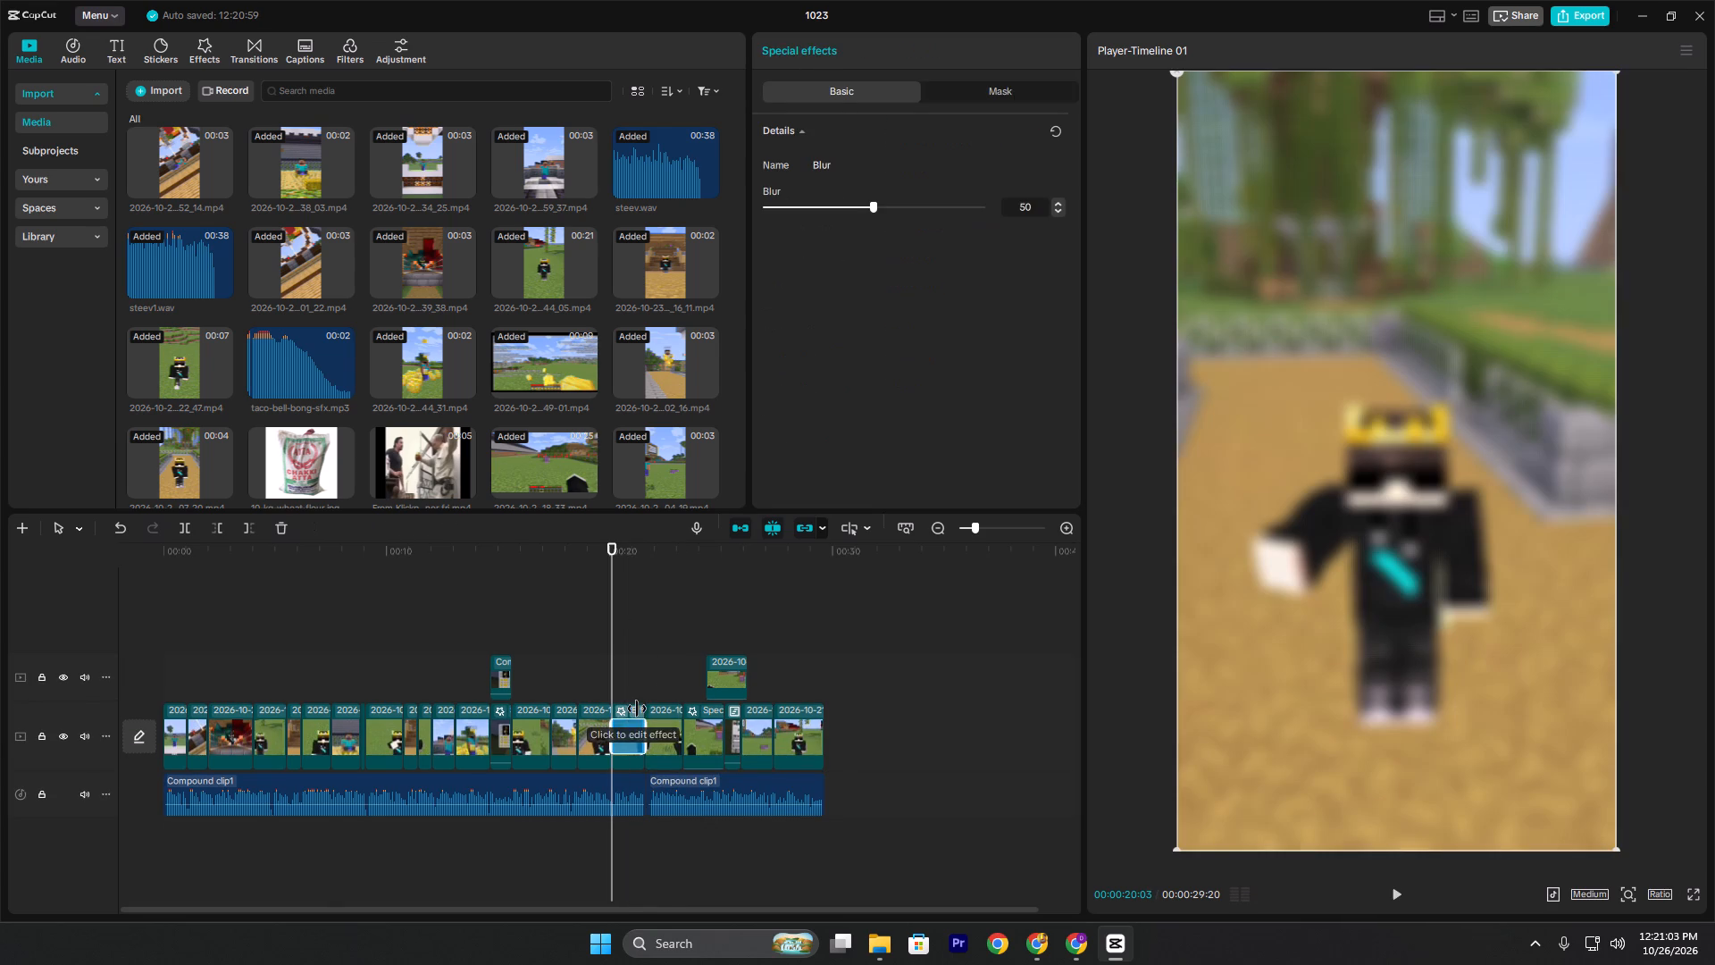
key("BackSpace")
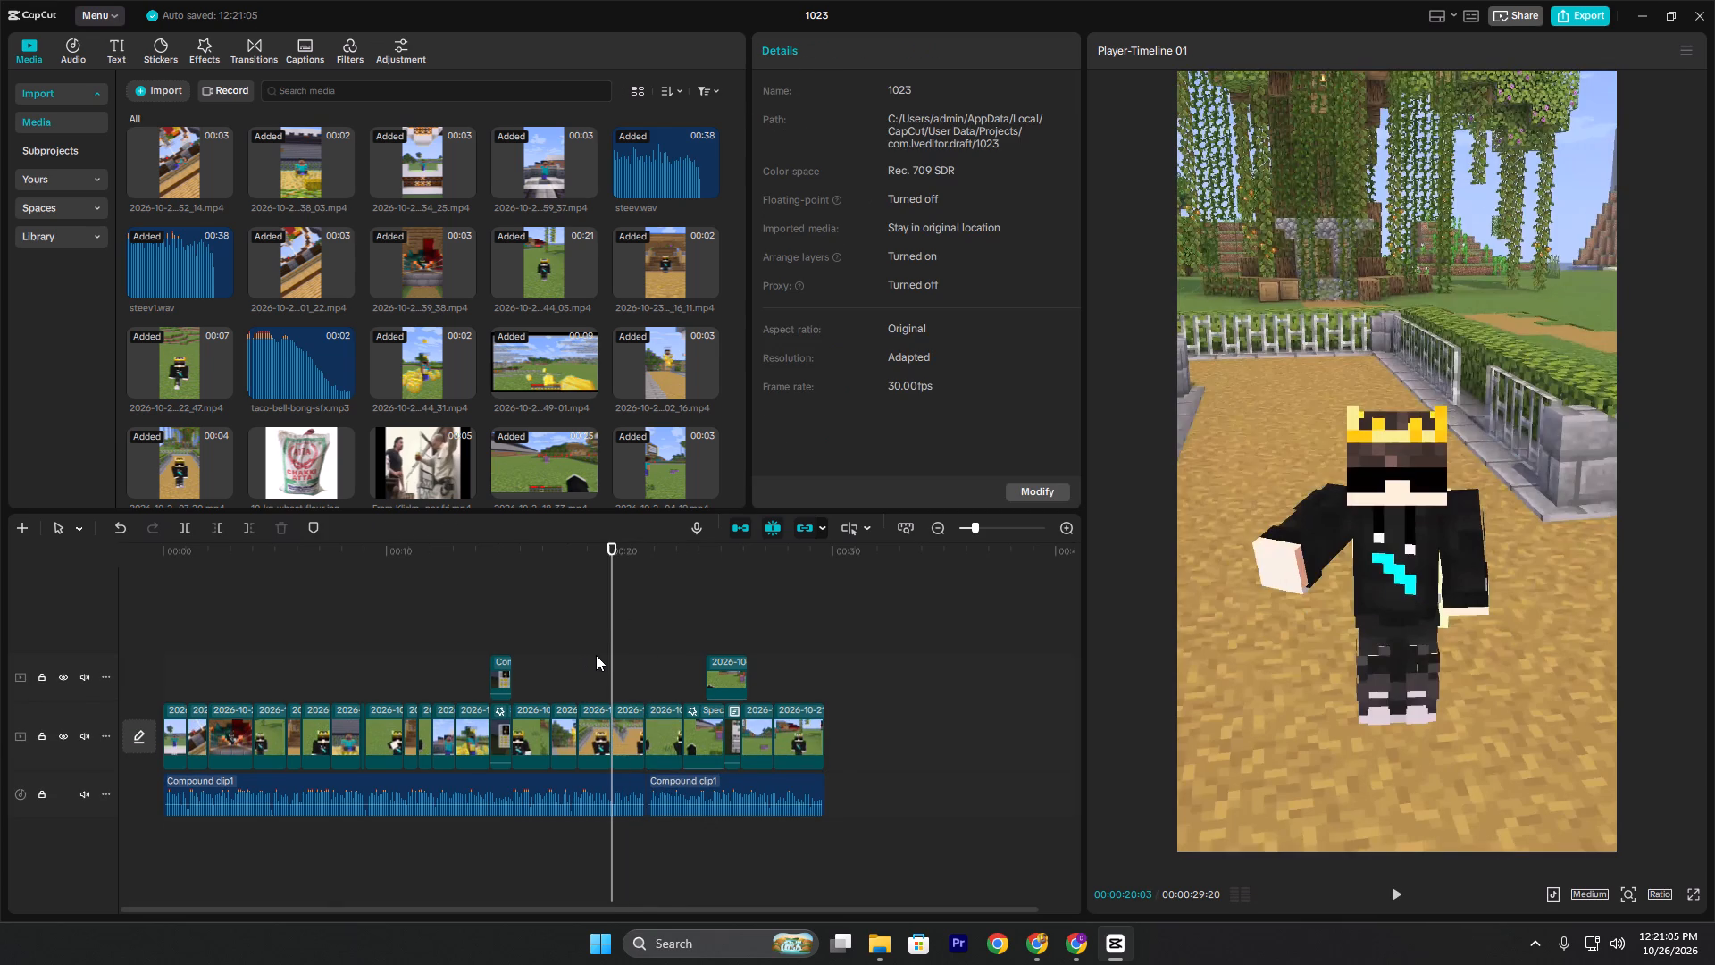
Delete the two keyframes on the shulker-box overlay clip near 00:25.
key("space")
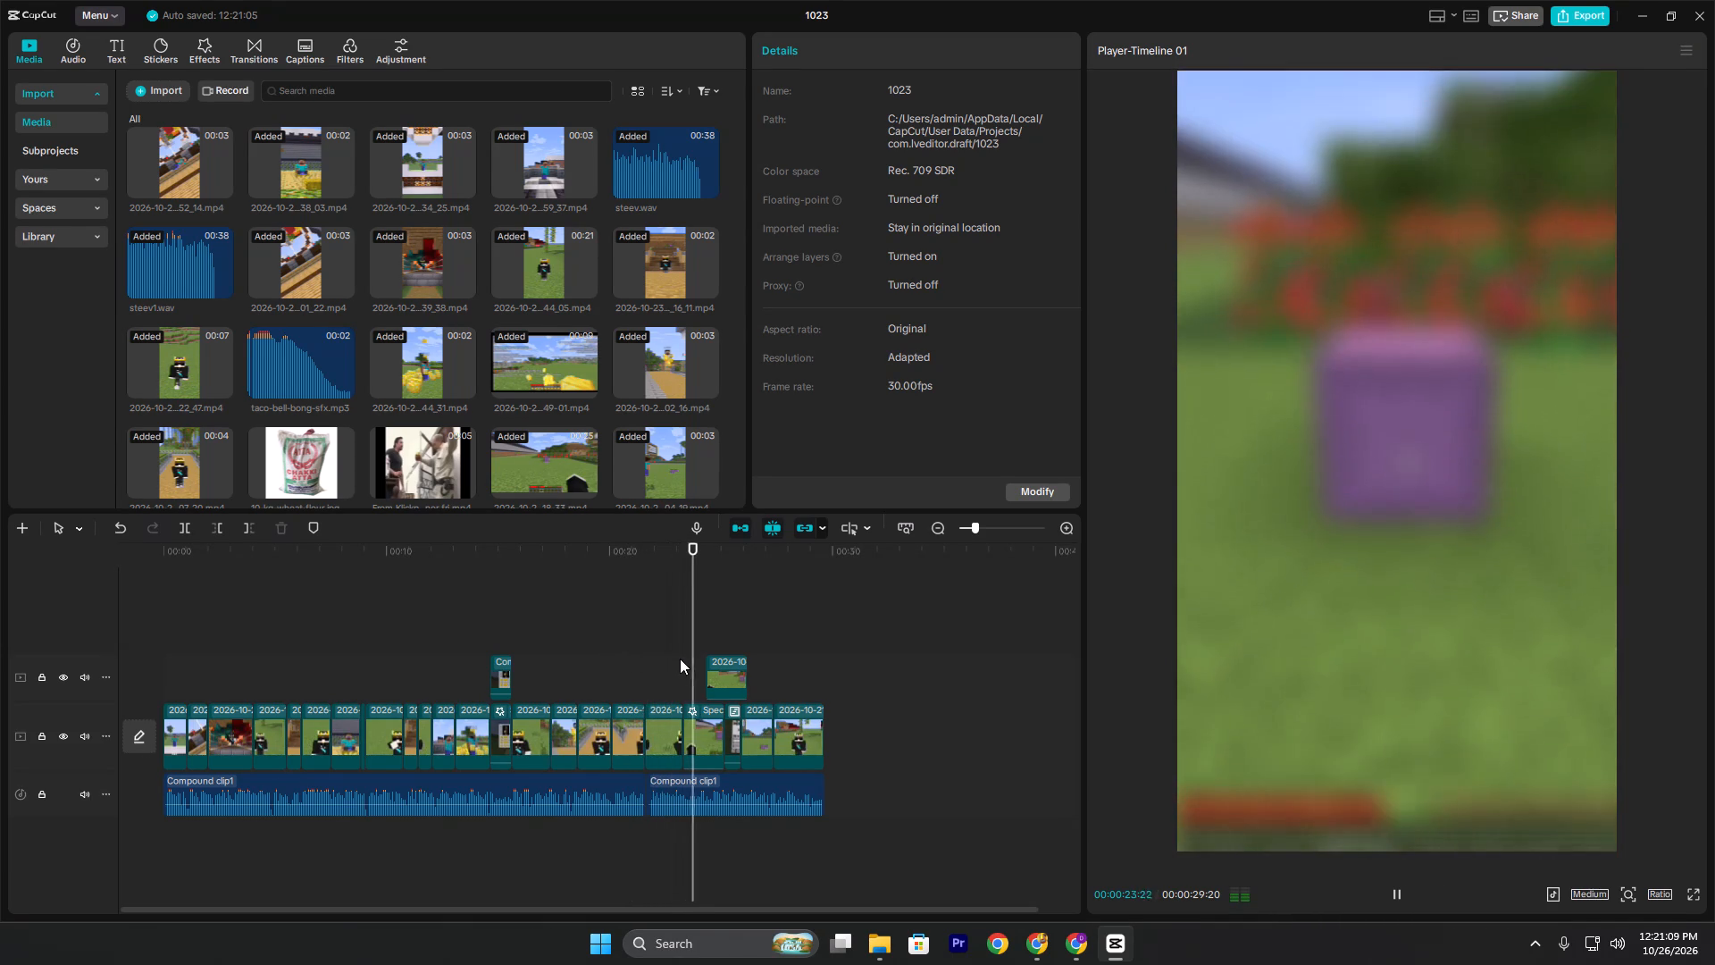
key("space")
left_click(727, 673)
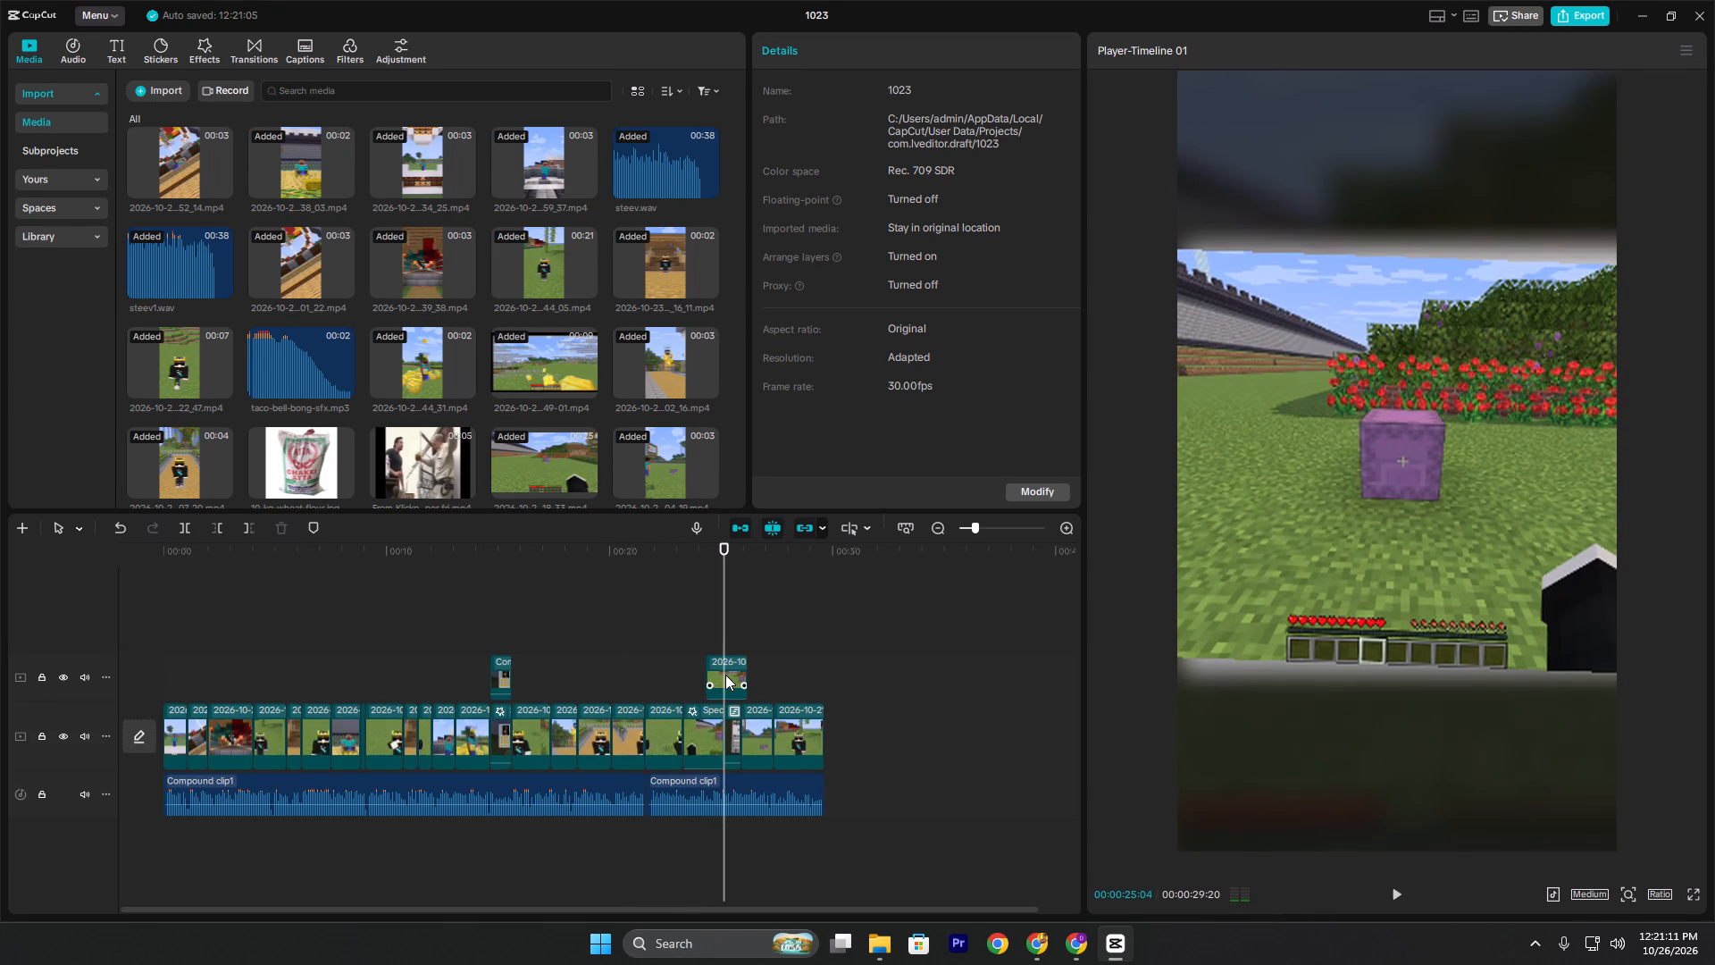
left_click(722, 675)
left_click(735, 676)
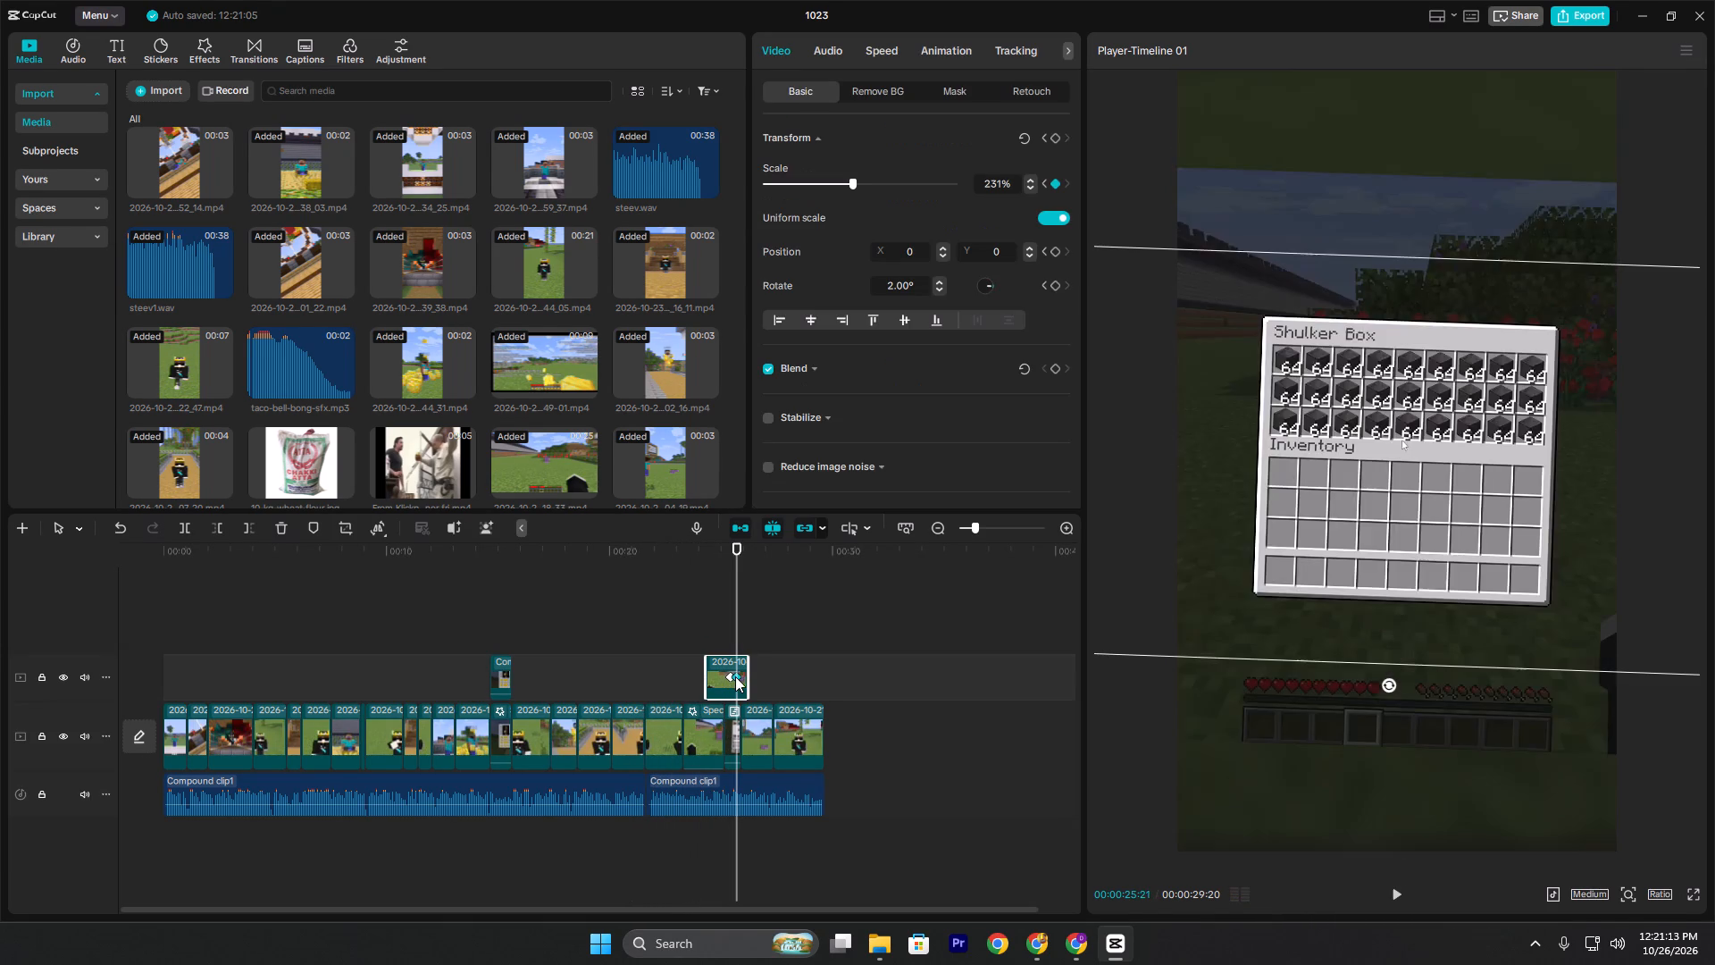
key("BackSpace")
left_click(733, 678)
key("BackSpace")
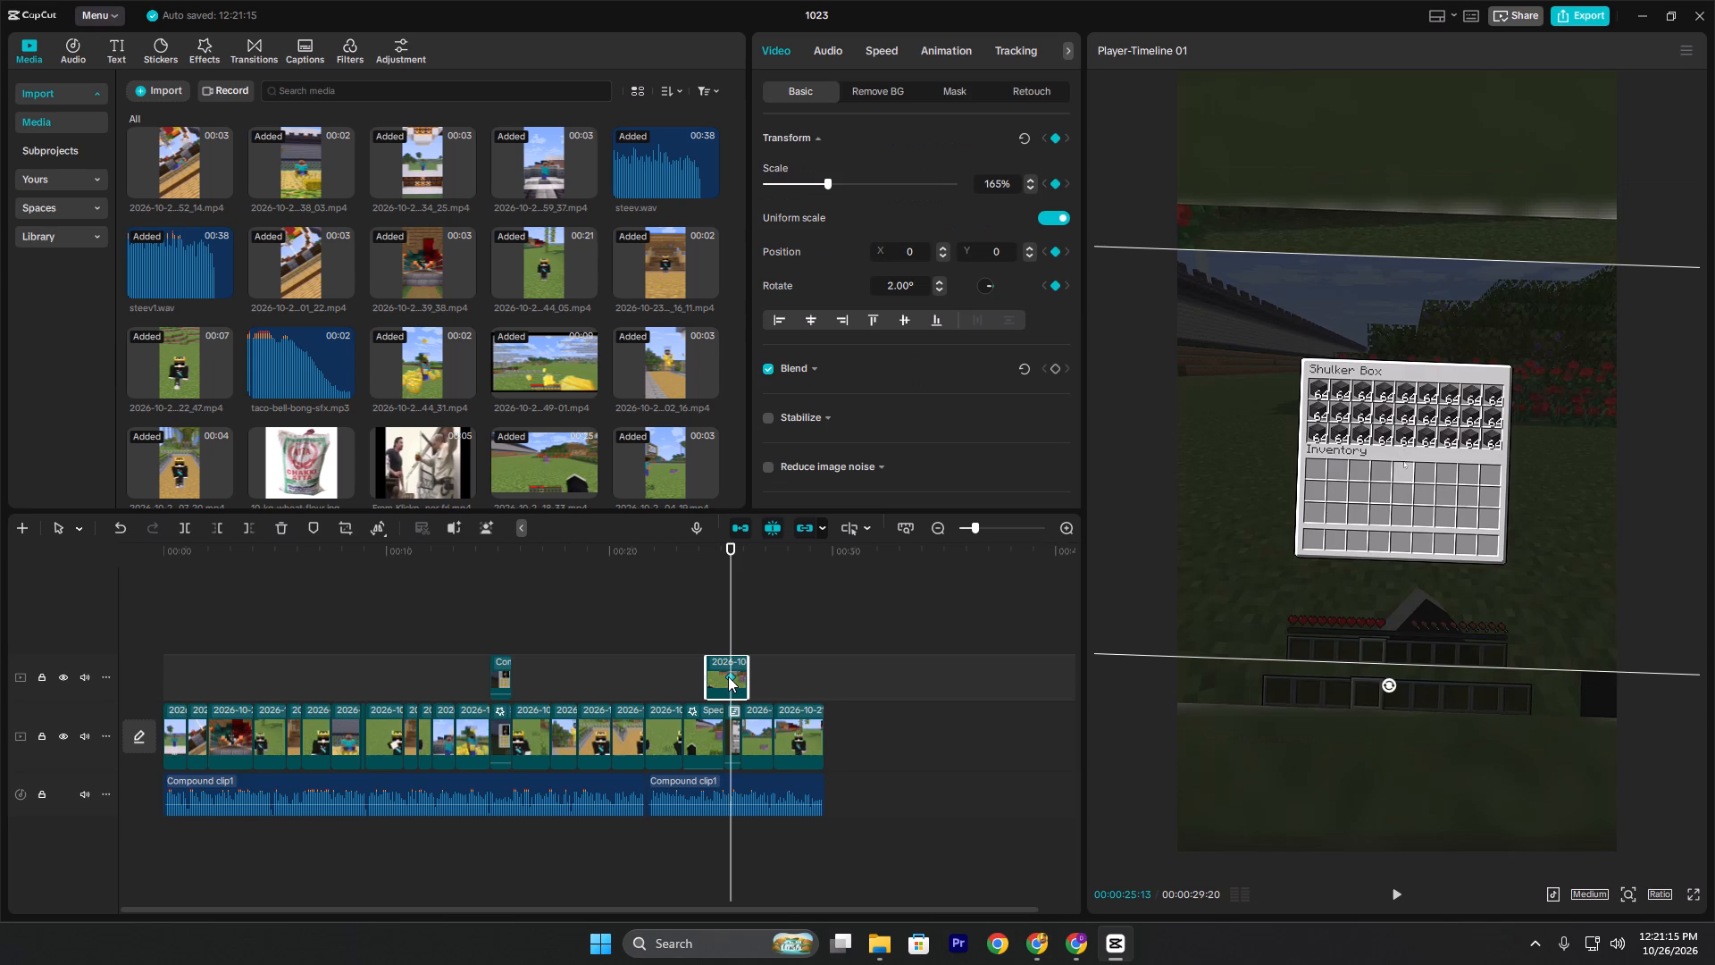
Move the shulker-box overlay earlier to about 00:23, lining it up with the blurred main-track clip beneath it.
left_click_drag(718, 676, 700, 672)
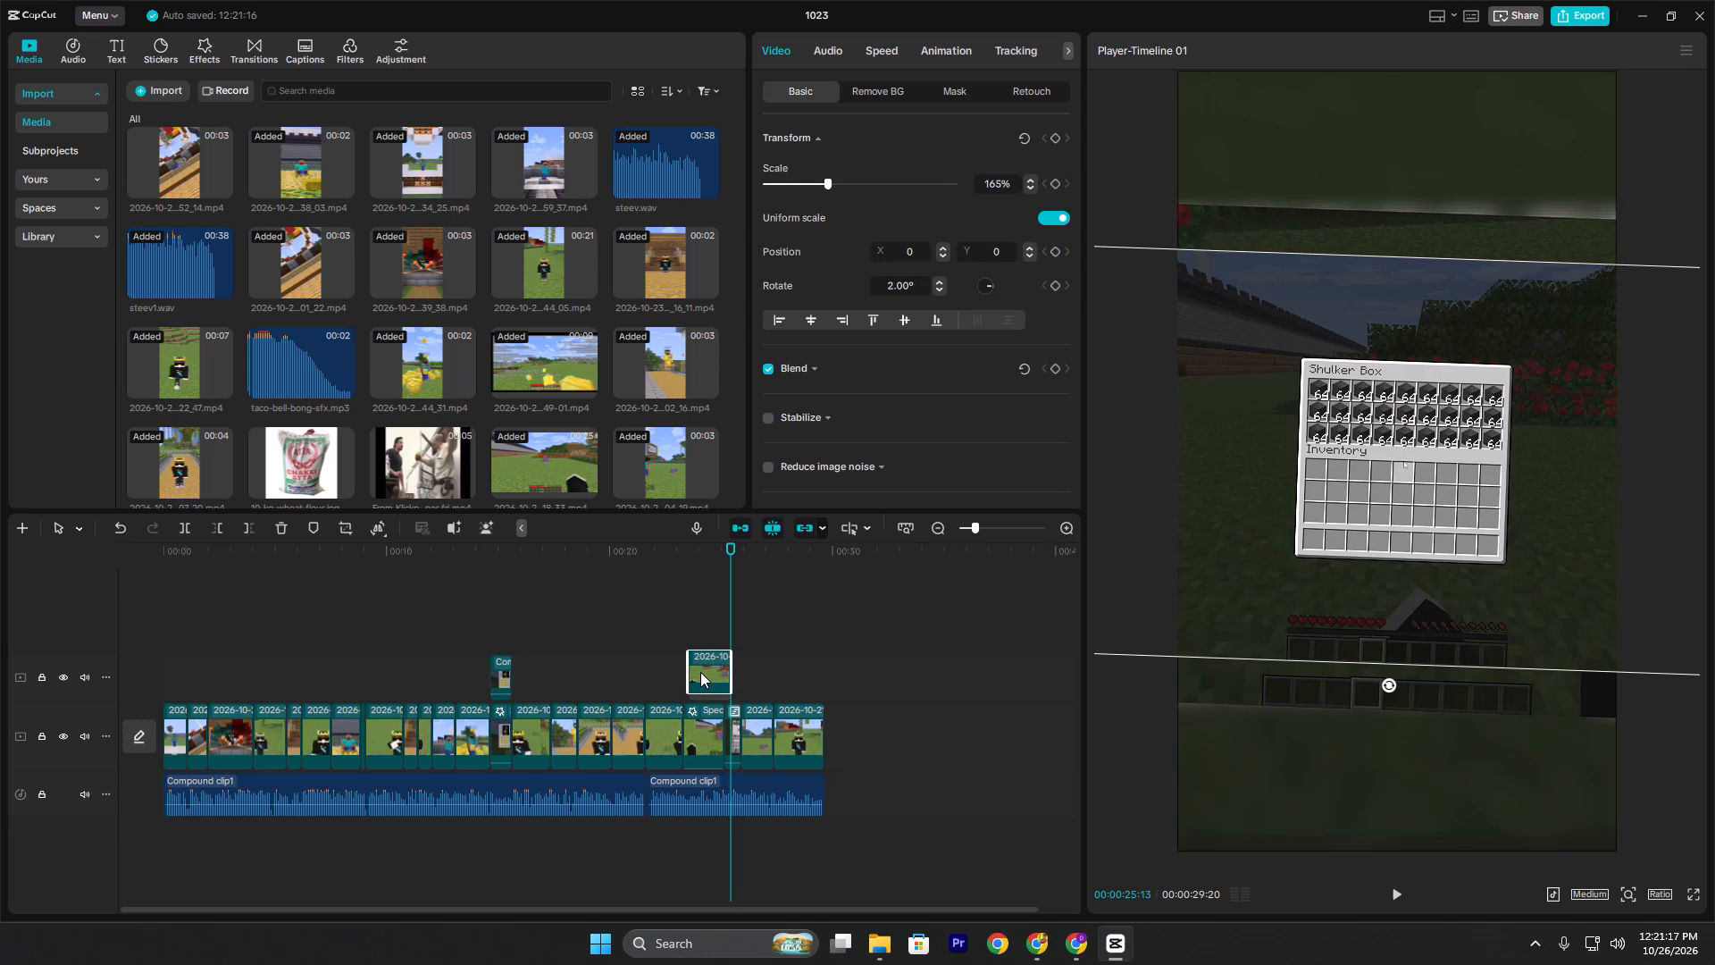
left_click_drag(700, 672, 691, 678)
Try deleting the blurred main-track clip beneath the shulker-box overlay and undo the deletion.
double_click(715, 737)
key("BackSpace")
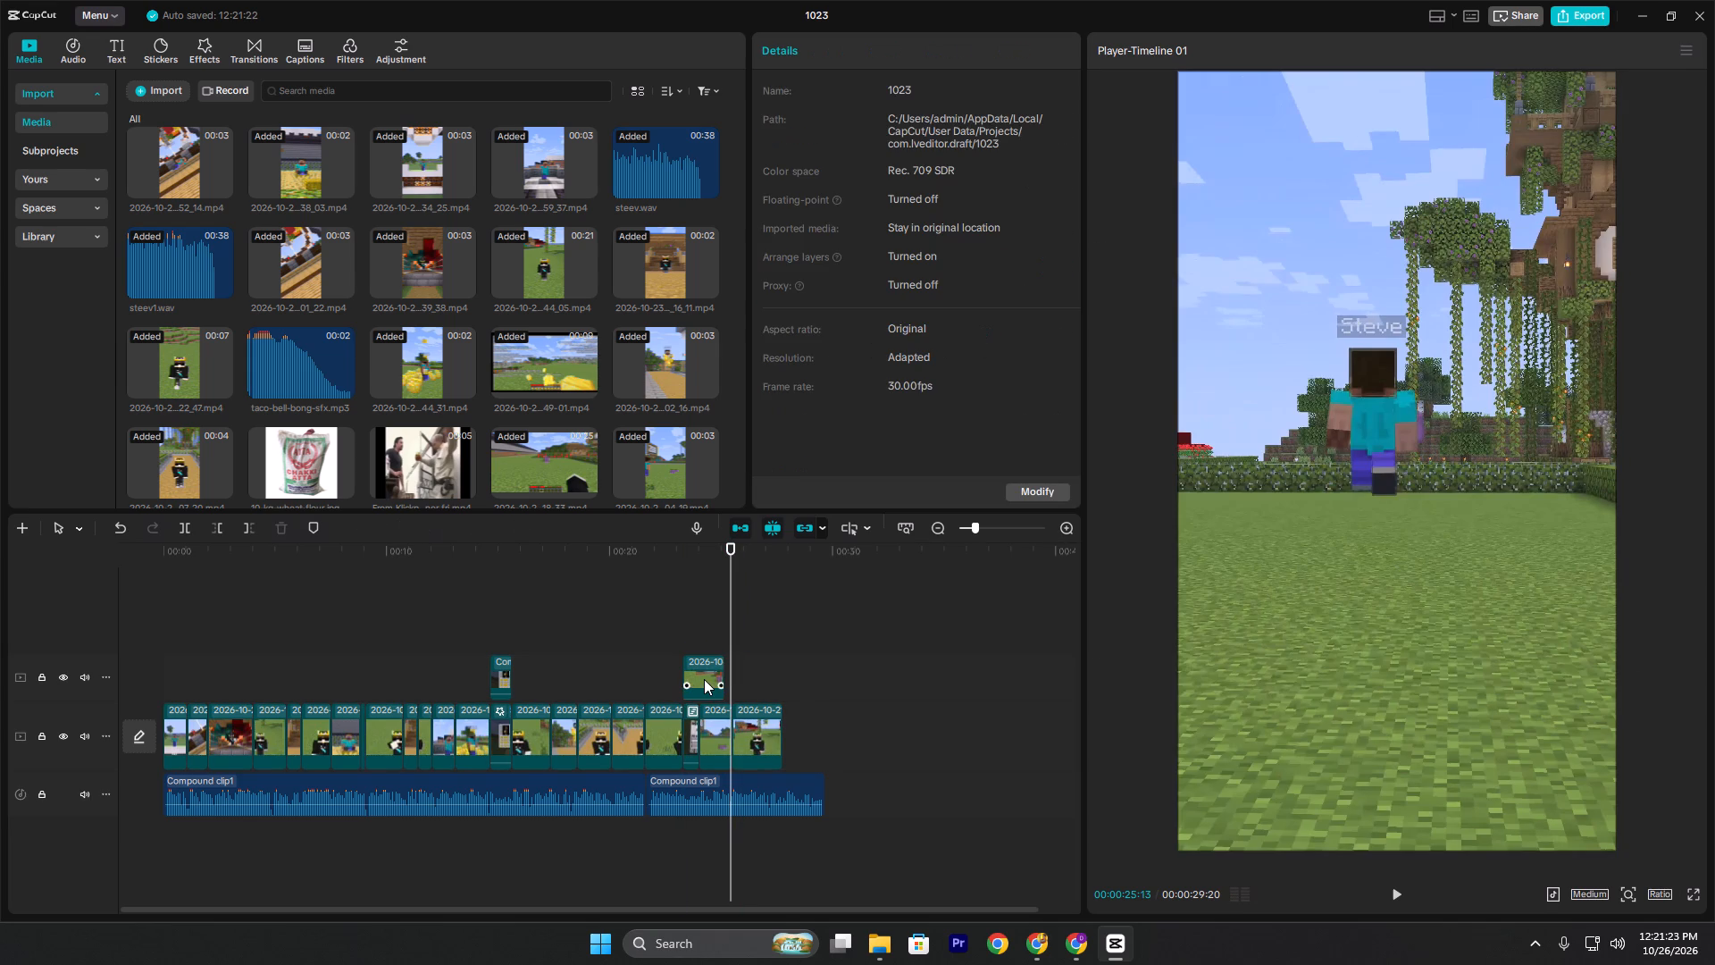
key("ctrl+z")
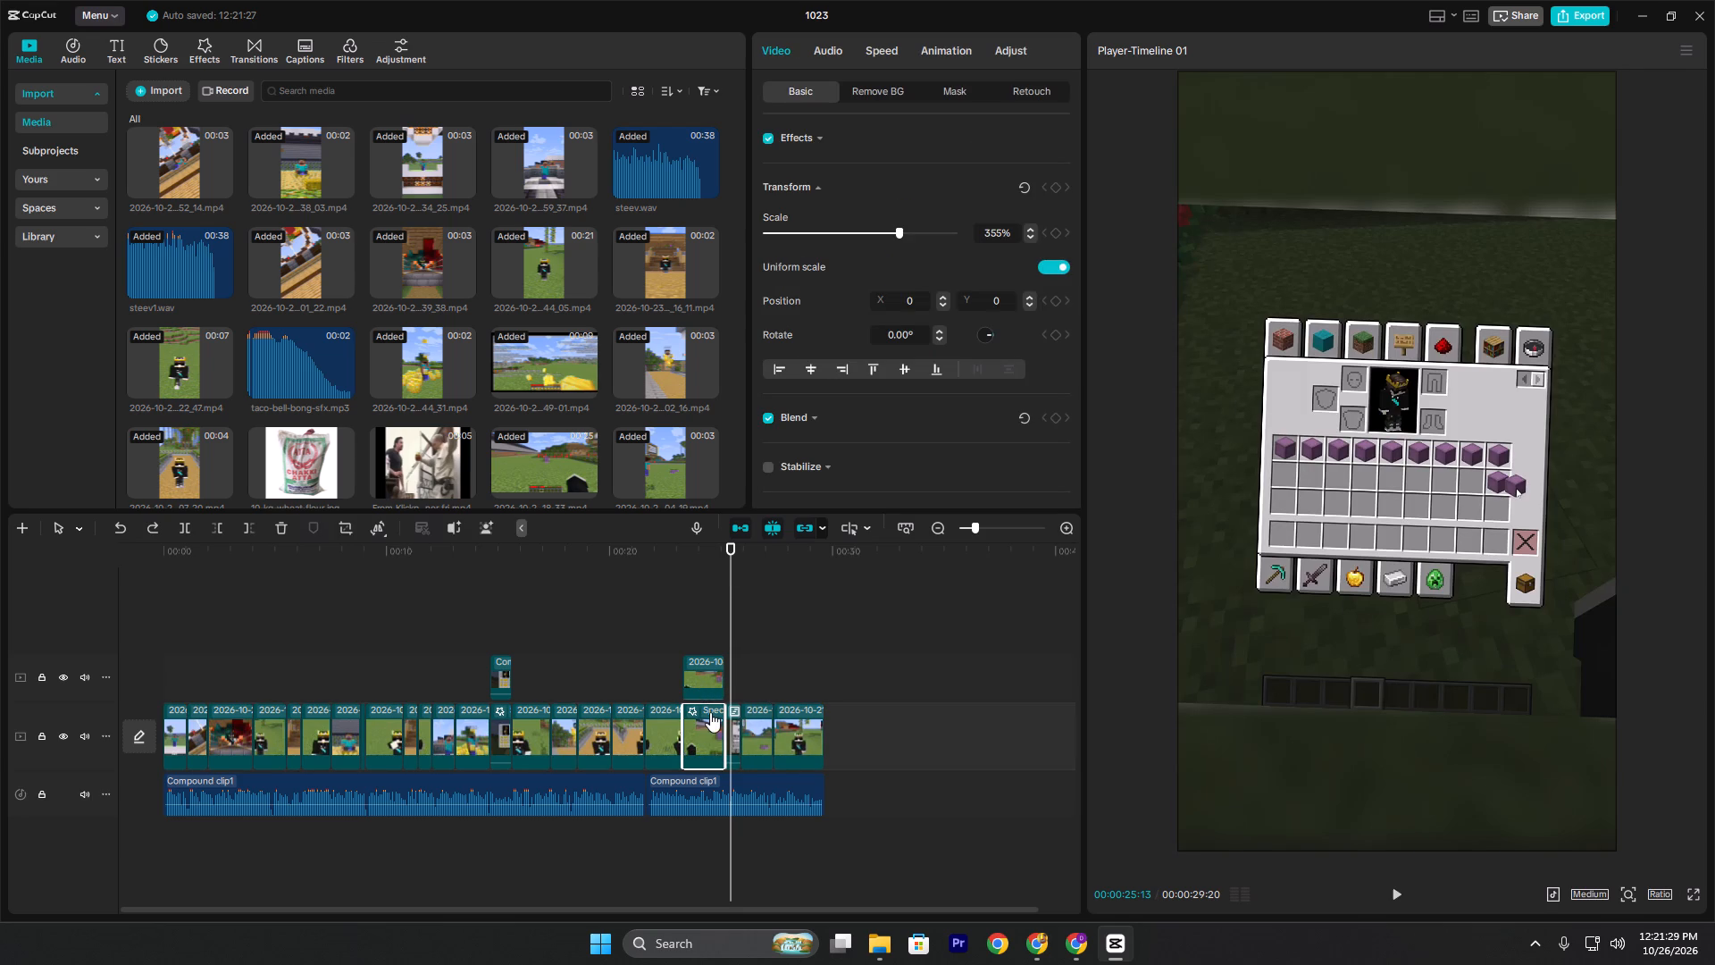
Turn off the main track magnet and replace the blurred clip at about 00:23 with the shulker-box overlay, checking it in playback.
left_click(740, 526)
key("BackSpace")
left_click(717, 668)
left_click_drag(707, 669, 706, 690)
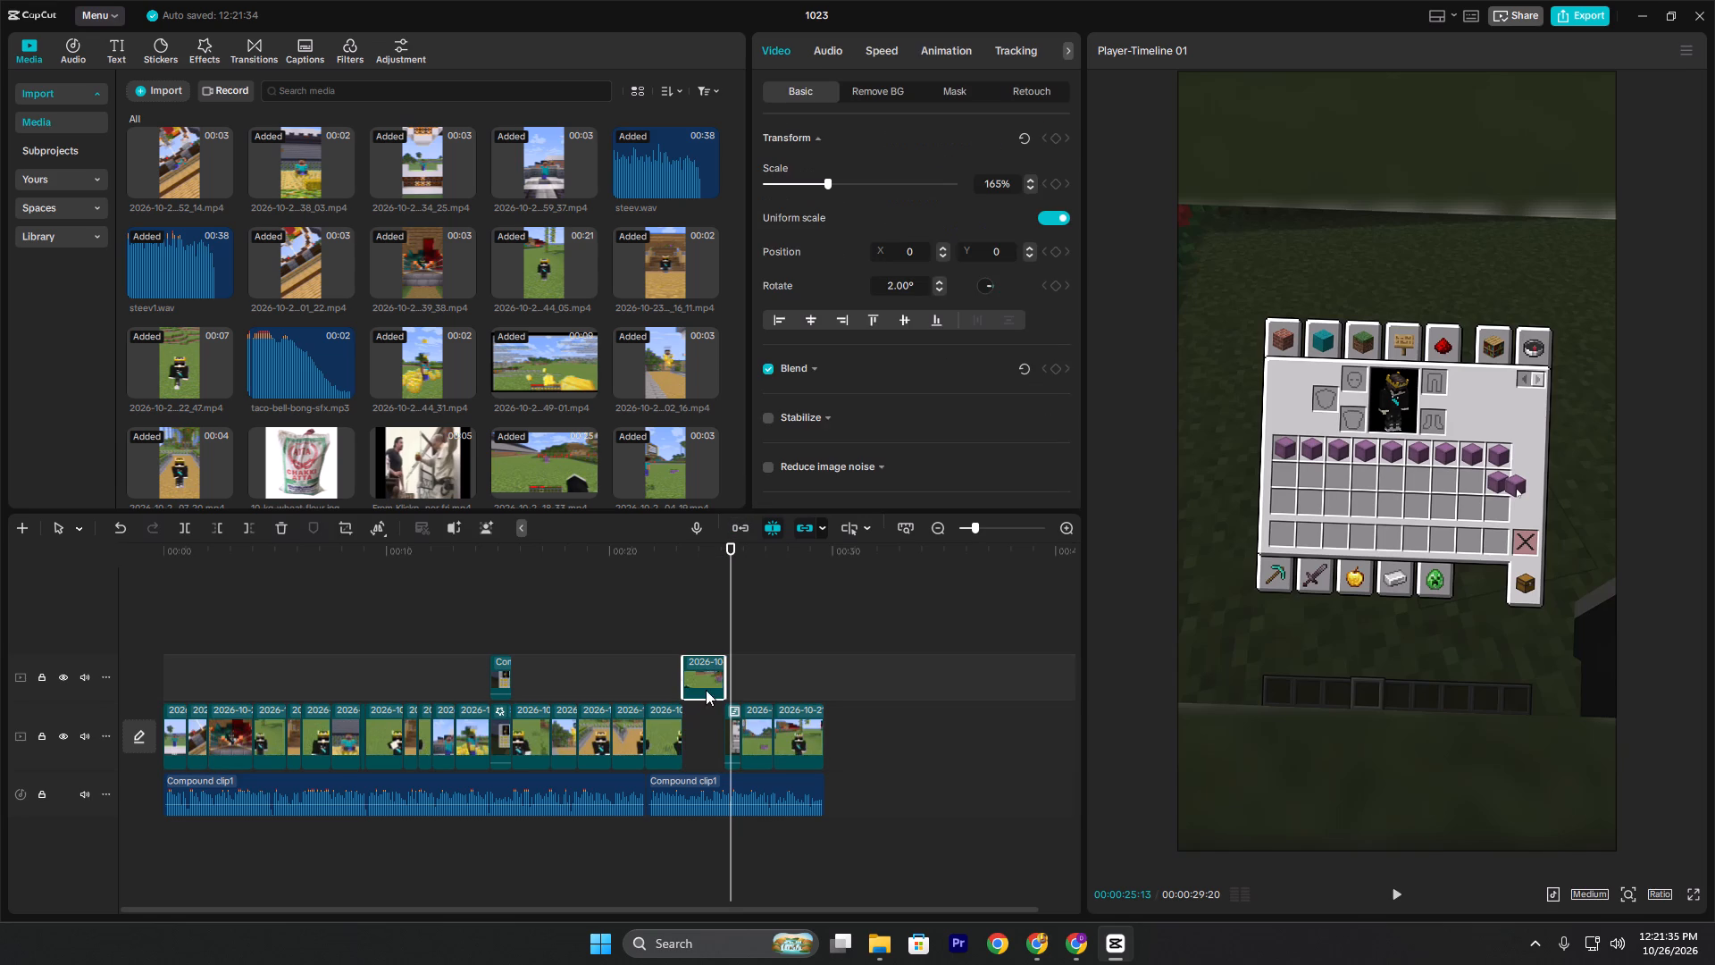
left_click_drag(706, 690, 707, 719)
left_click_drag(713, 677, 707, 726)
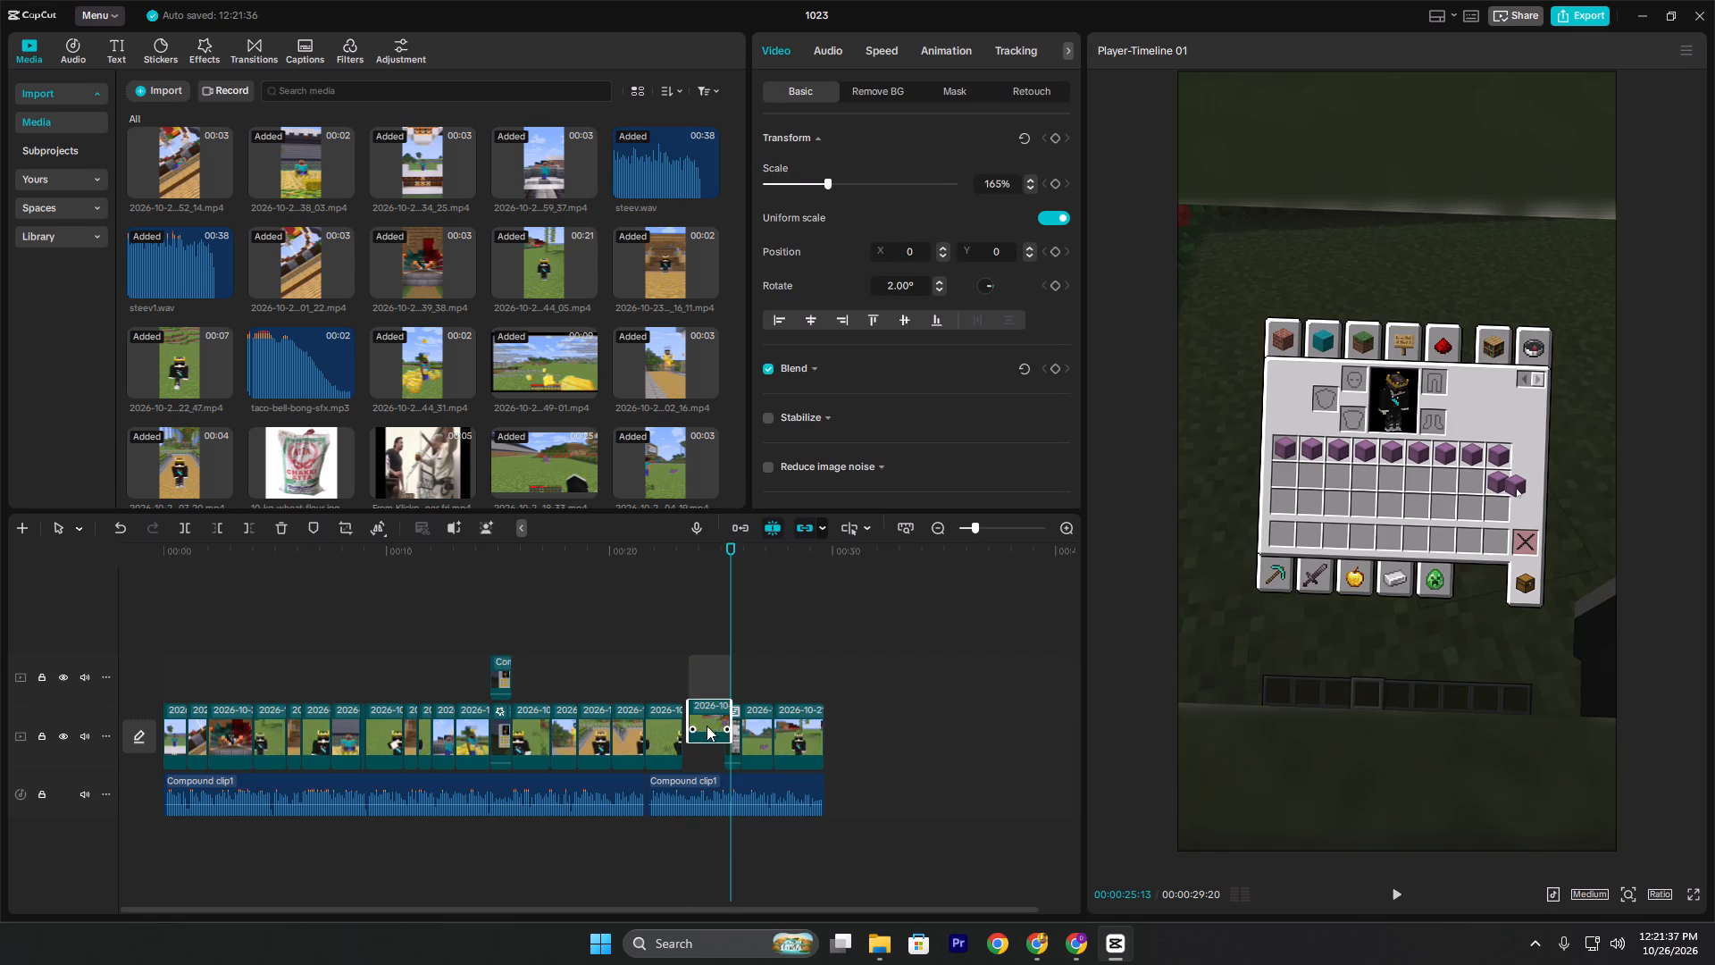
left_click_drag(707, 726, 706, 726)
left_click(693, 646)
key("space")
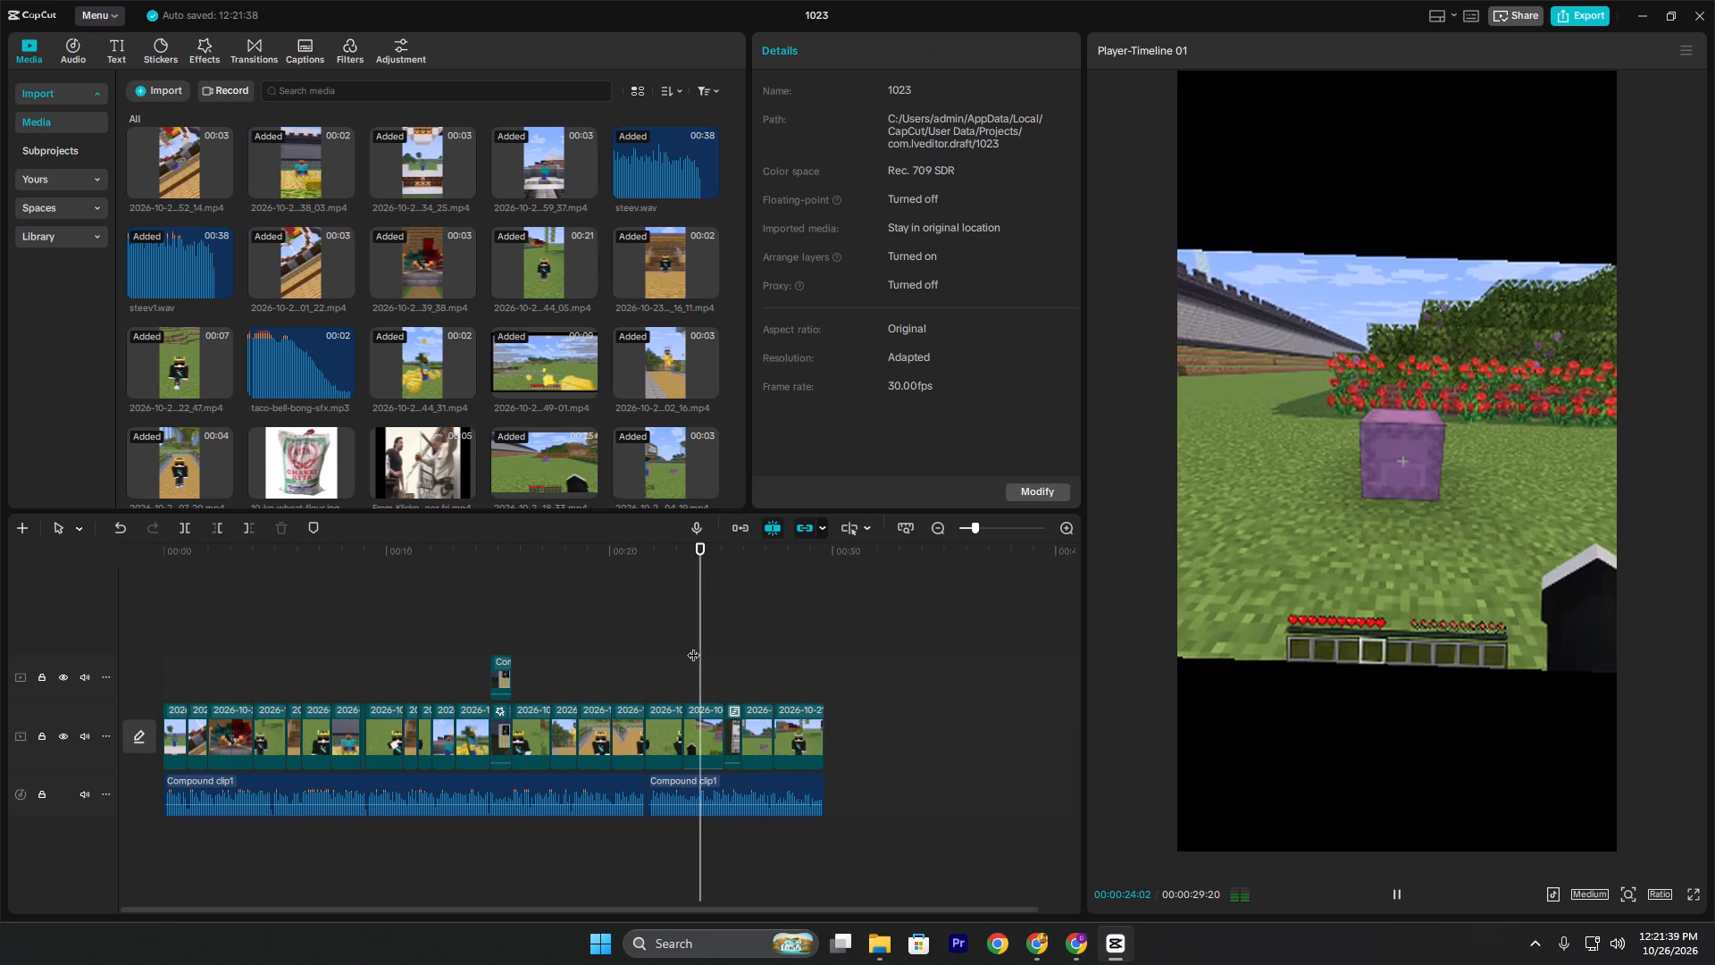
key("space")
Delete the blurred main-track clip at about 00:15 and move the gold-block compound overlay into its place.
left_click(498, 633)
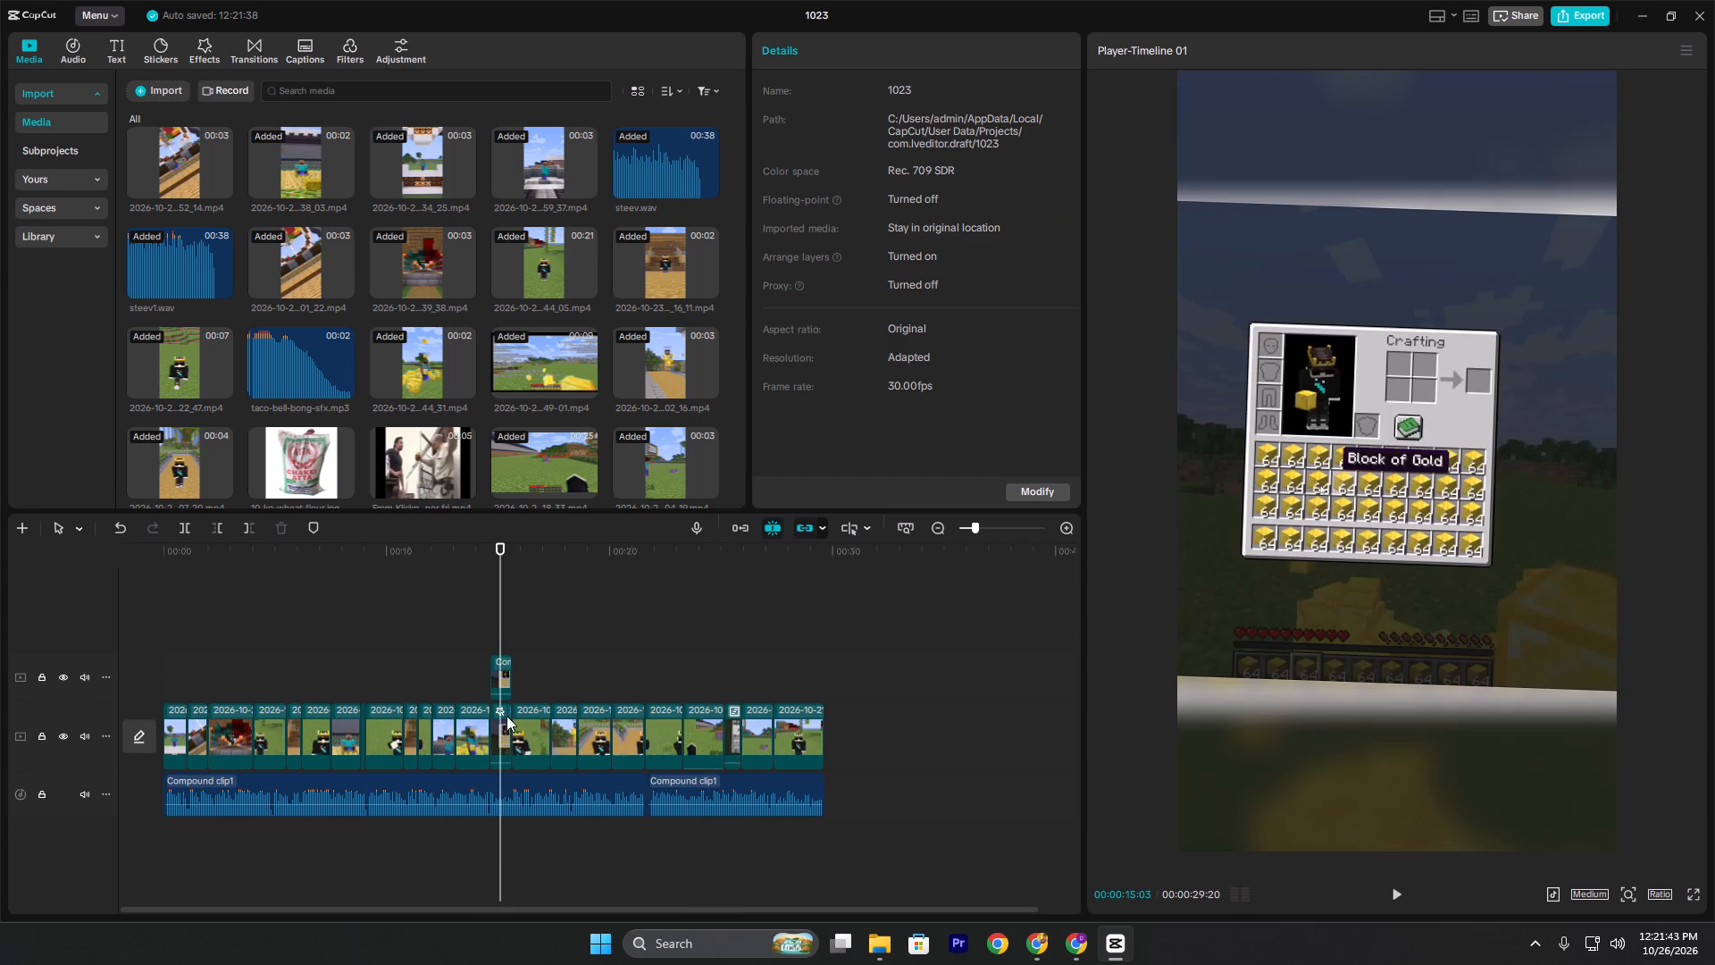
left_click(499, 728)
key("BackSpace")
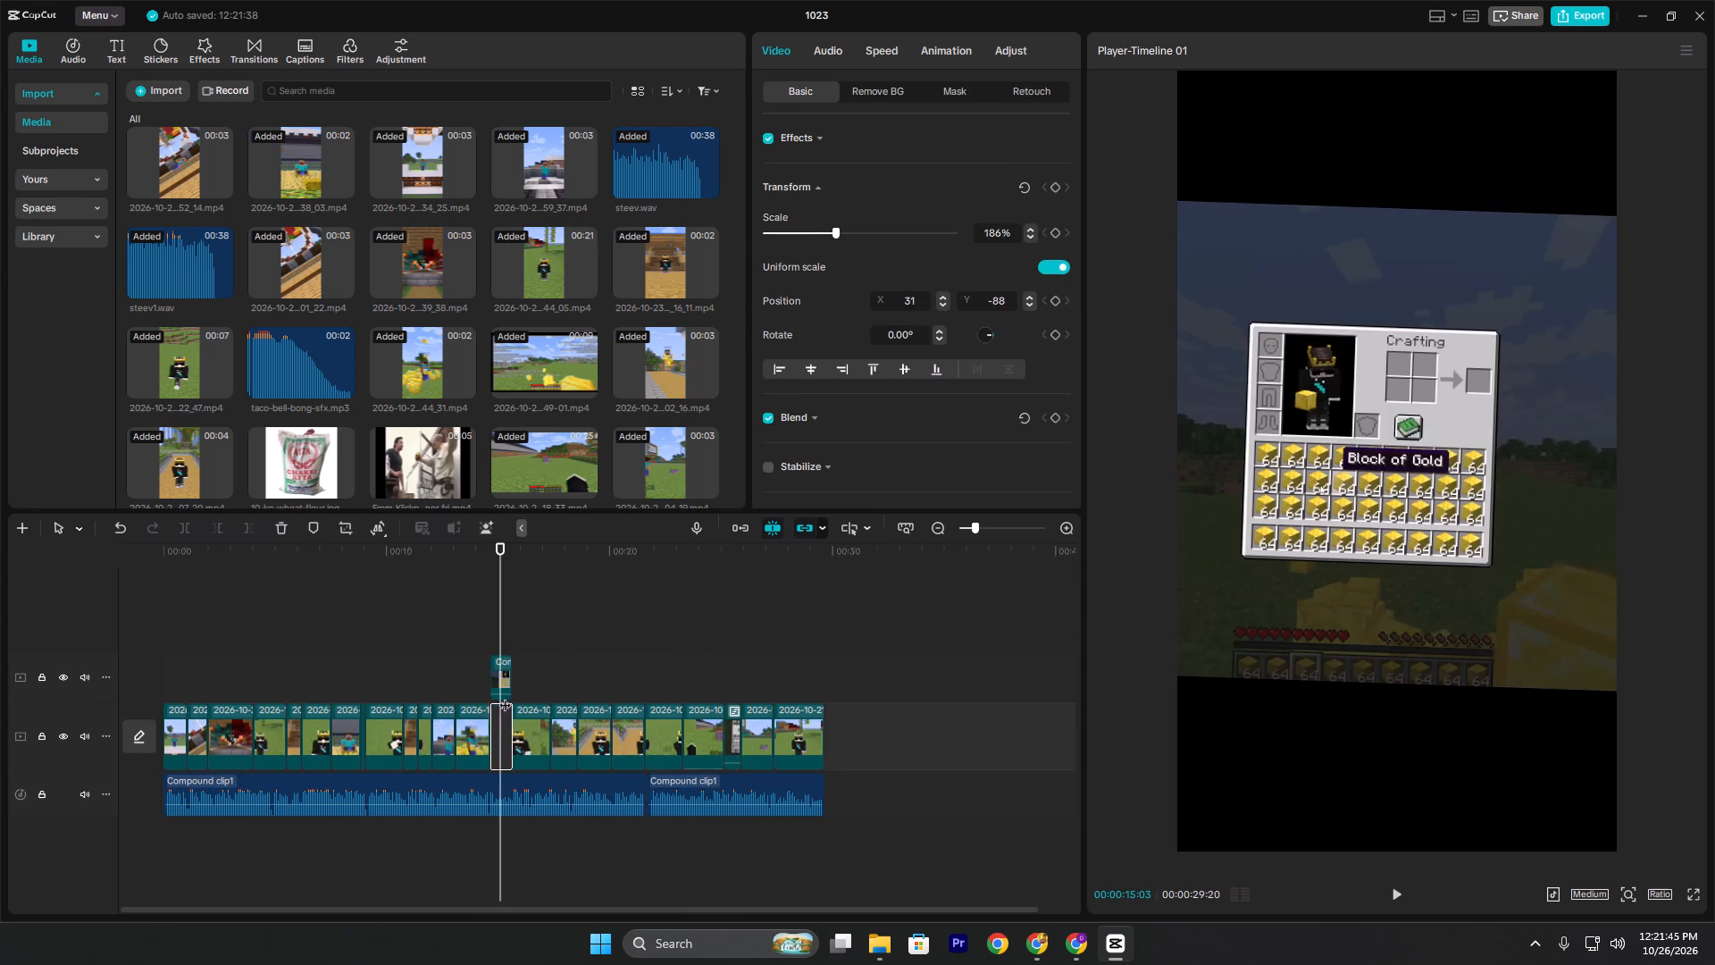
left_click(506, 671)
left_click_drag(500, 668, 498, 743)
Open Compound clip5, the compound clip near 00:25, and delete the two keyframes on its upper inventory clip.
left_click(694, 688)
key("space")
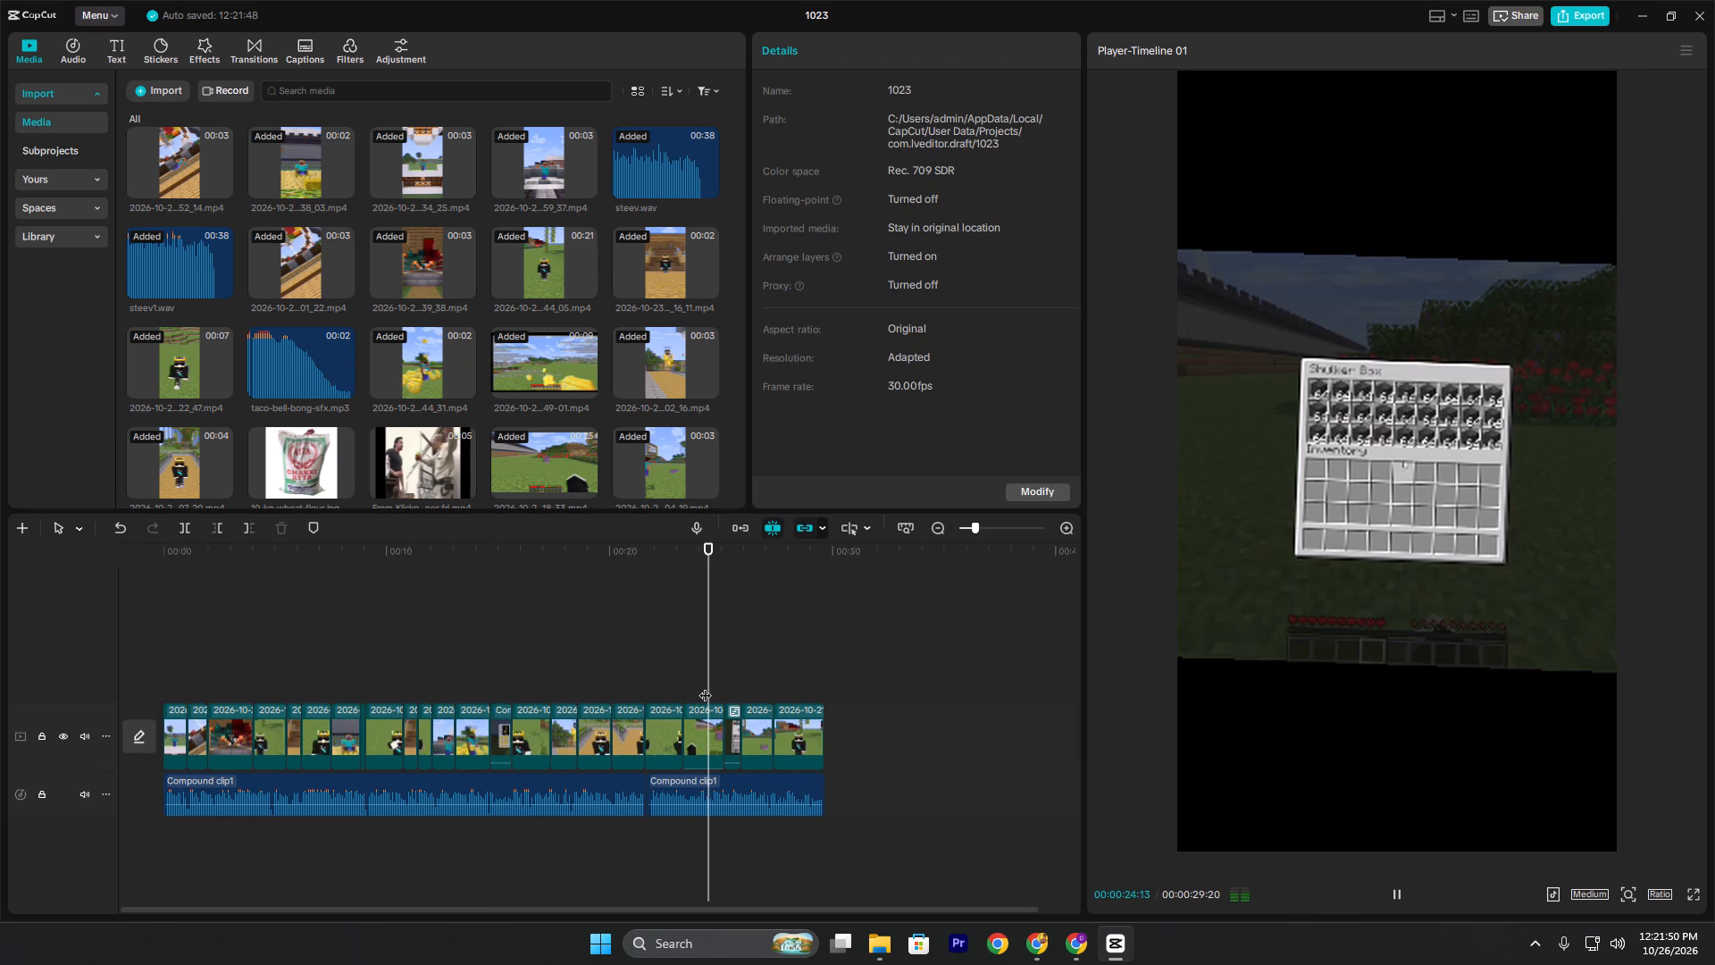
key("space")
double_click(735, 723)
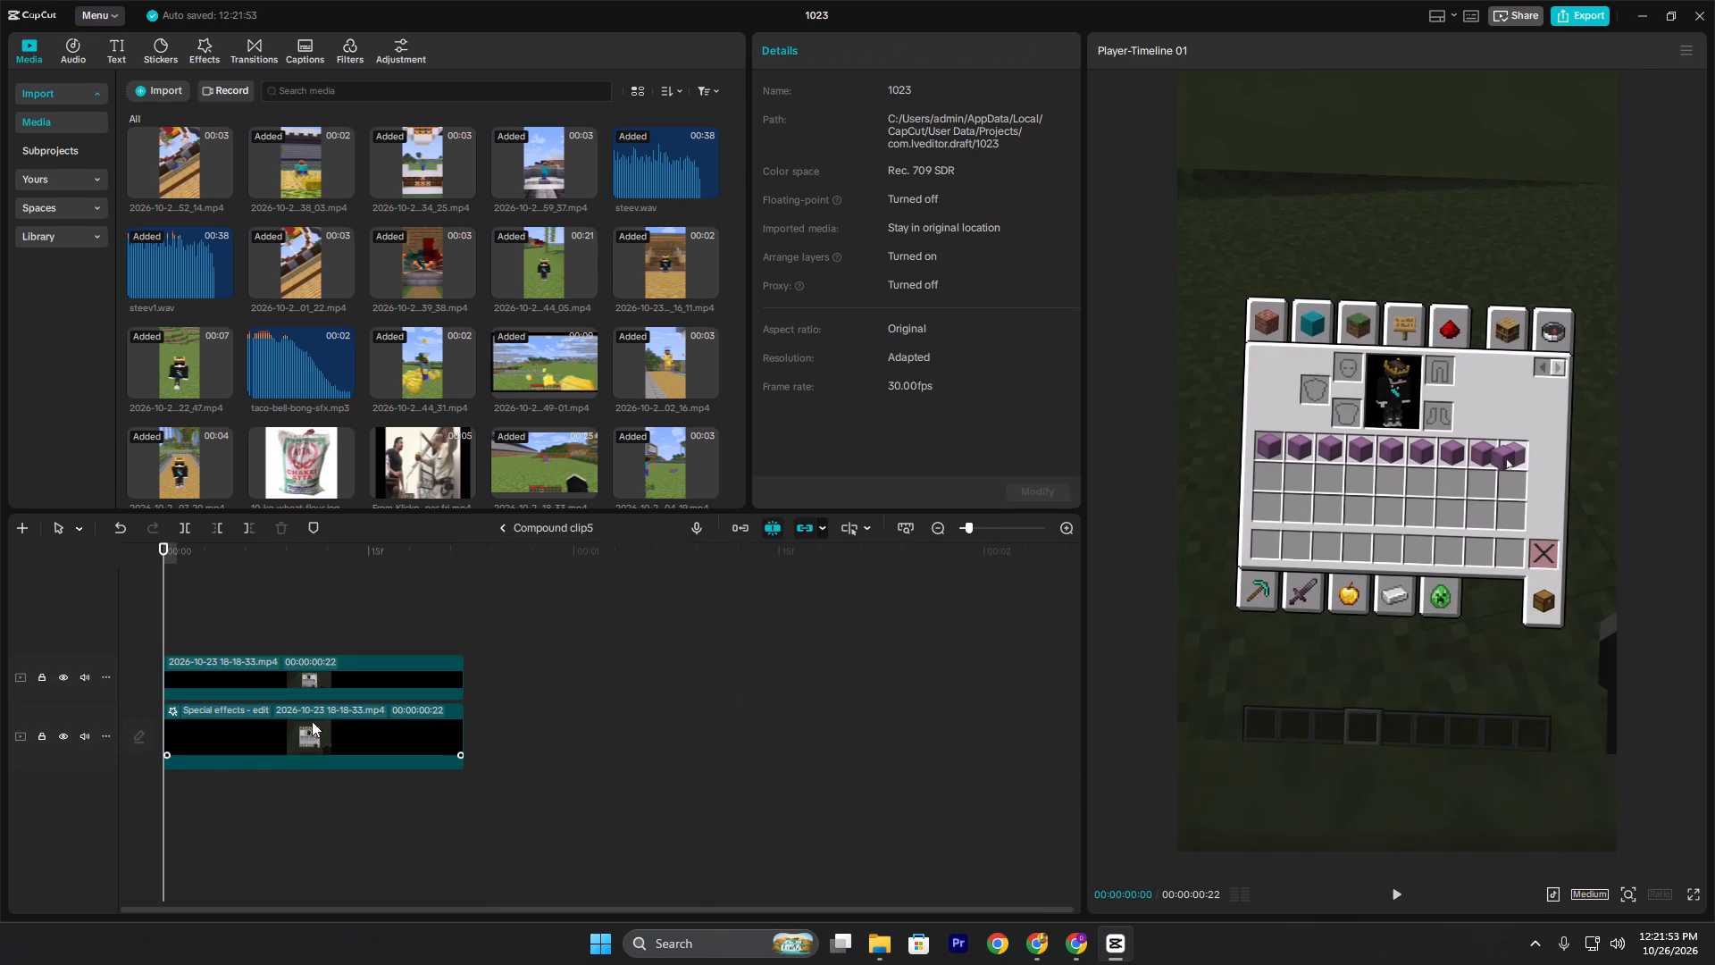
double_click(304, 692)
left_click(339, 679)
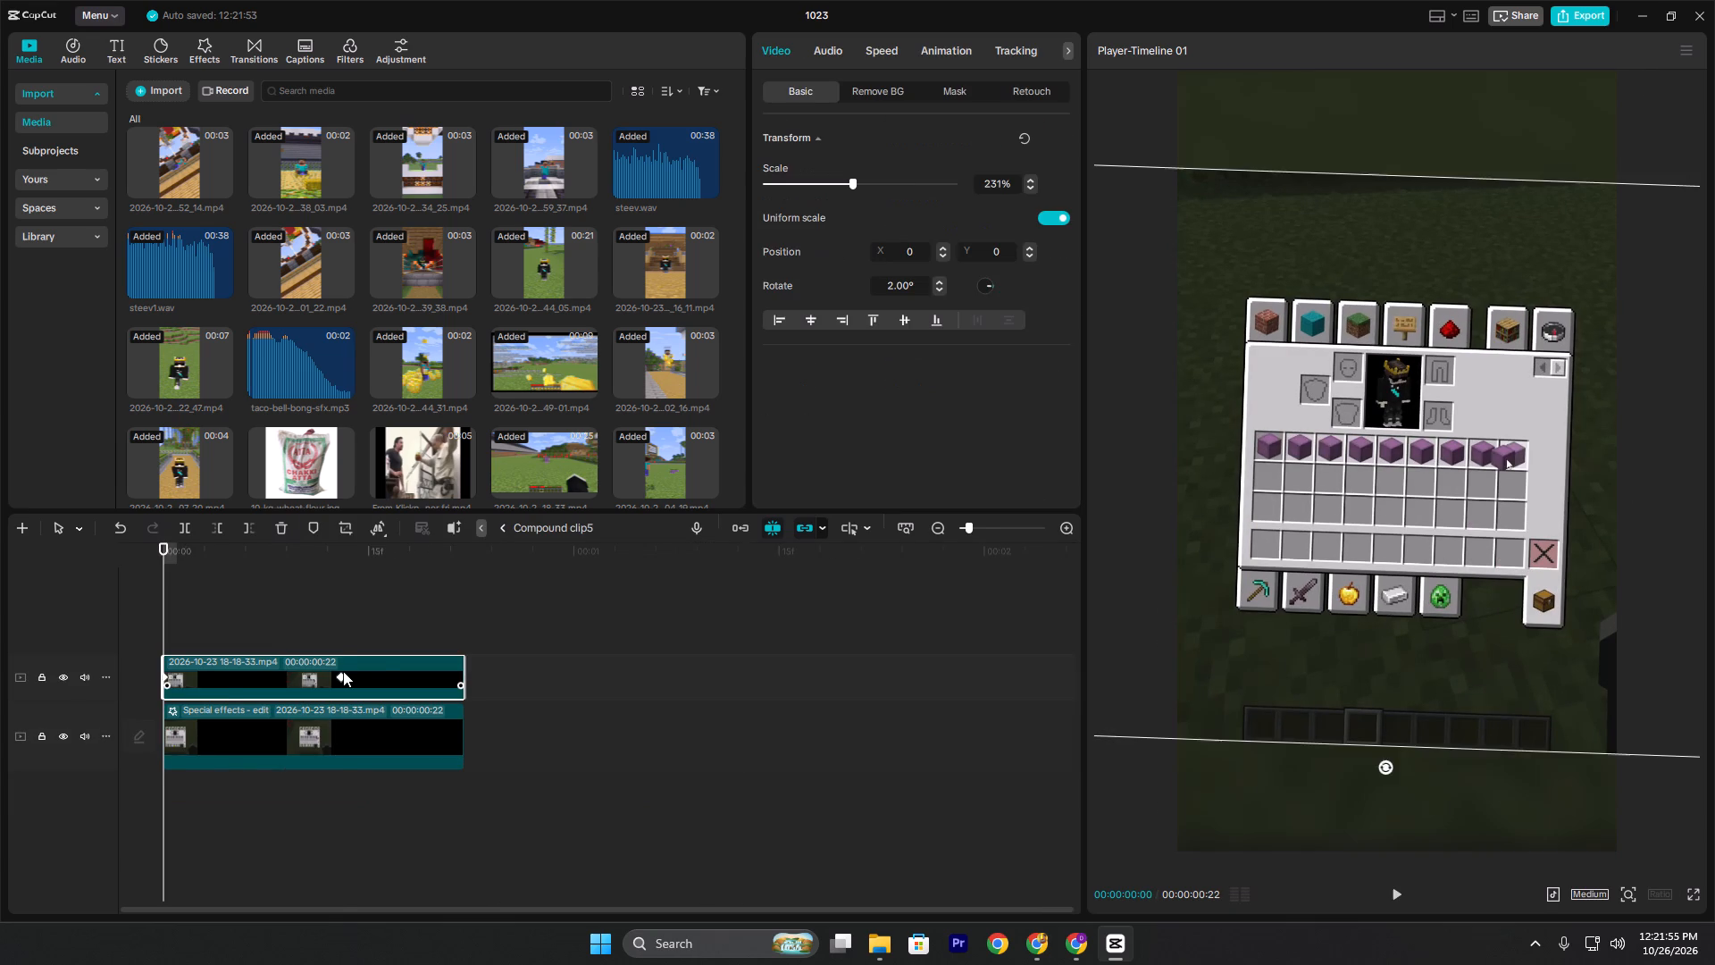
key("BackSpace")
left_click(170, 667)
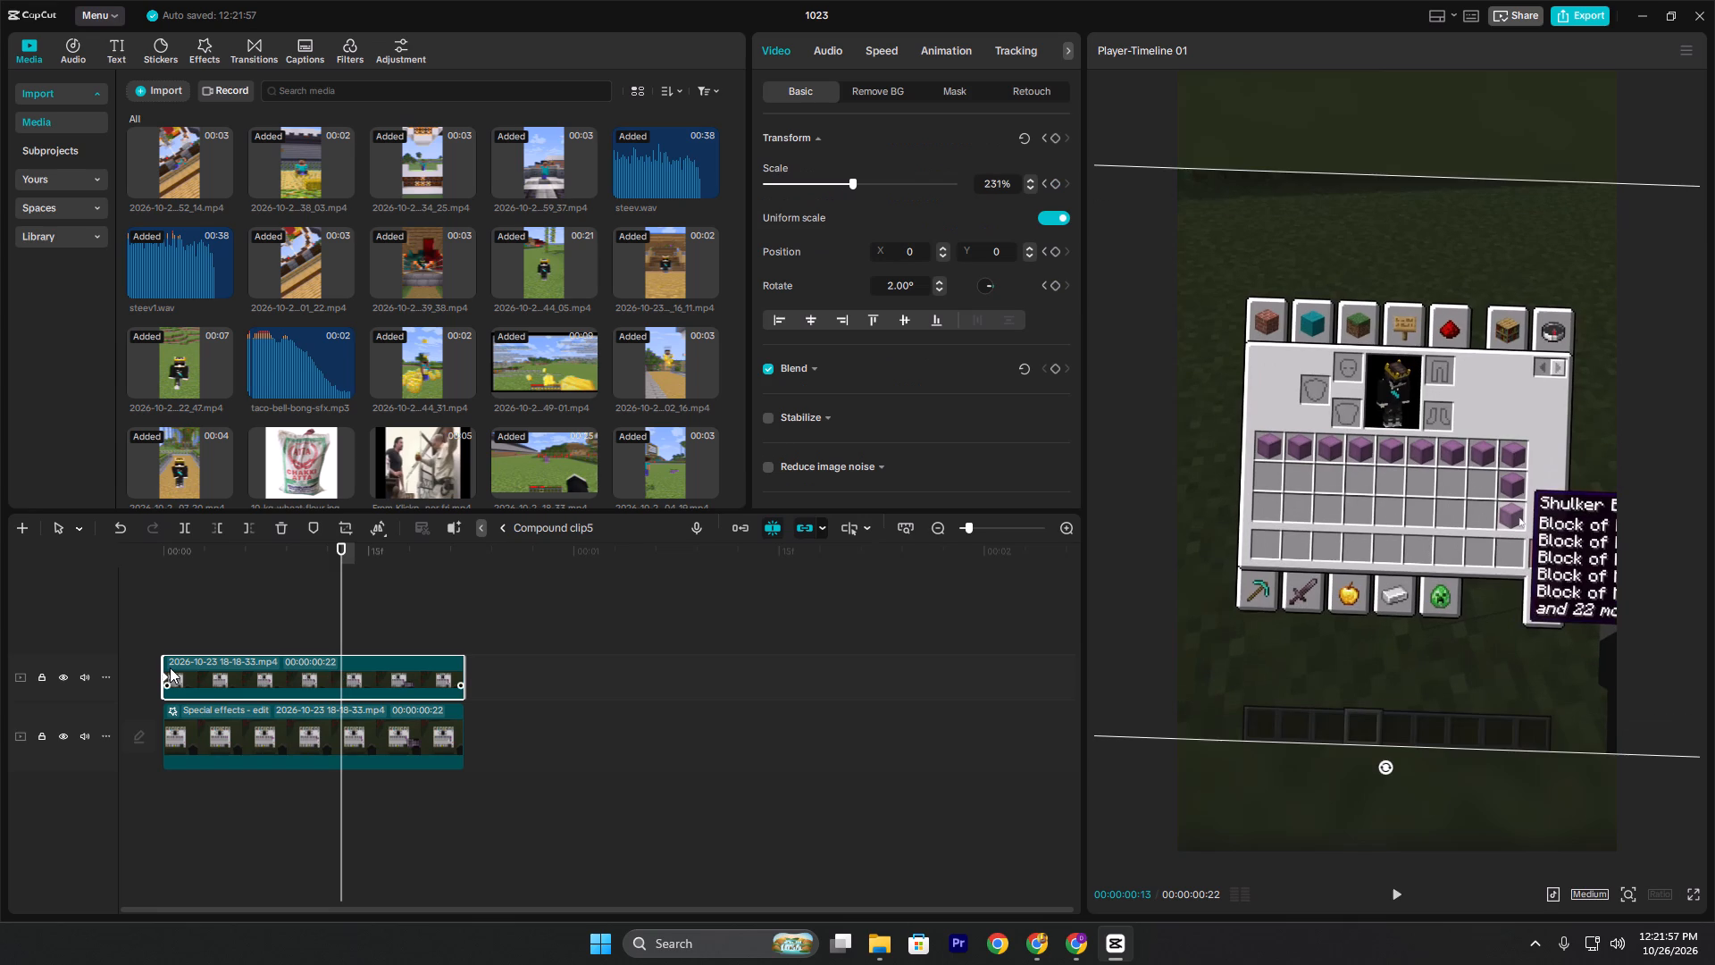
left_click(165, 675)
key("BackSpace")
Delete the lower special-effects background clip inside Compound clip5 and return to the main timeline.
left_click(385, 725)
key("BackSpace")
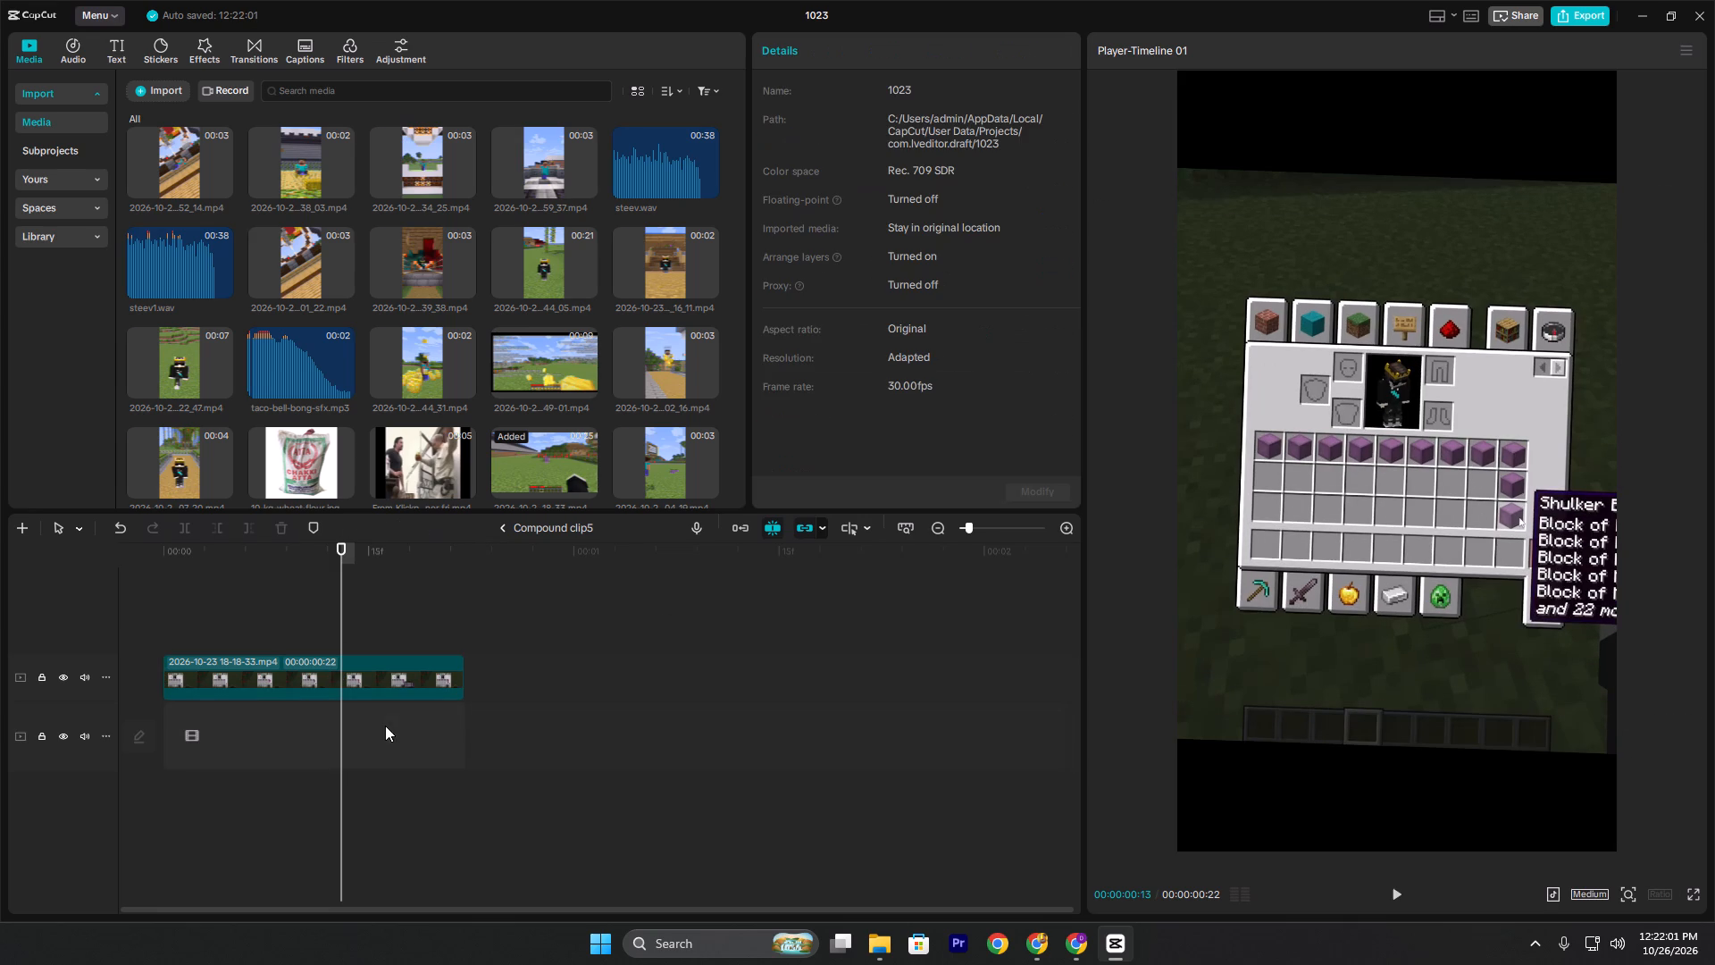
left_click(500, 520)
Turn off the Adjust colour settings on the last main-track clip, the black-and-white shot near 00:28.
key("space")
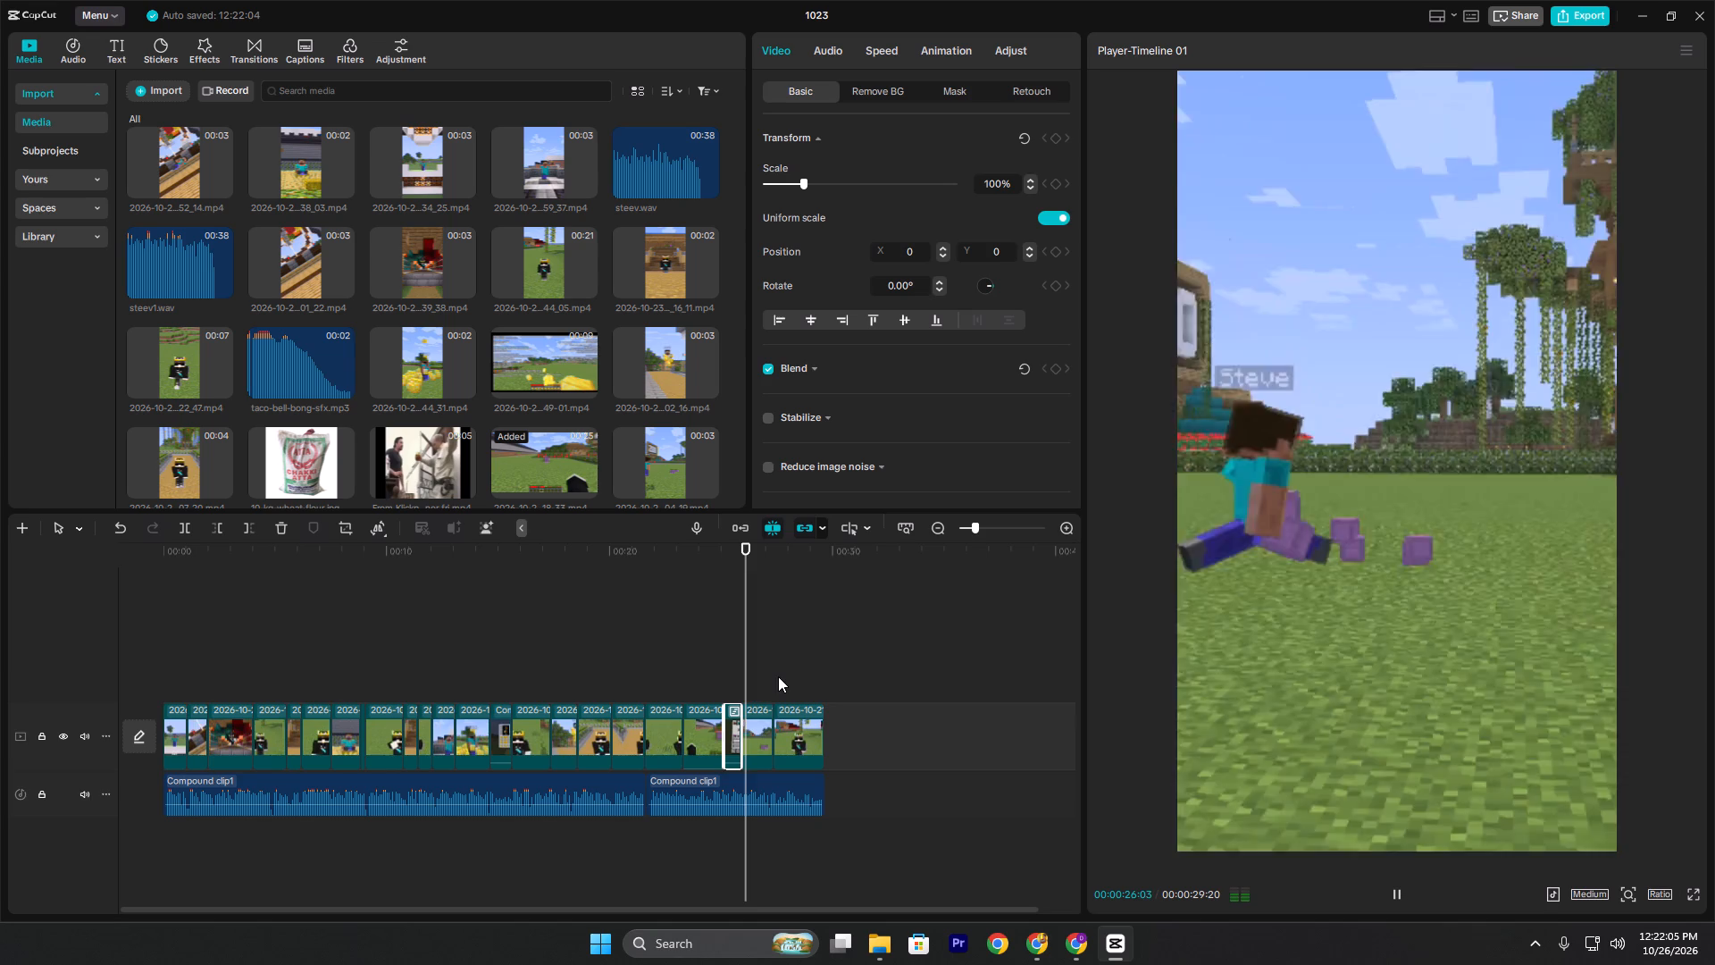
key("space")
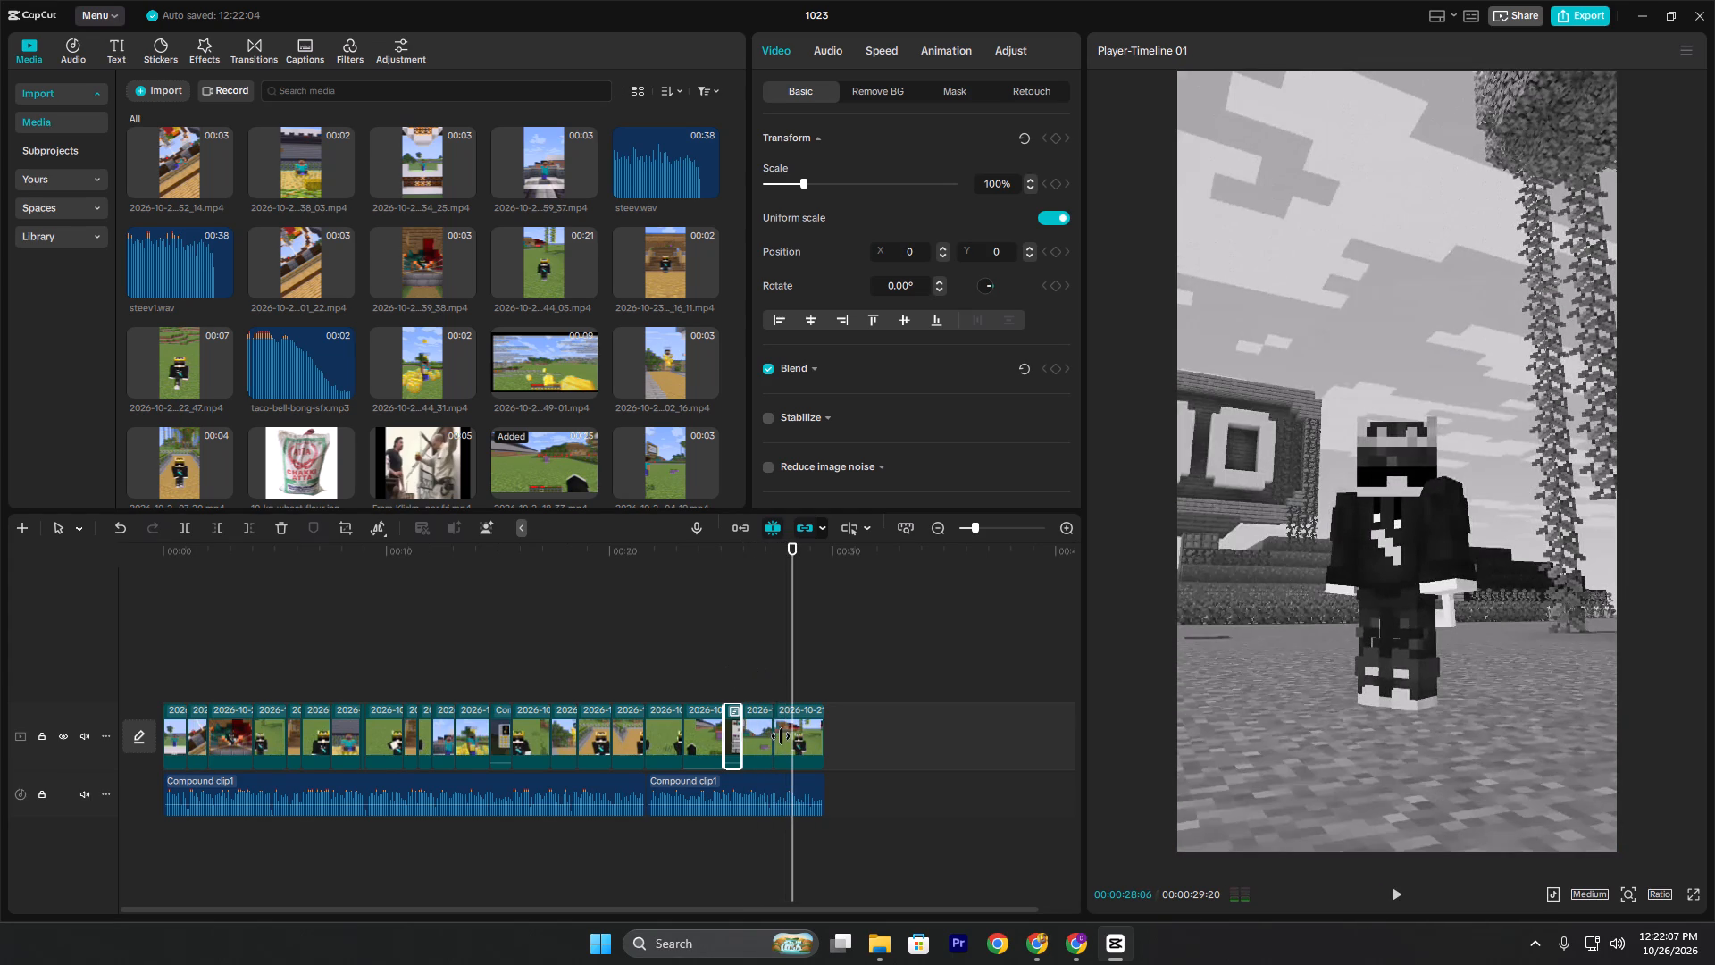
left_click(799, 734)
left_click(953, 55)
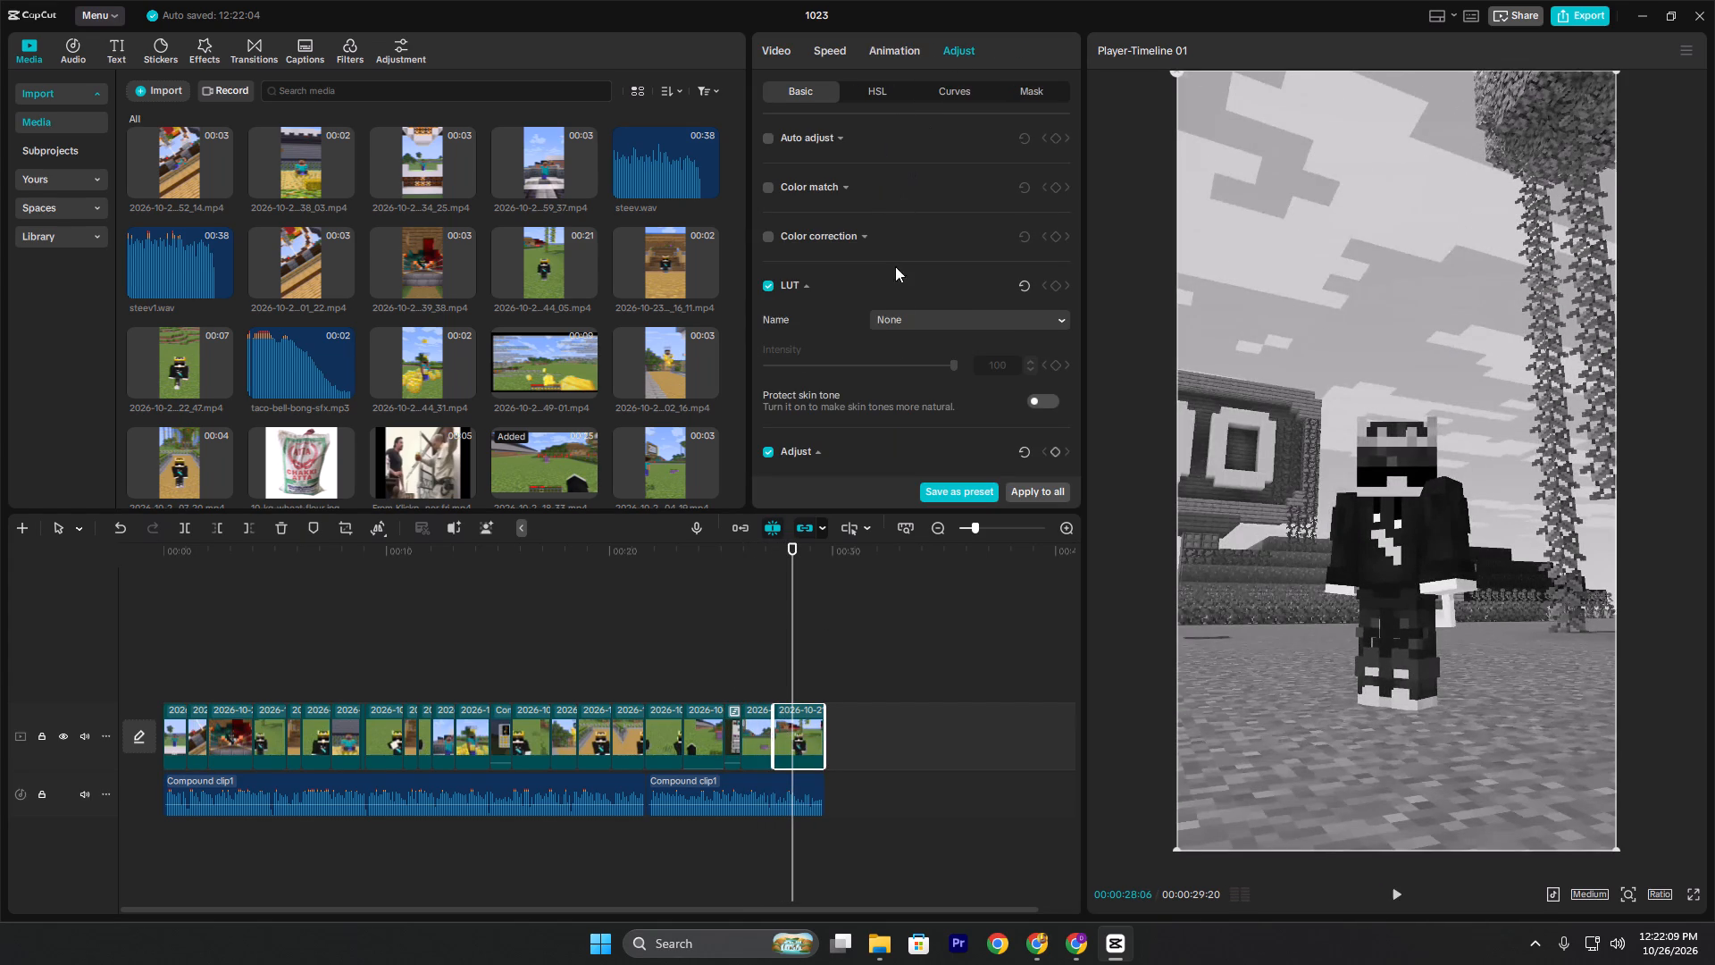
double_click(773, 447)
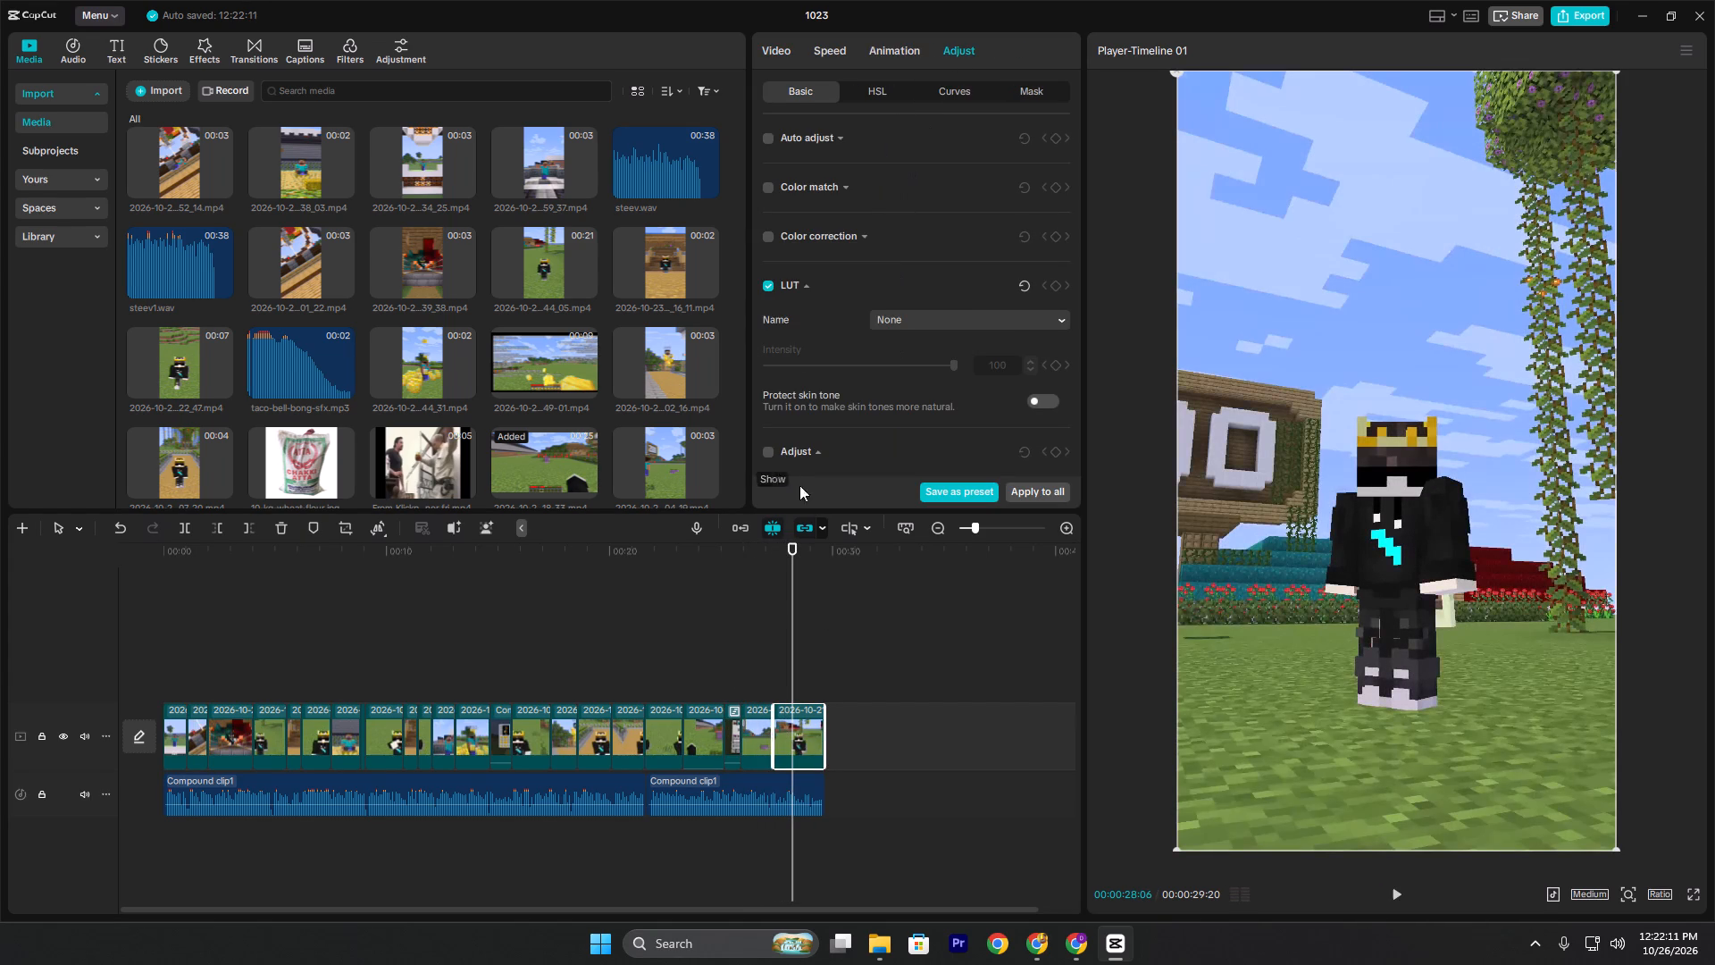
Return the playhead to the start and export the timeline as 1023.mp4 at 1080P, higher bit rate, H.264 and 30fps.
left_click(652, 658)
left_click_drag(652, 658, 94, 703)
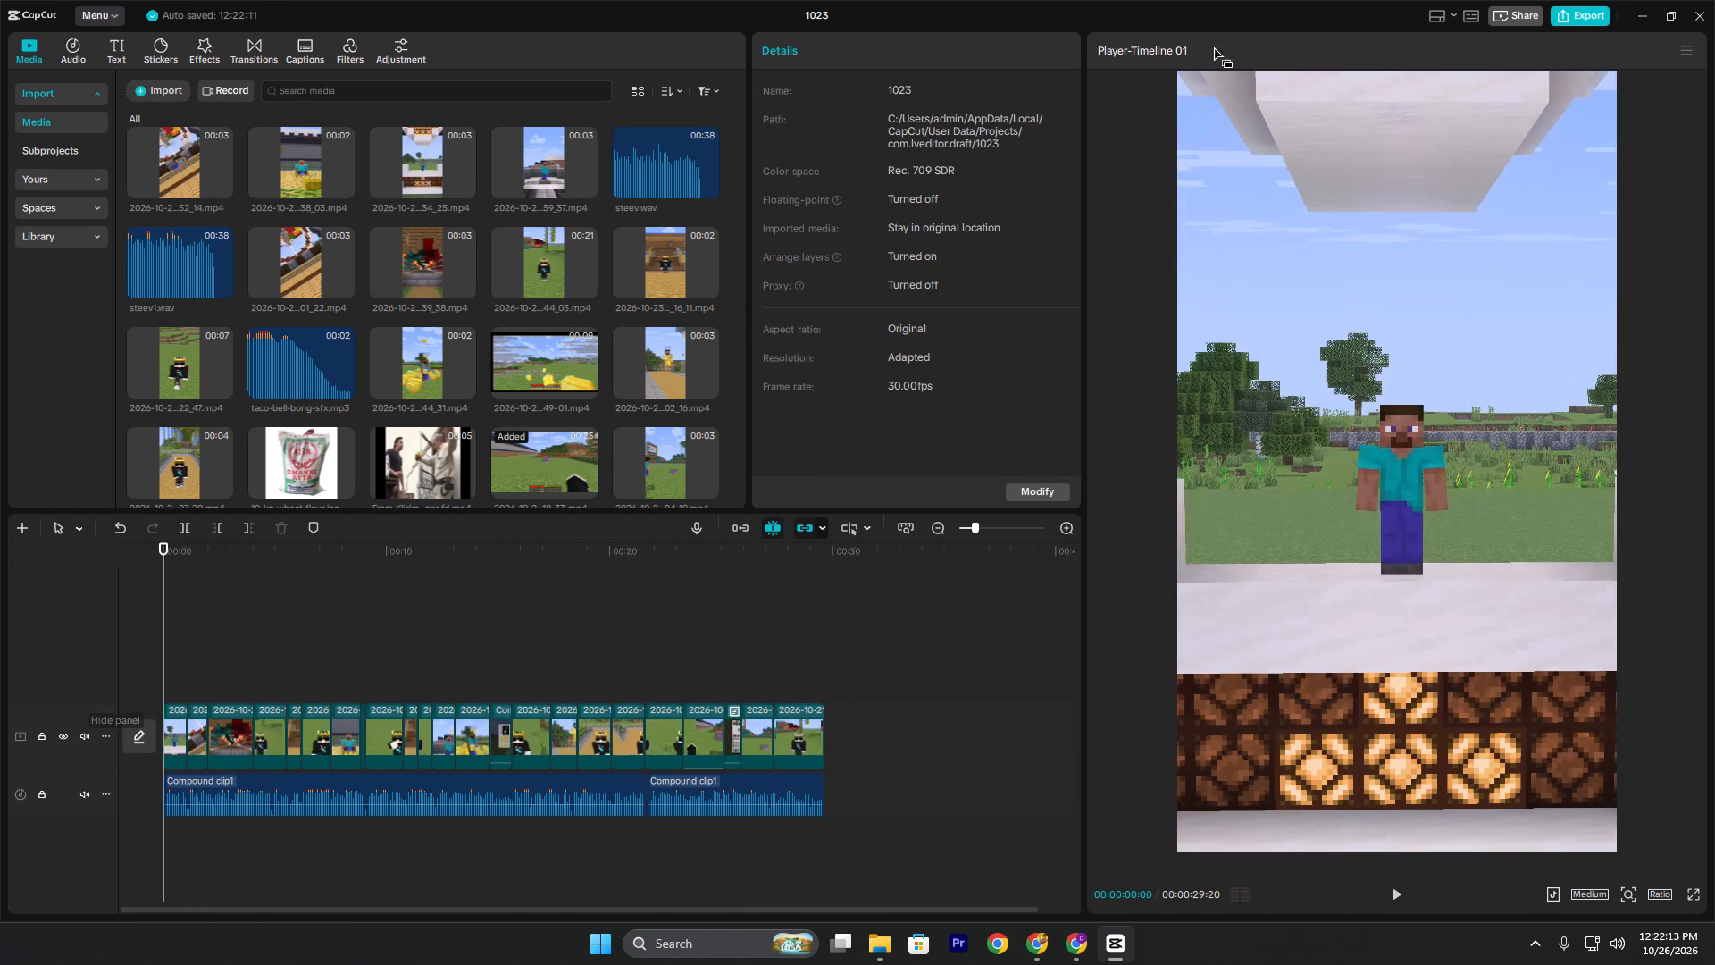
left_click(1591, 13)
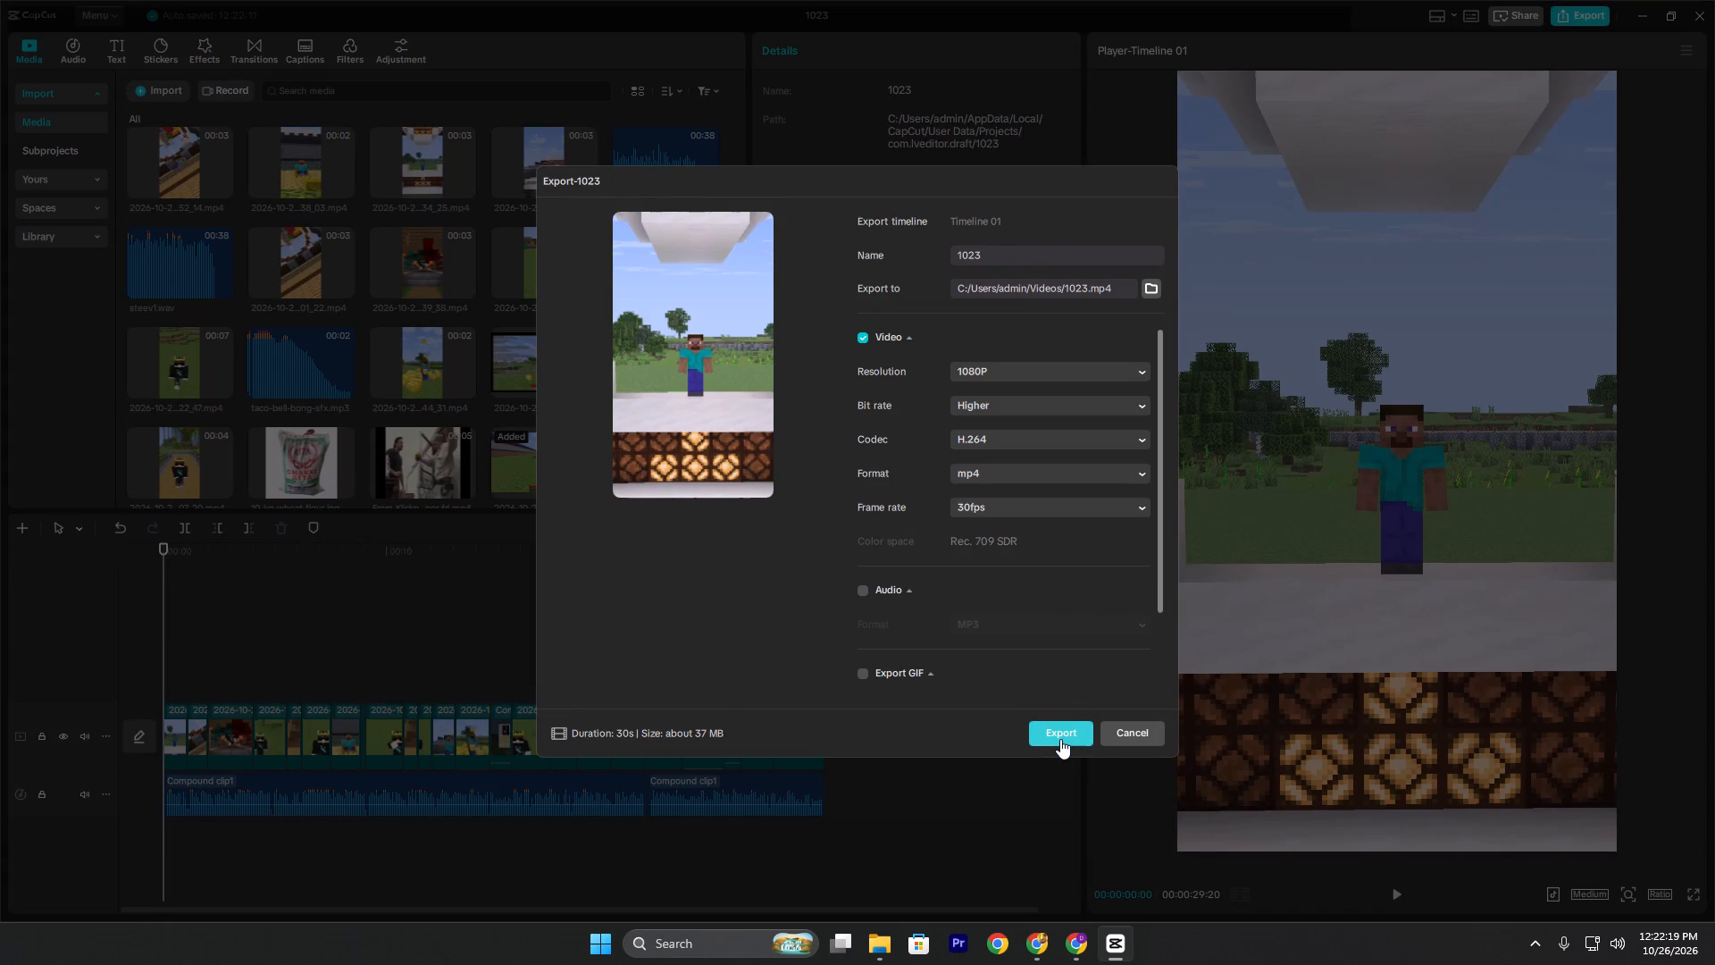
left_click(1058, 732)
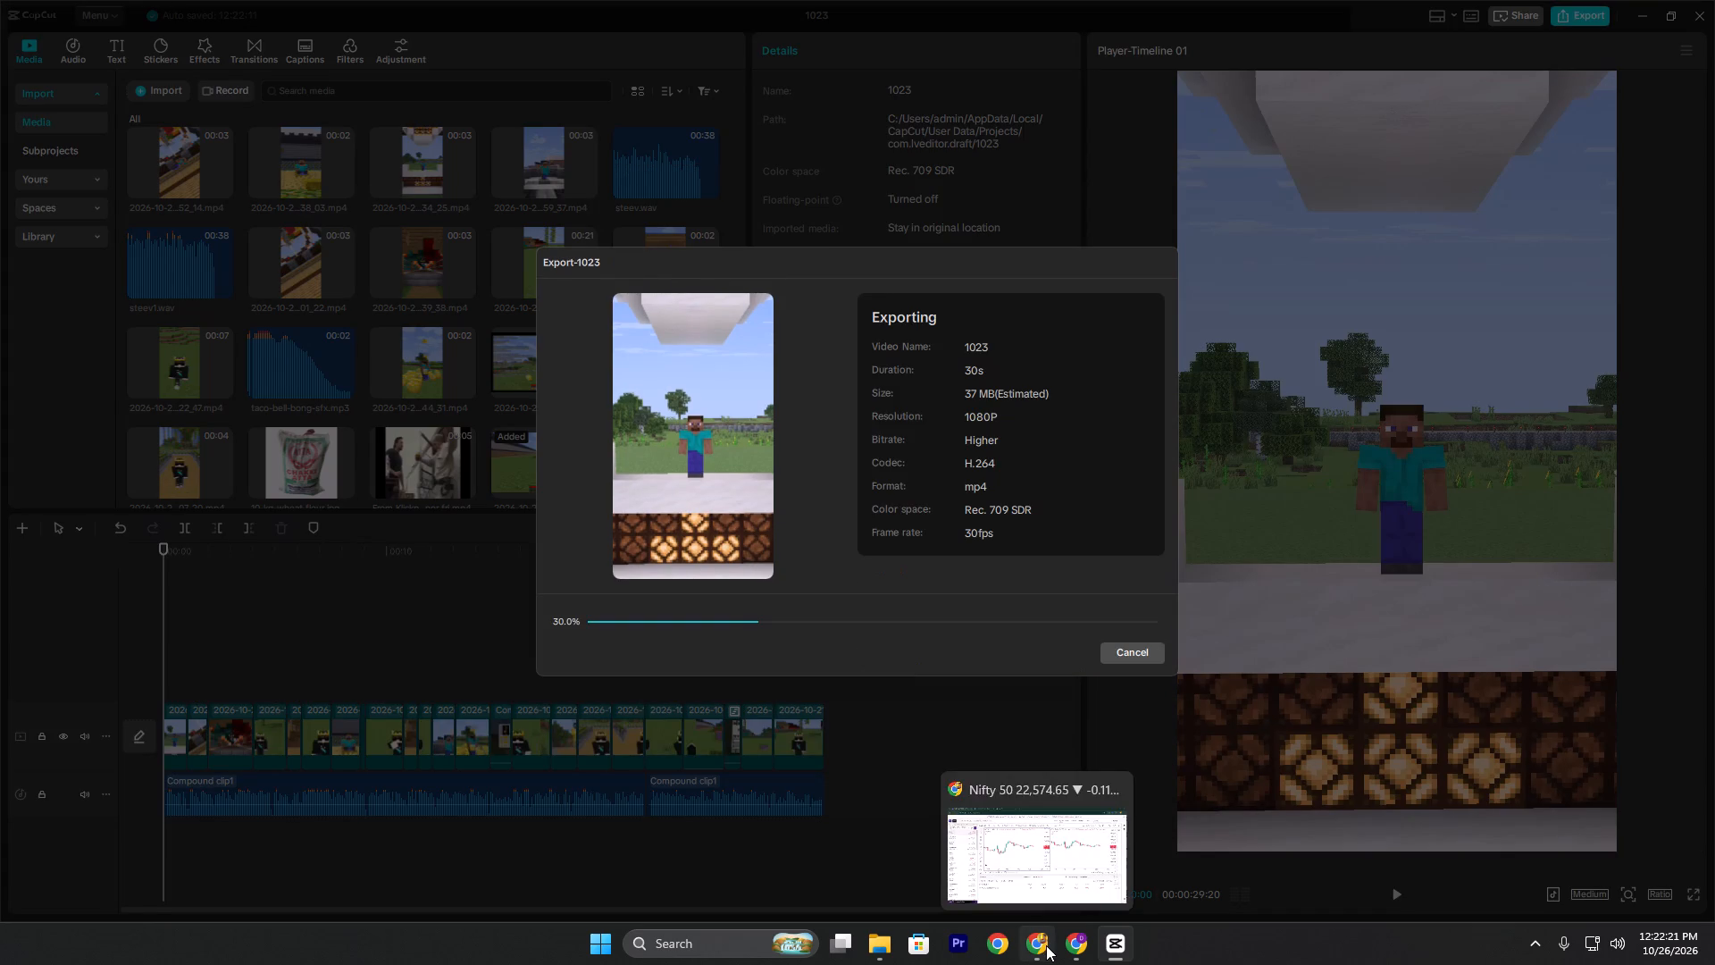
Switch to the browser window showing the Nifty 50 trading charts.
left_click(1046, 945)
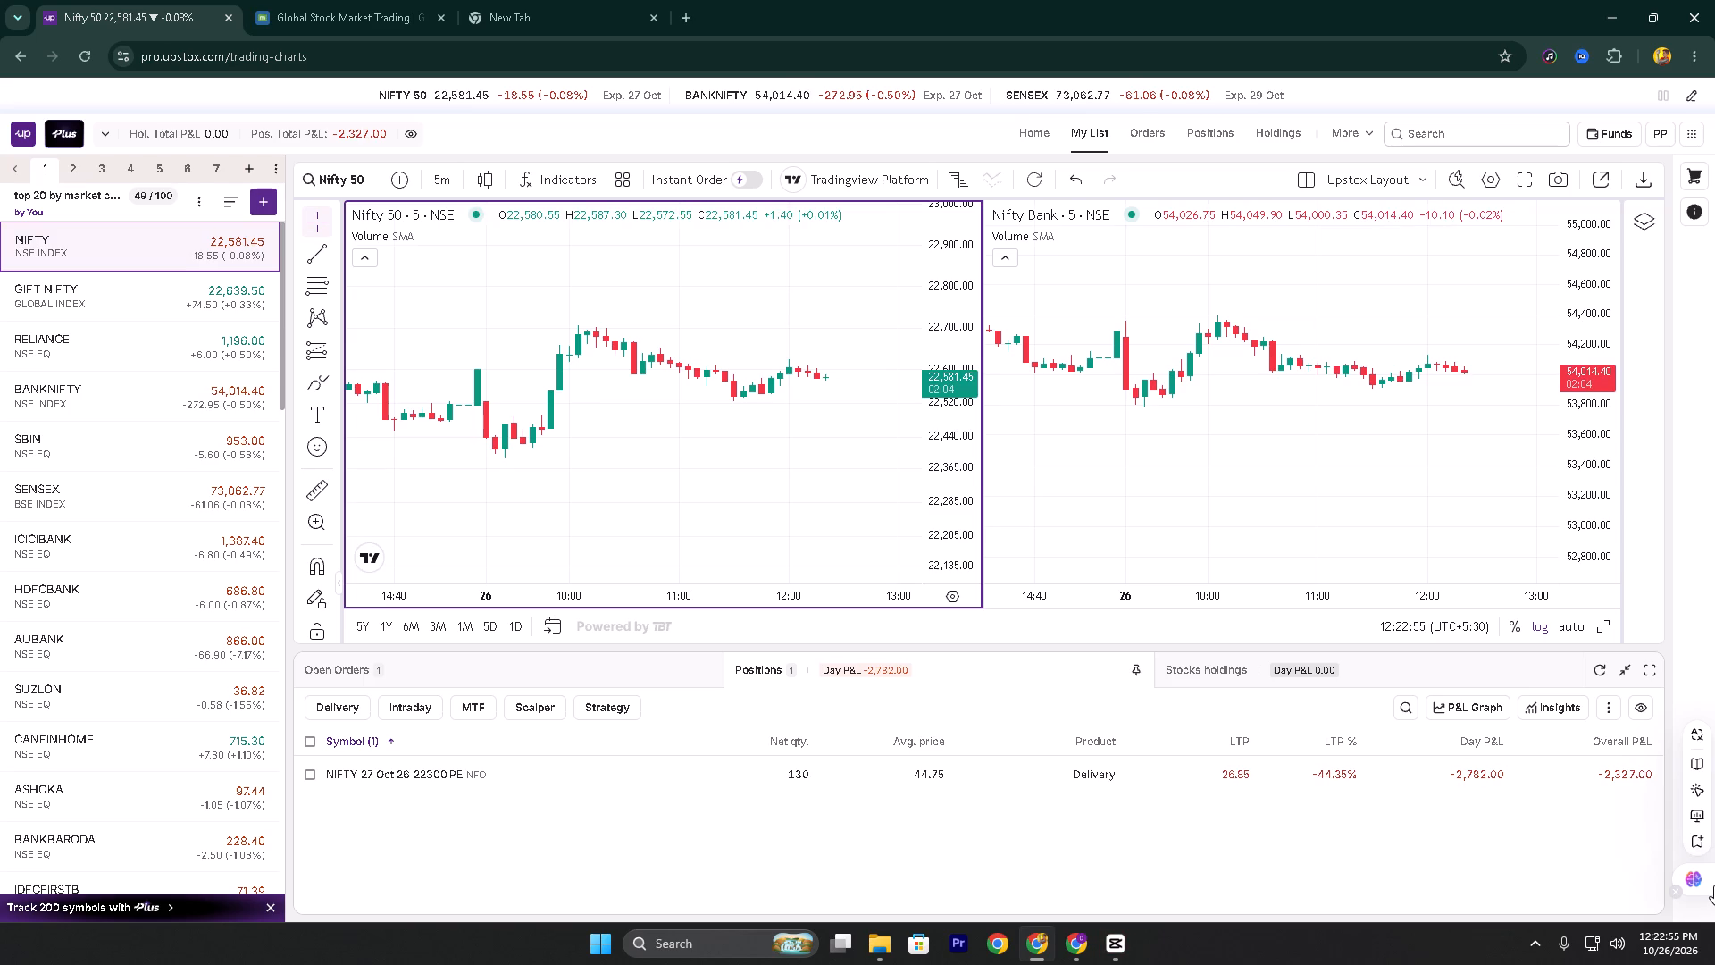
Switch back to CapCut and close the Export-1023 window without sharing the video to TikTok or YouTube.
left_click(1119, 933)
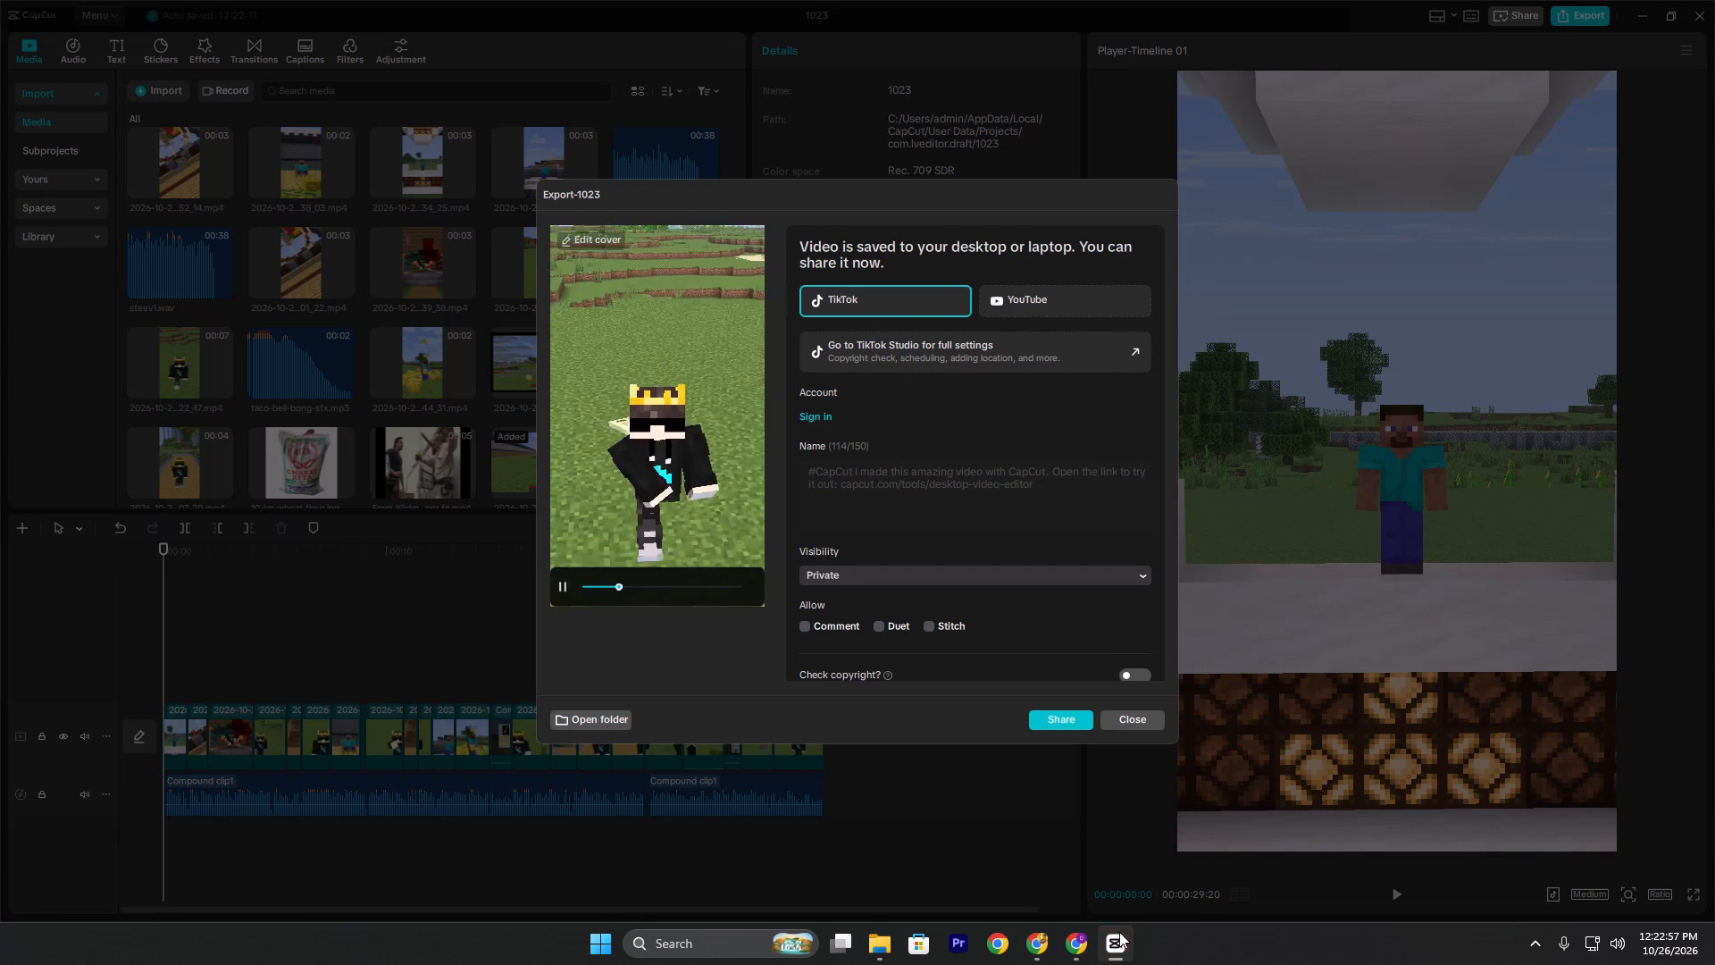
left_click(1138, 724)
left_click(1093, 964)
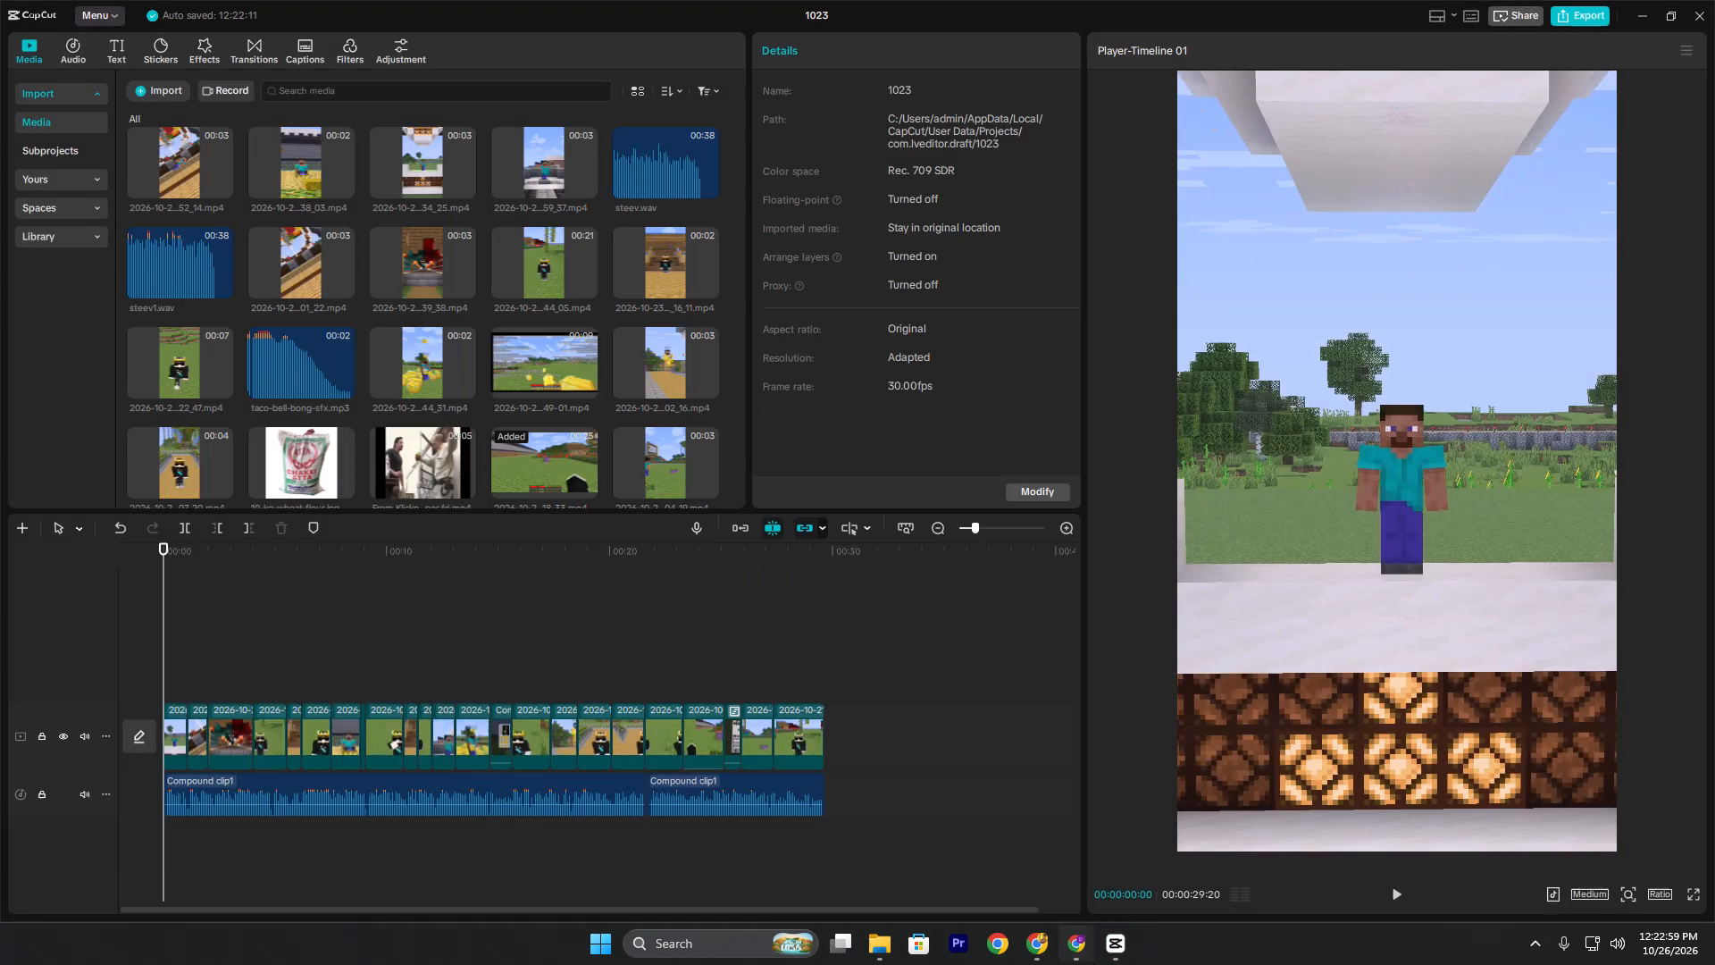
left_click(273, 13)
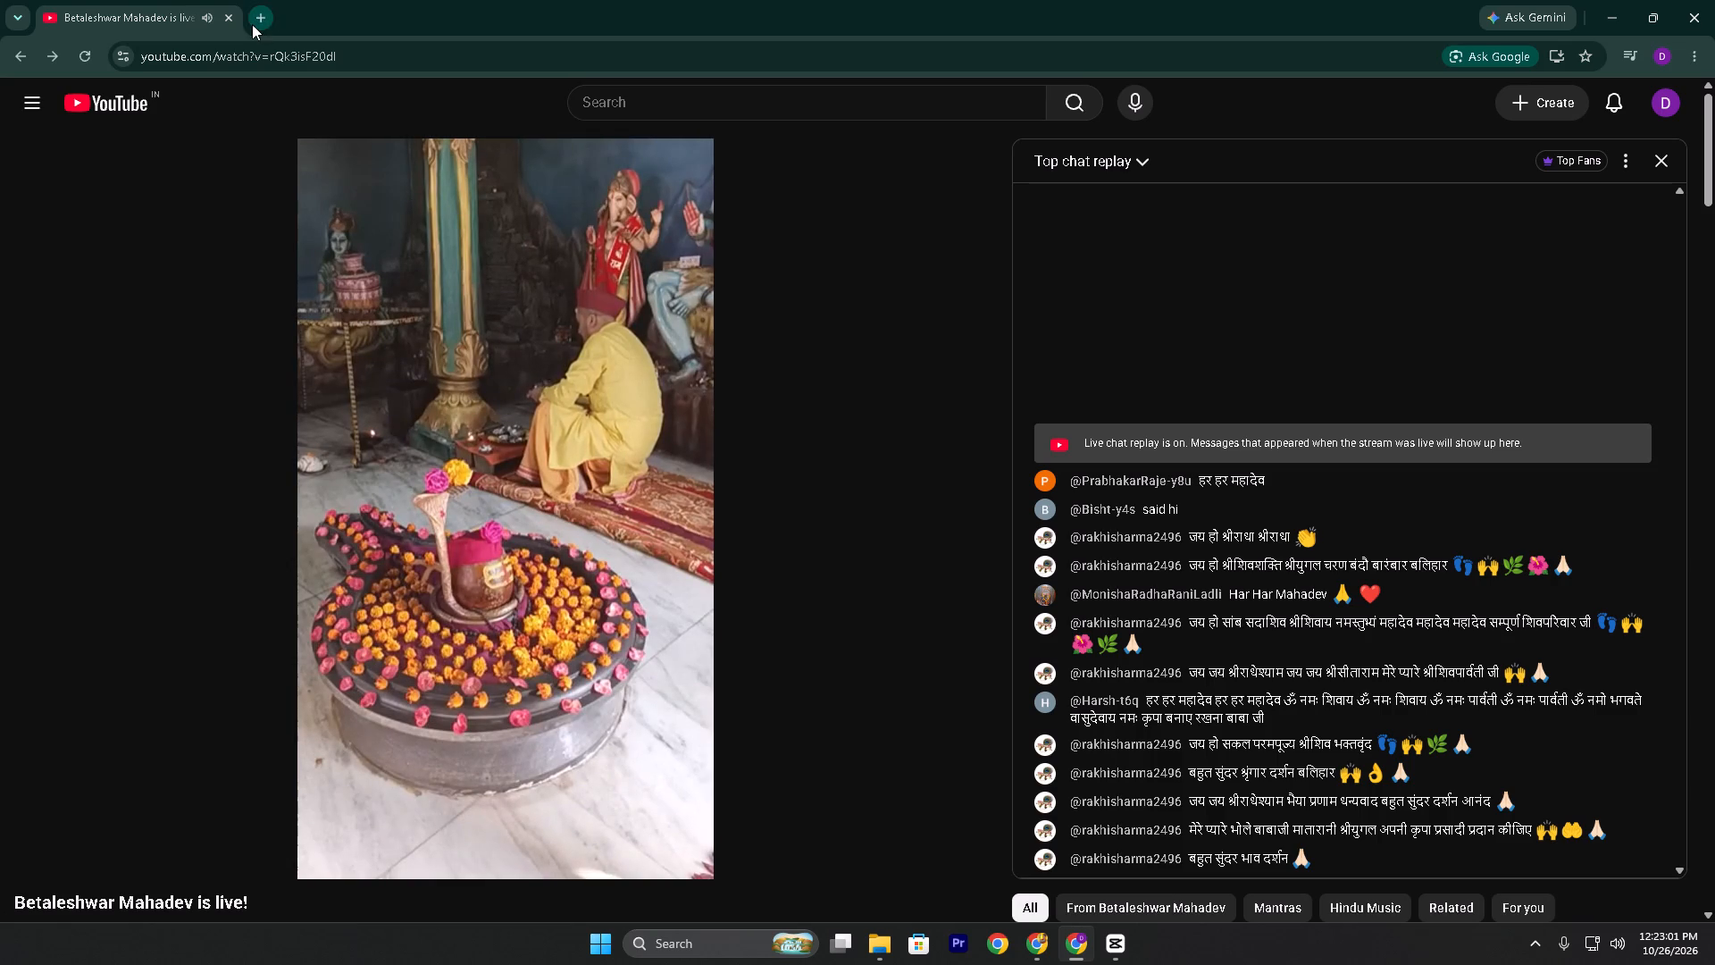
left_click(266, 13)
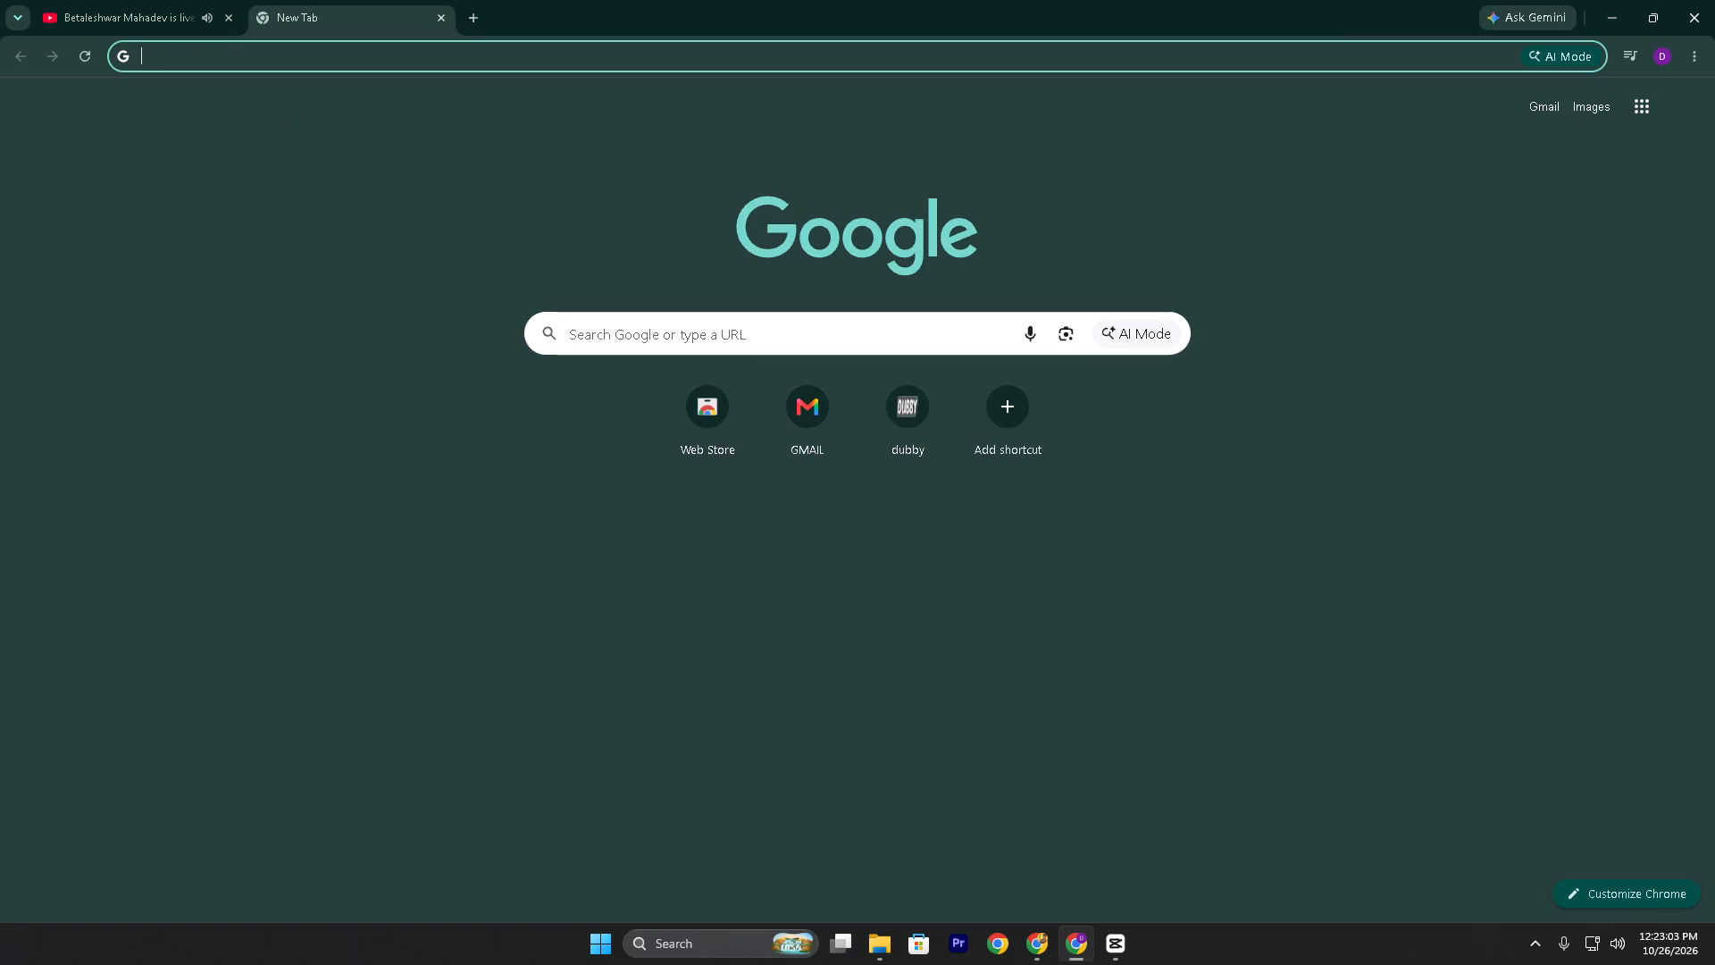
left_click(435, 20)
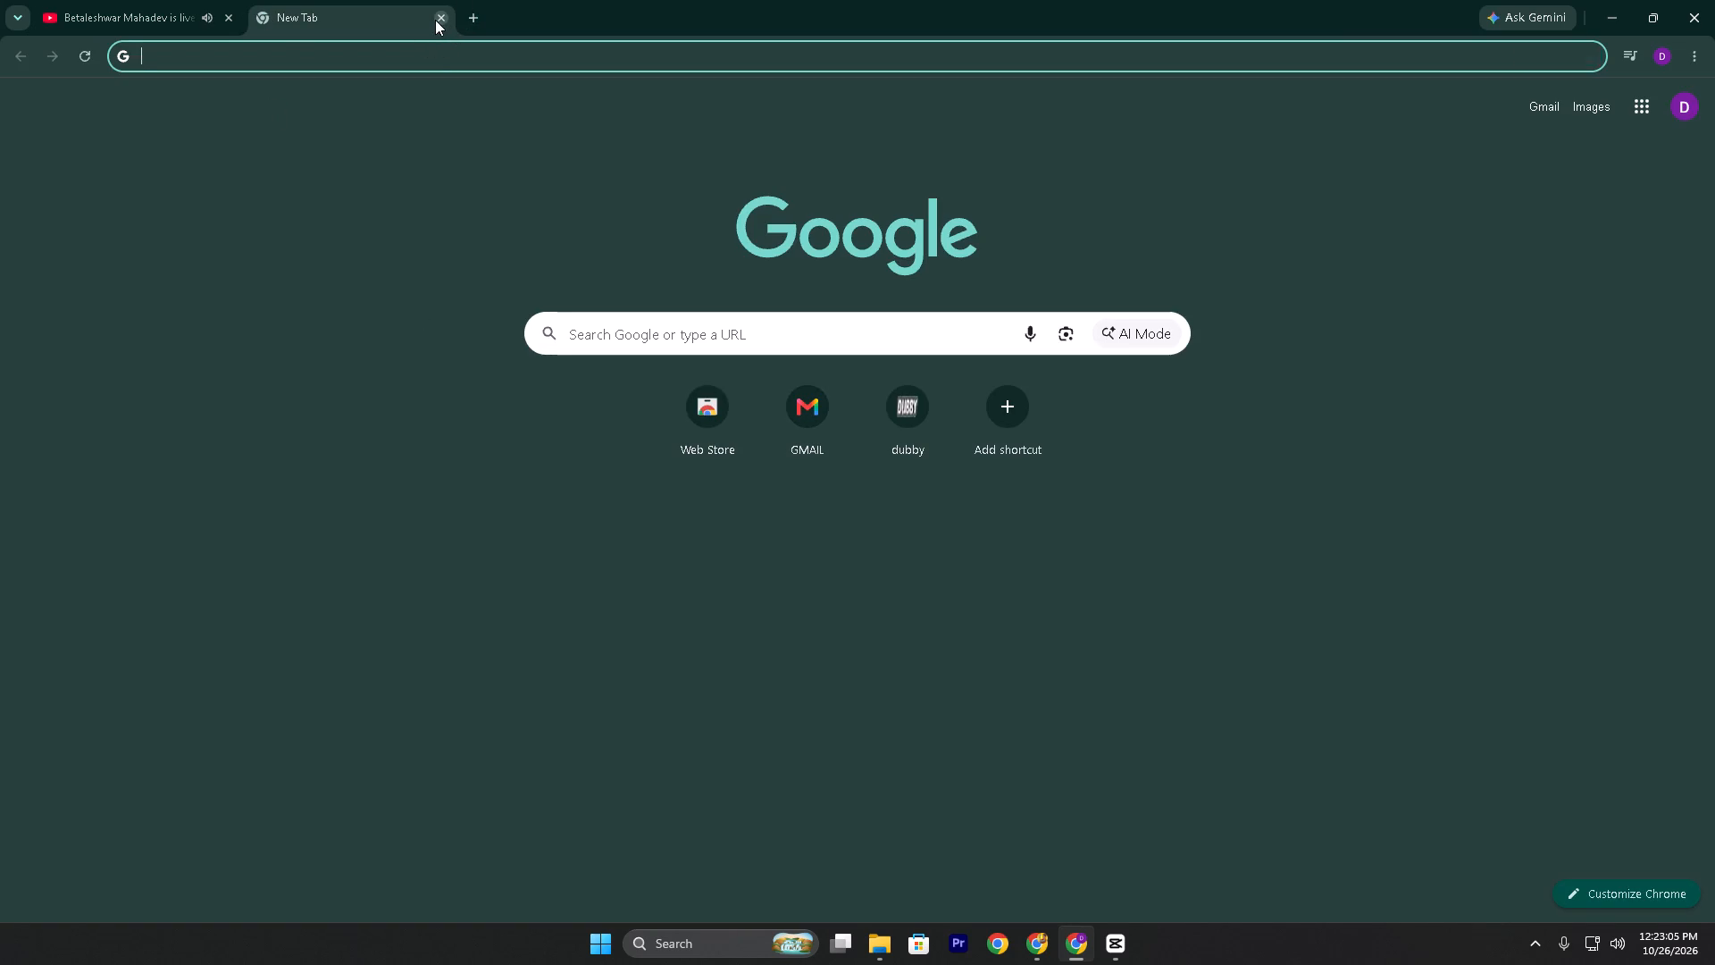
Switch to the browser window with the trading charts and open Instagram in its empty New Tab.
left_click(1025, 931)
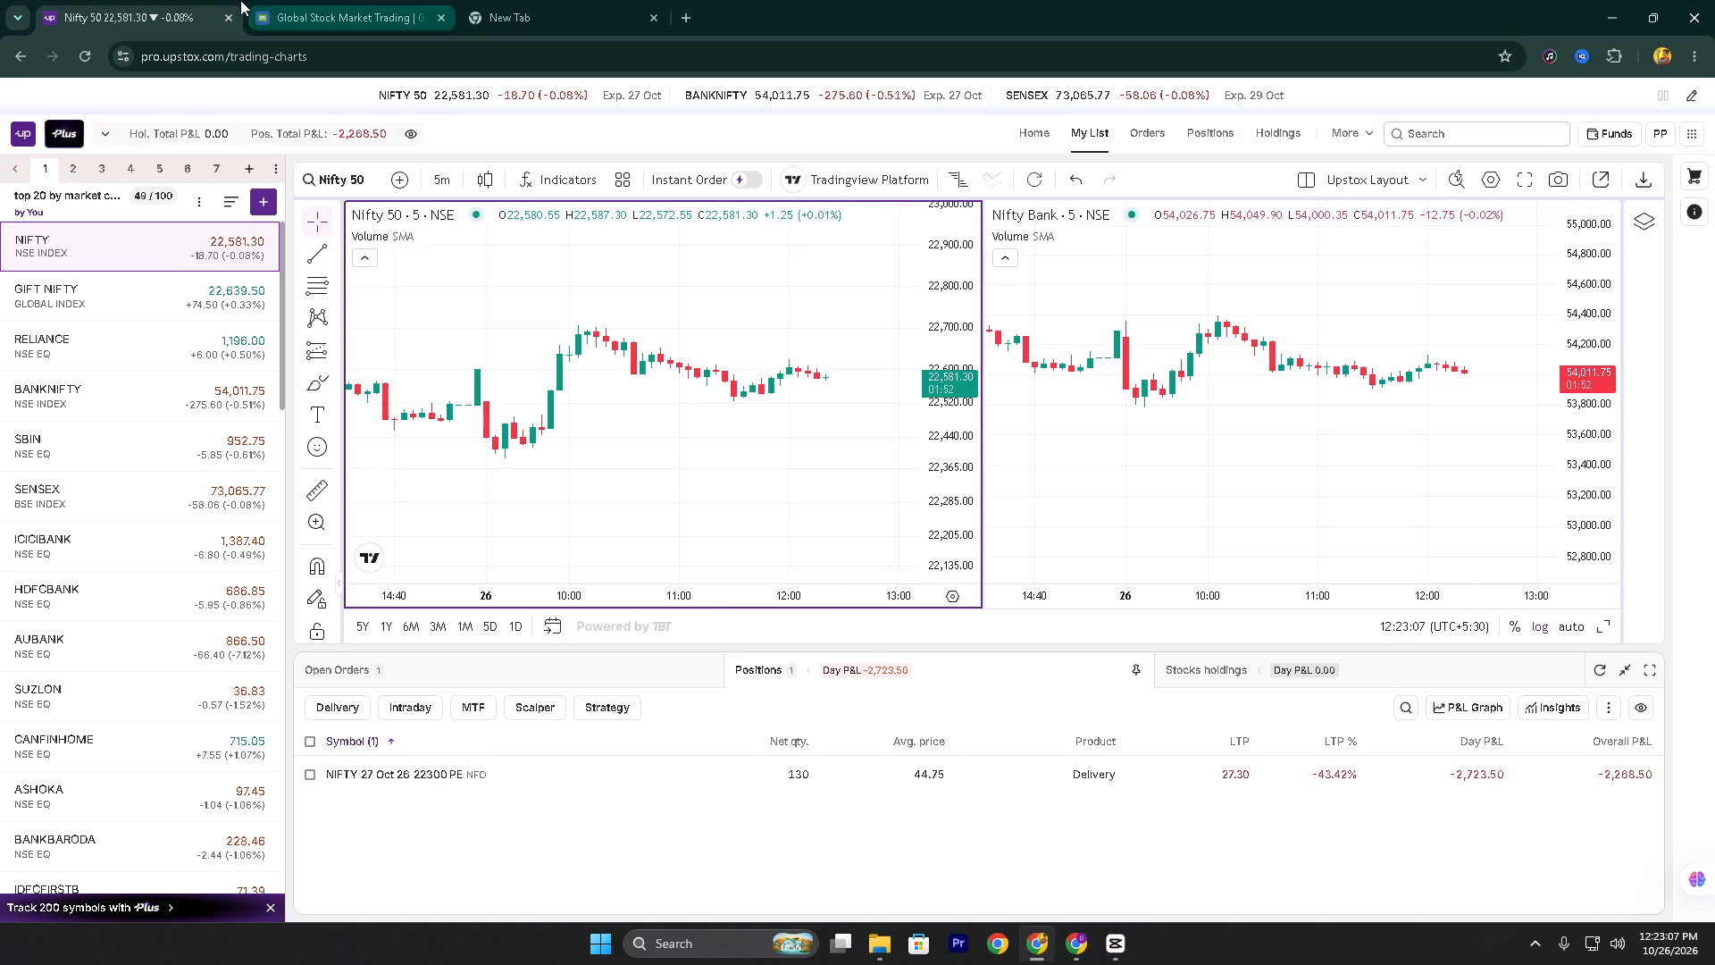
left_click(571, 0)
left_click(689, 482)
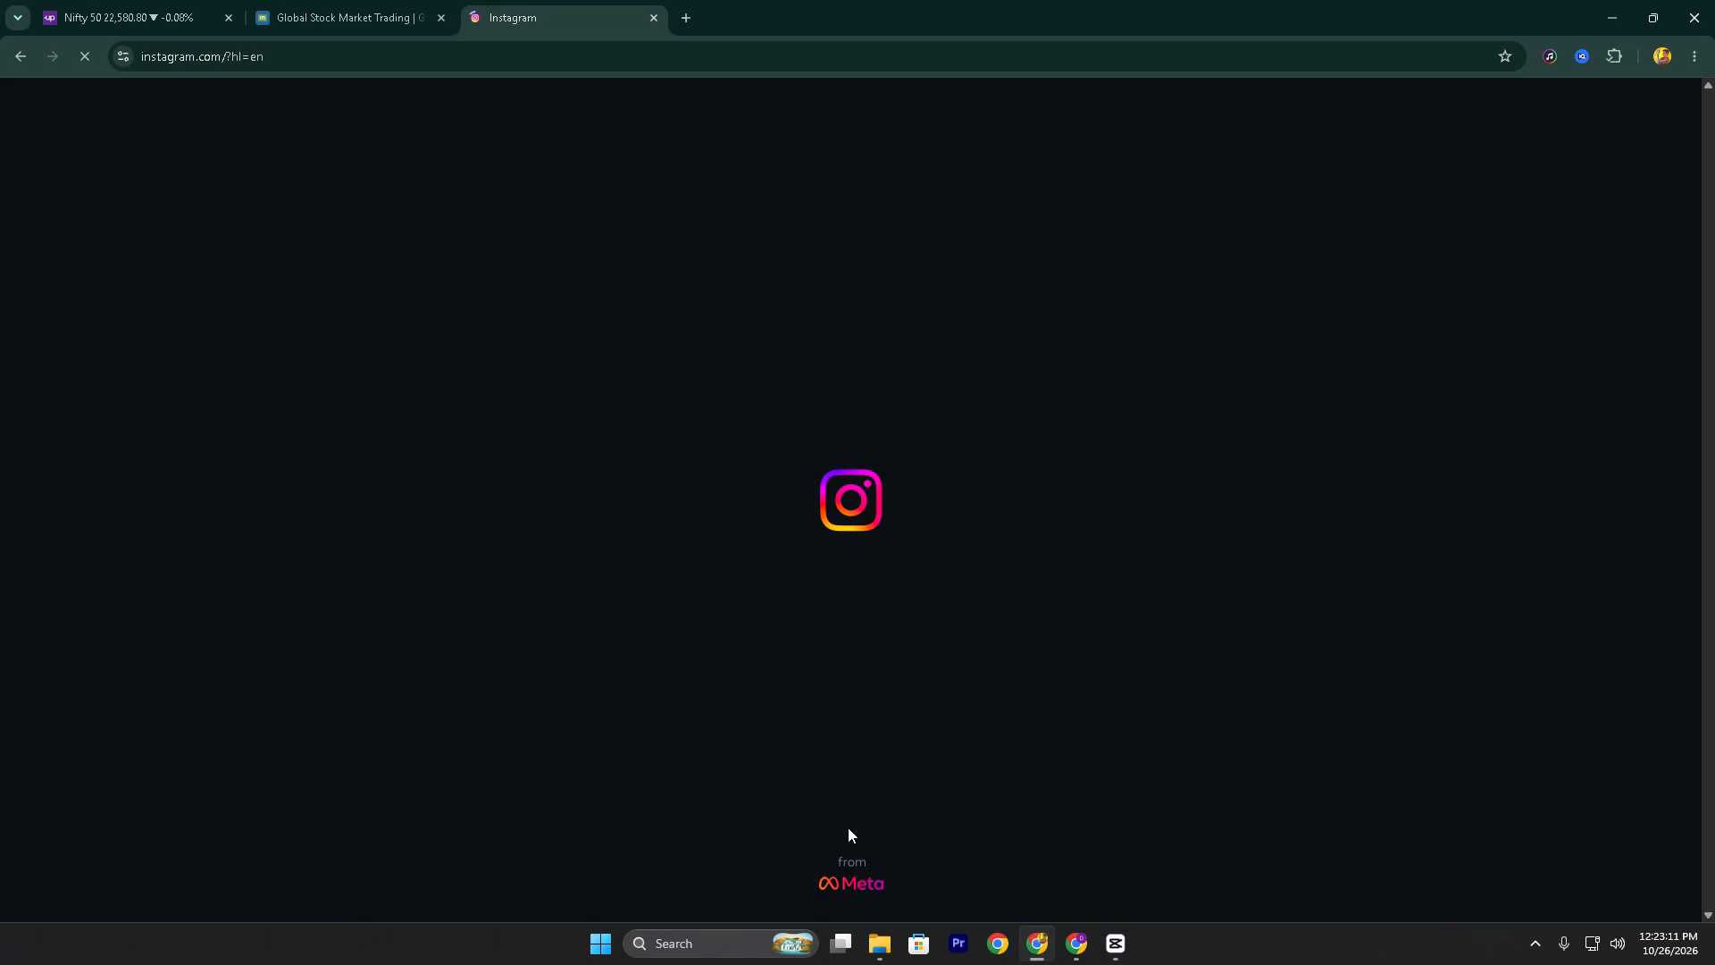
Switch to File Explorer and open the Videos folder containing the exported 1023 video.
left_click(891, 947)
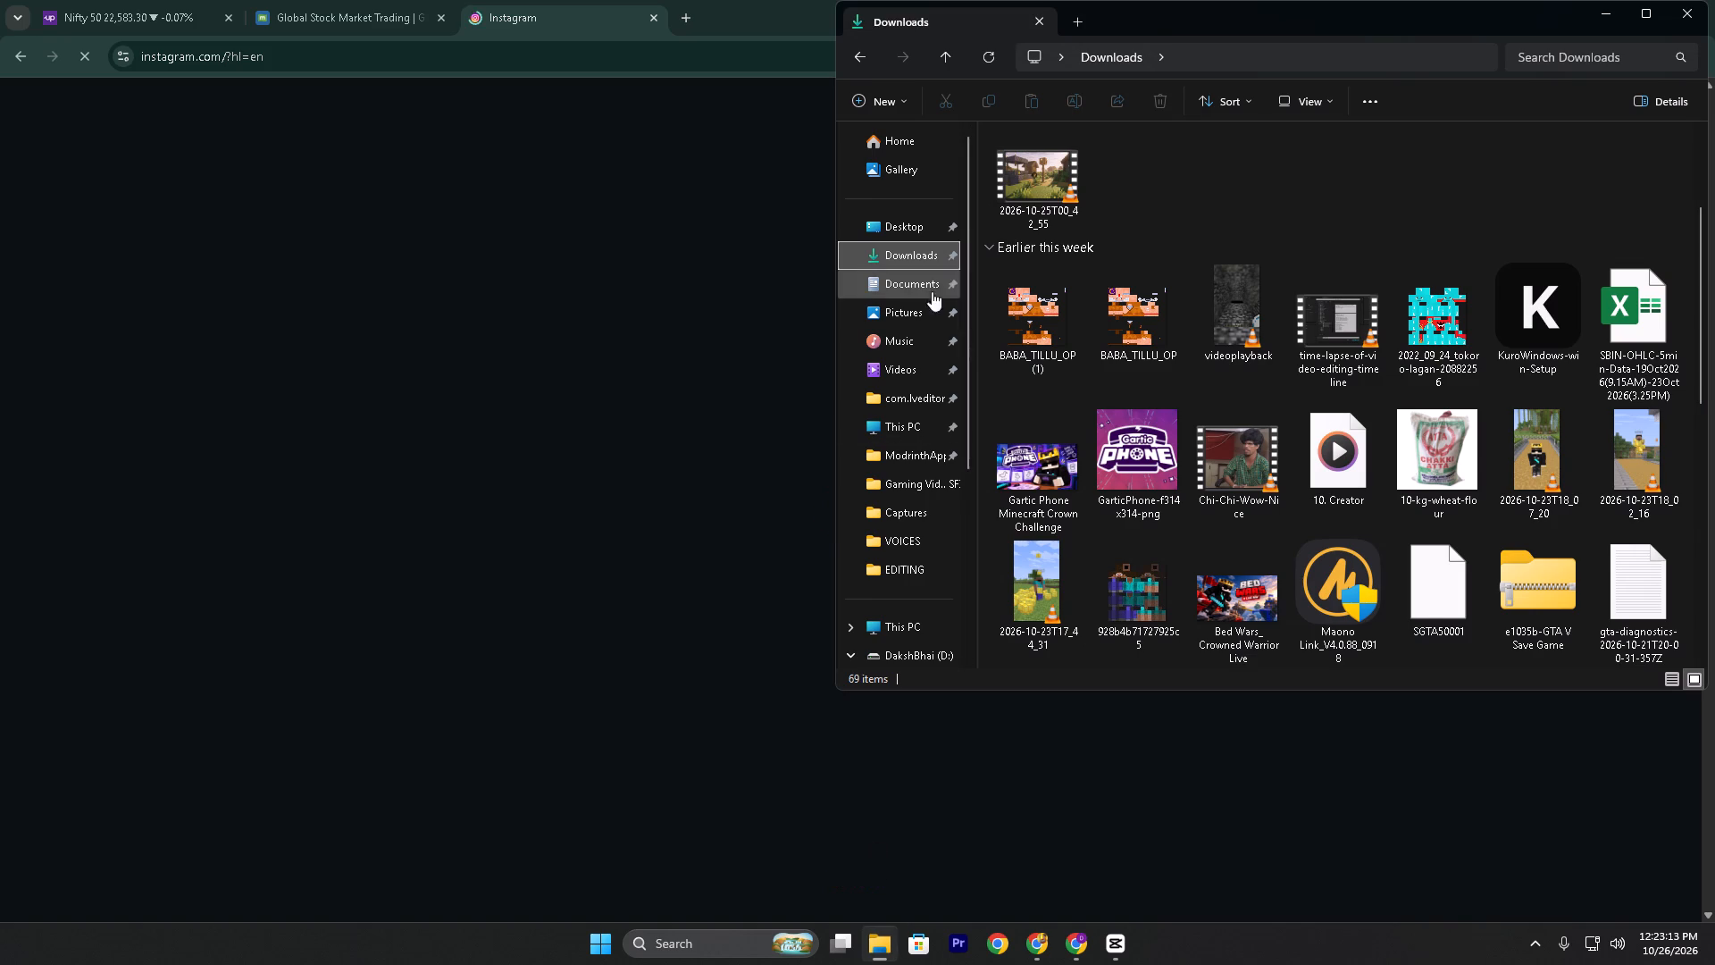
left_click(902, 360)
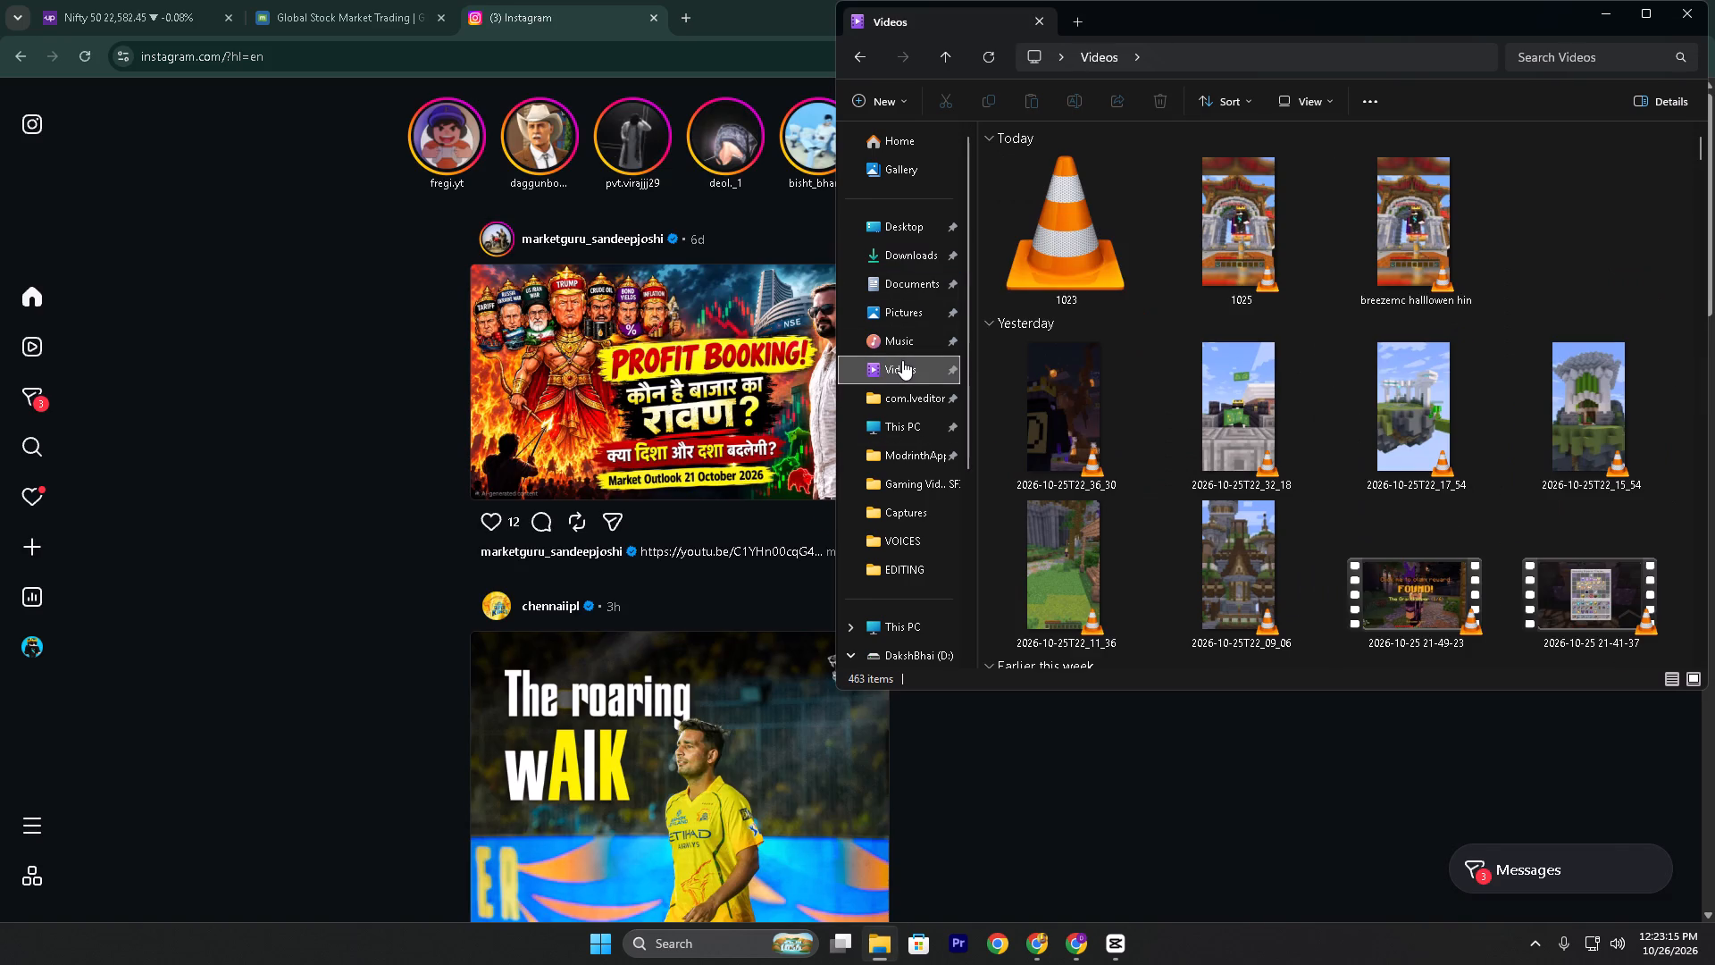
Return to the Instagram page in the browser and open the full direct messages inbox.
left_click(206, 594)
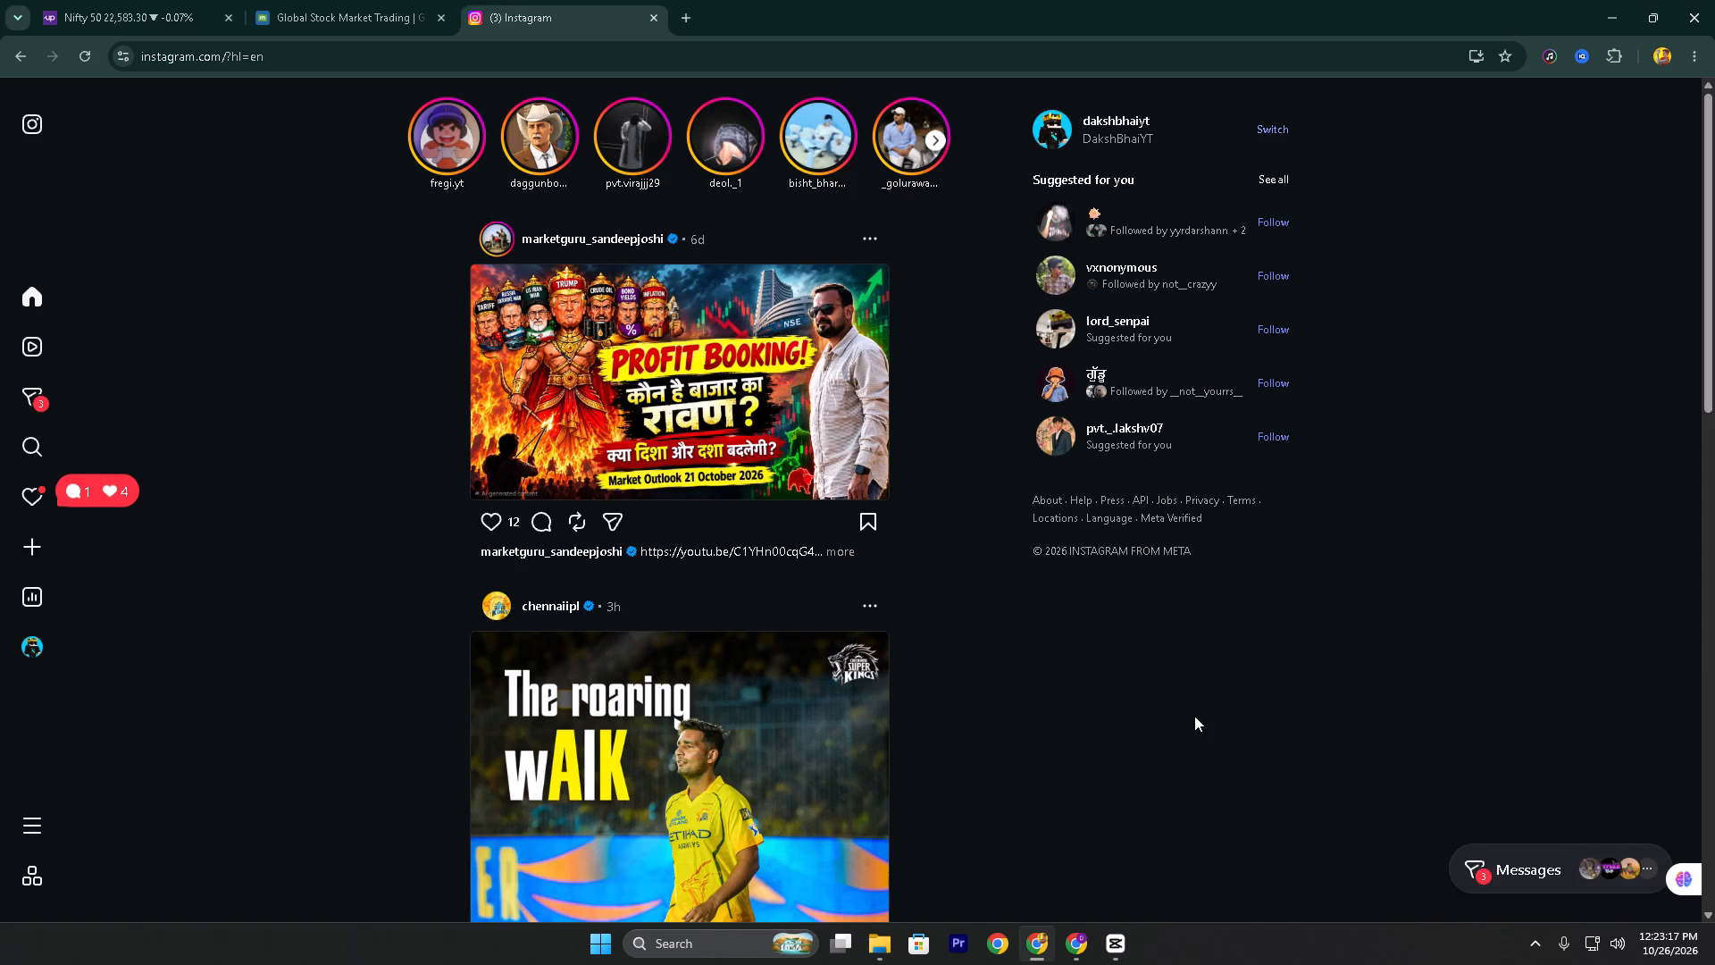
double_click(1506, 859)
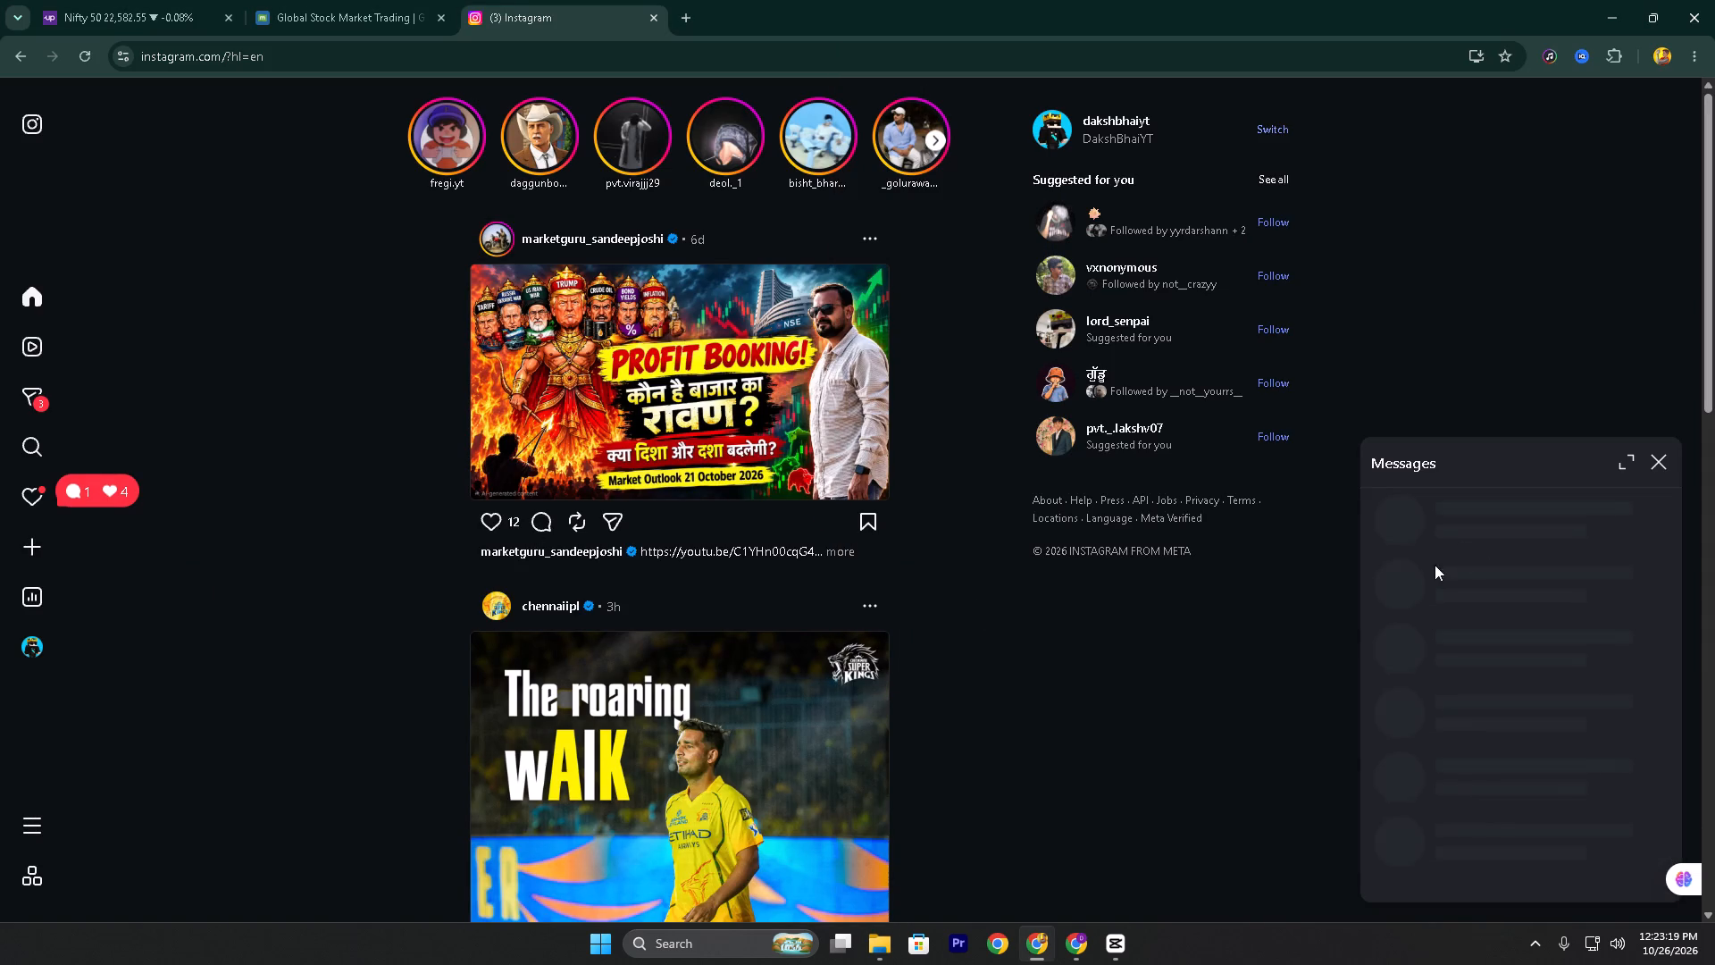
left_click(1561, 865)
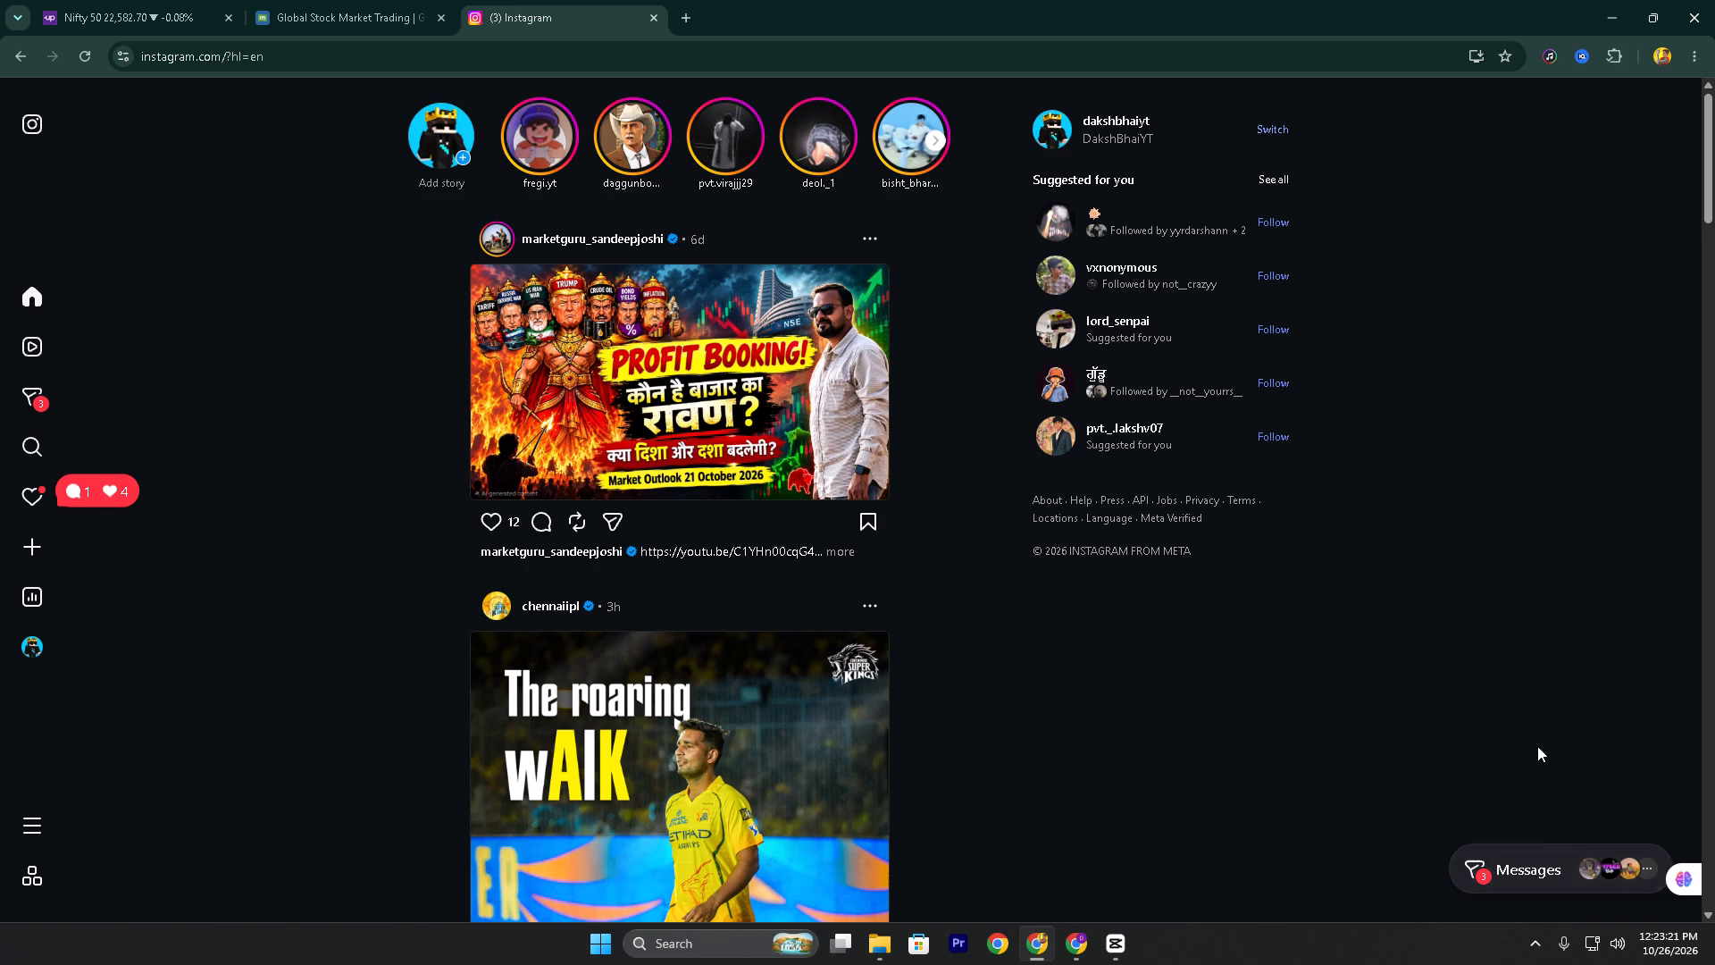
left_click(73, 396)
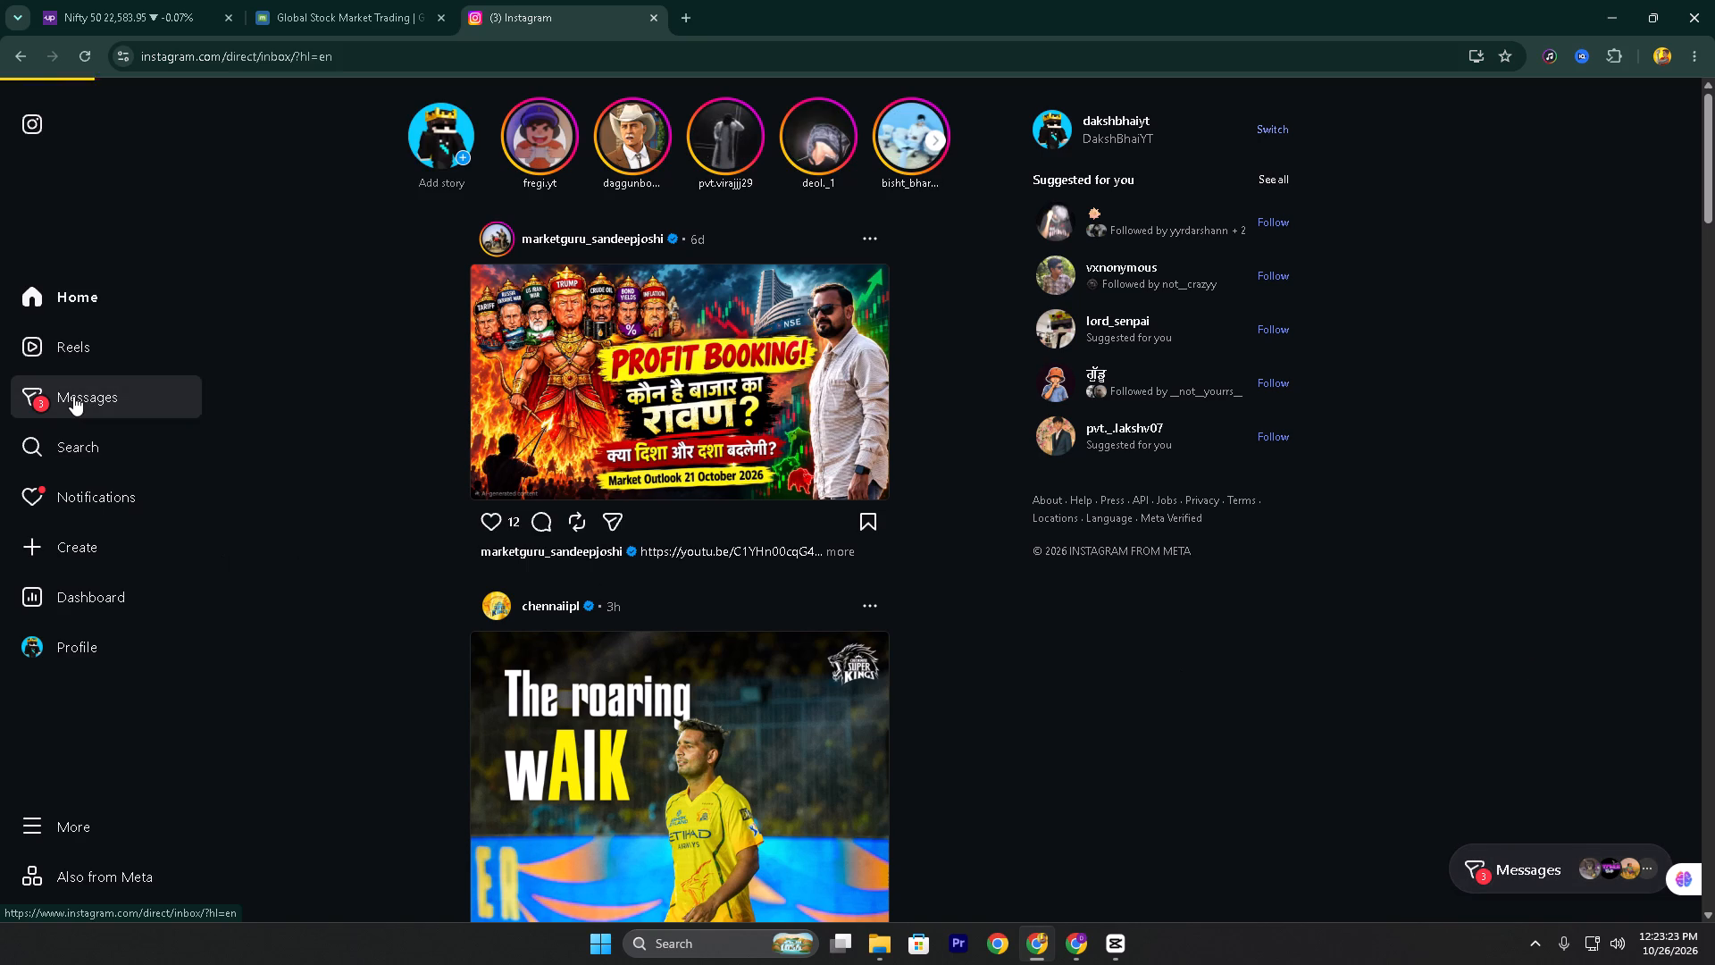
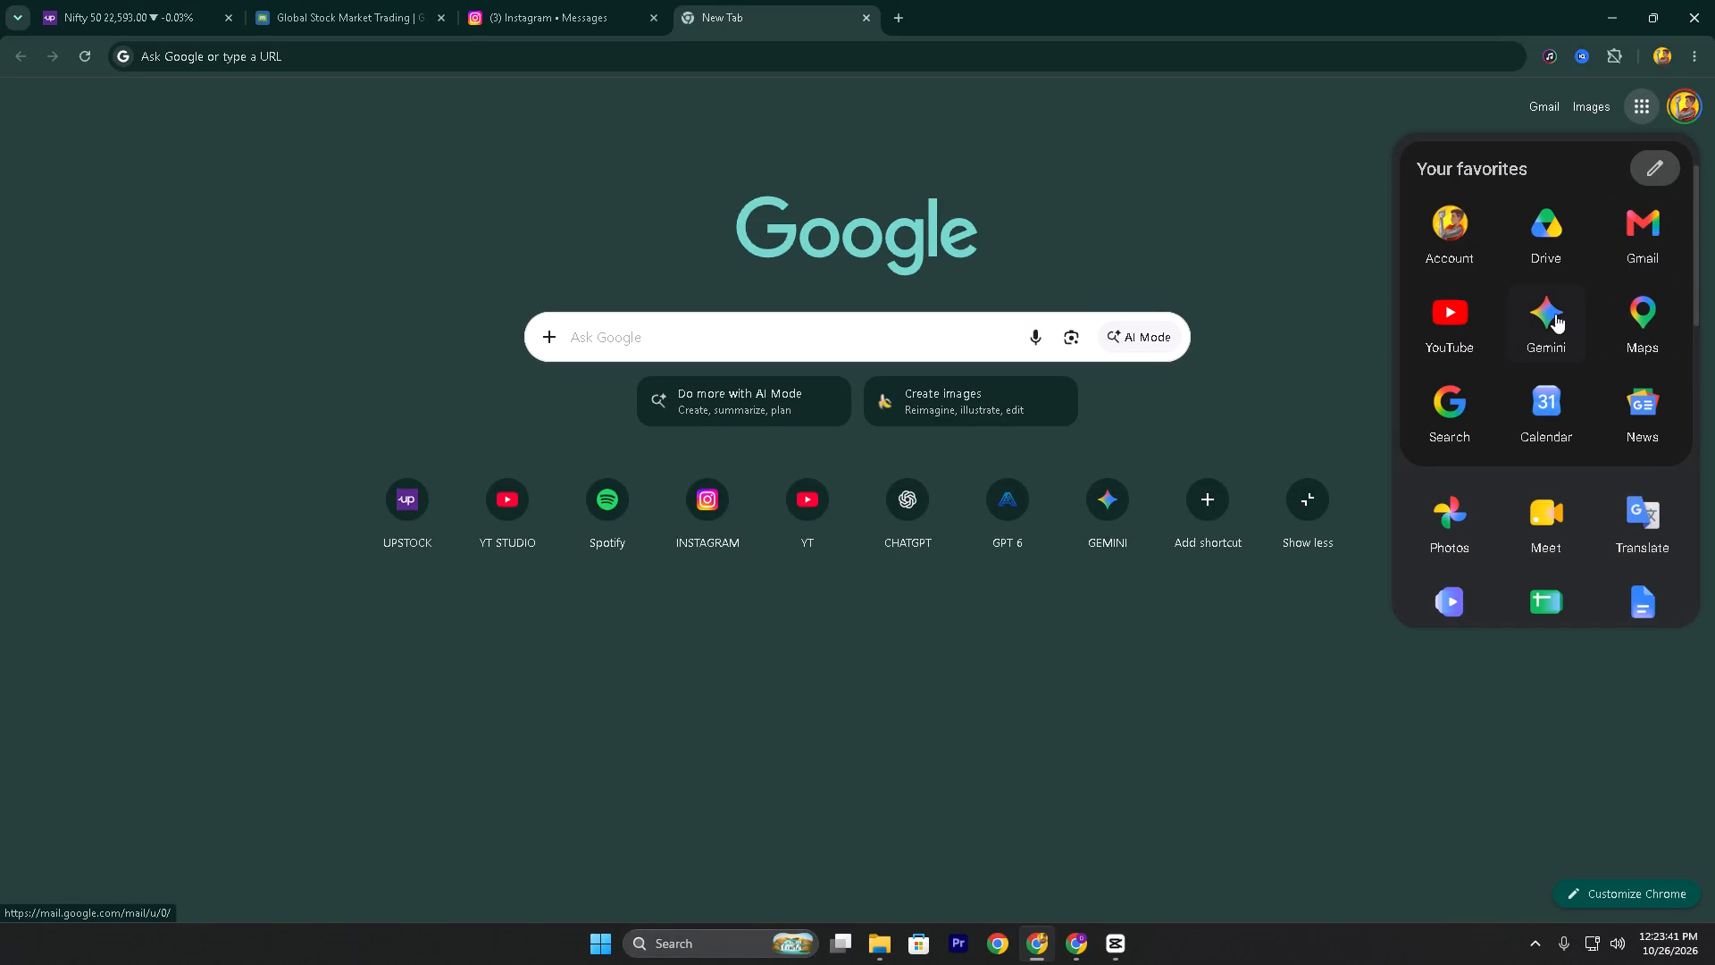
Open Google Drive from the new browser tab.
left_click(1550, 238)
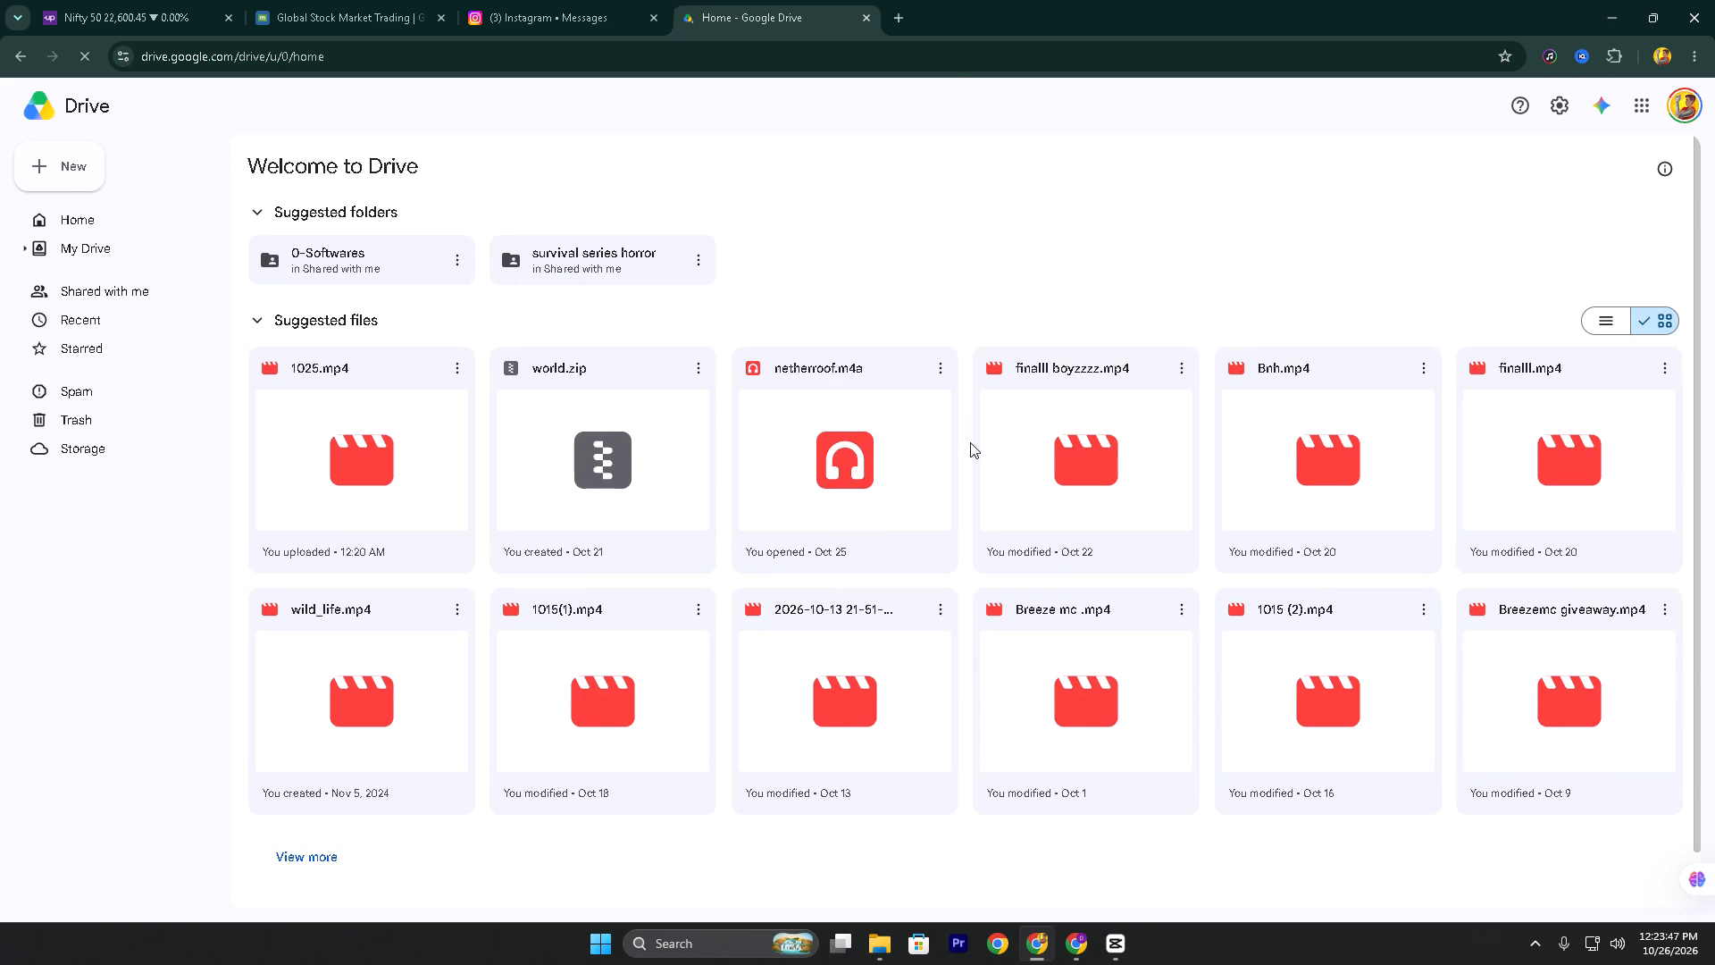
Try to bring up the File Explorer window alongside the Google Drive page.
double_click(876, 964)
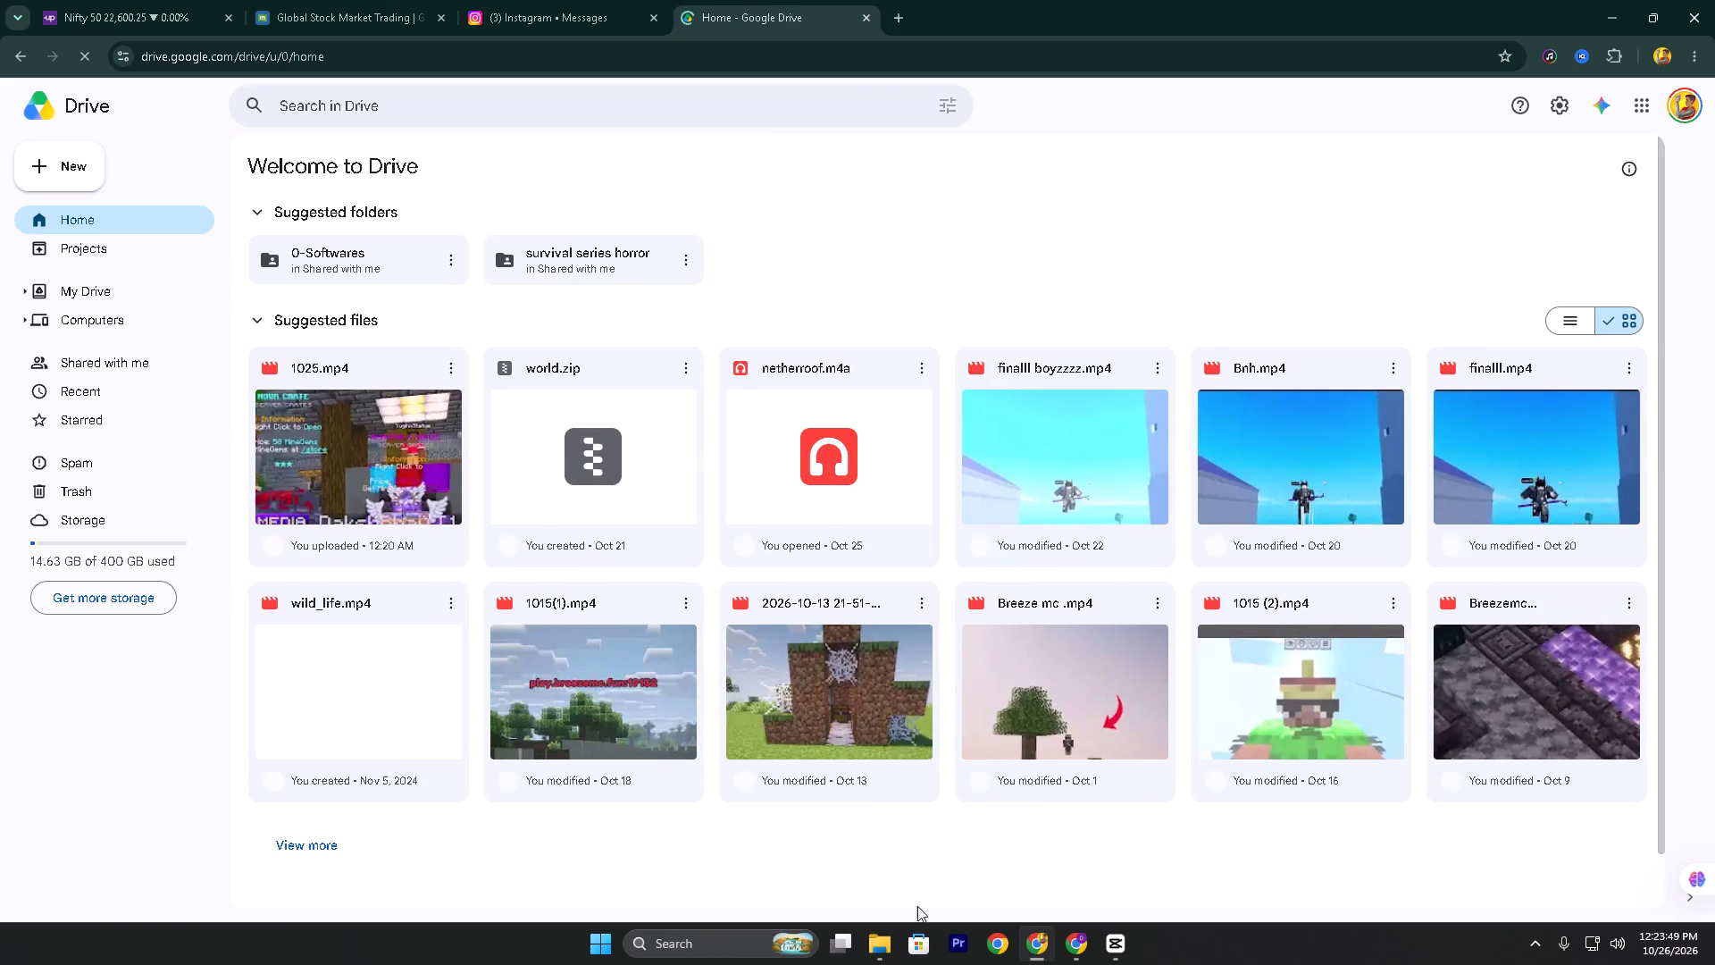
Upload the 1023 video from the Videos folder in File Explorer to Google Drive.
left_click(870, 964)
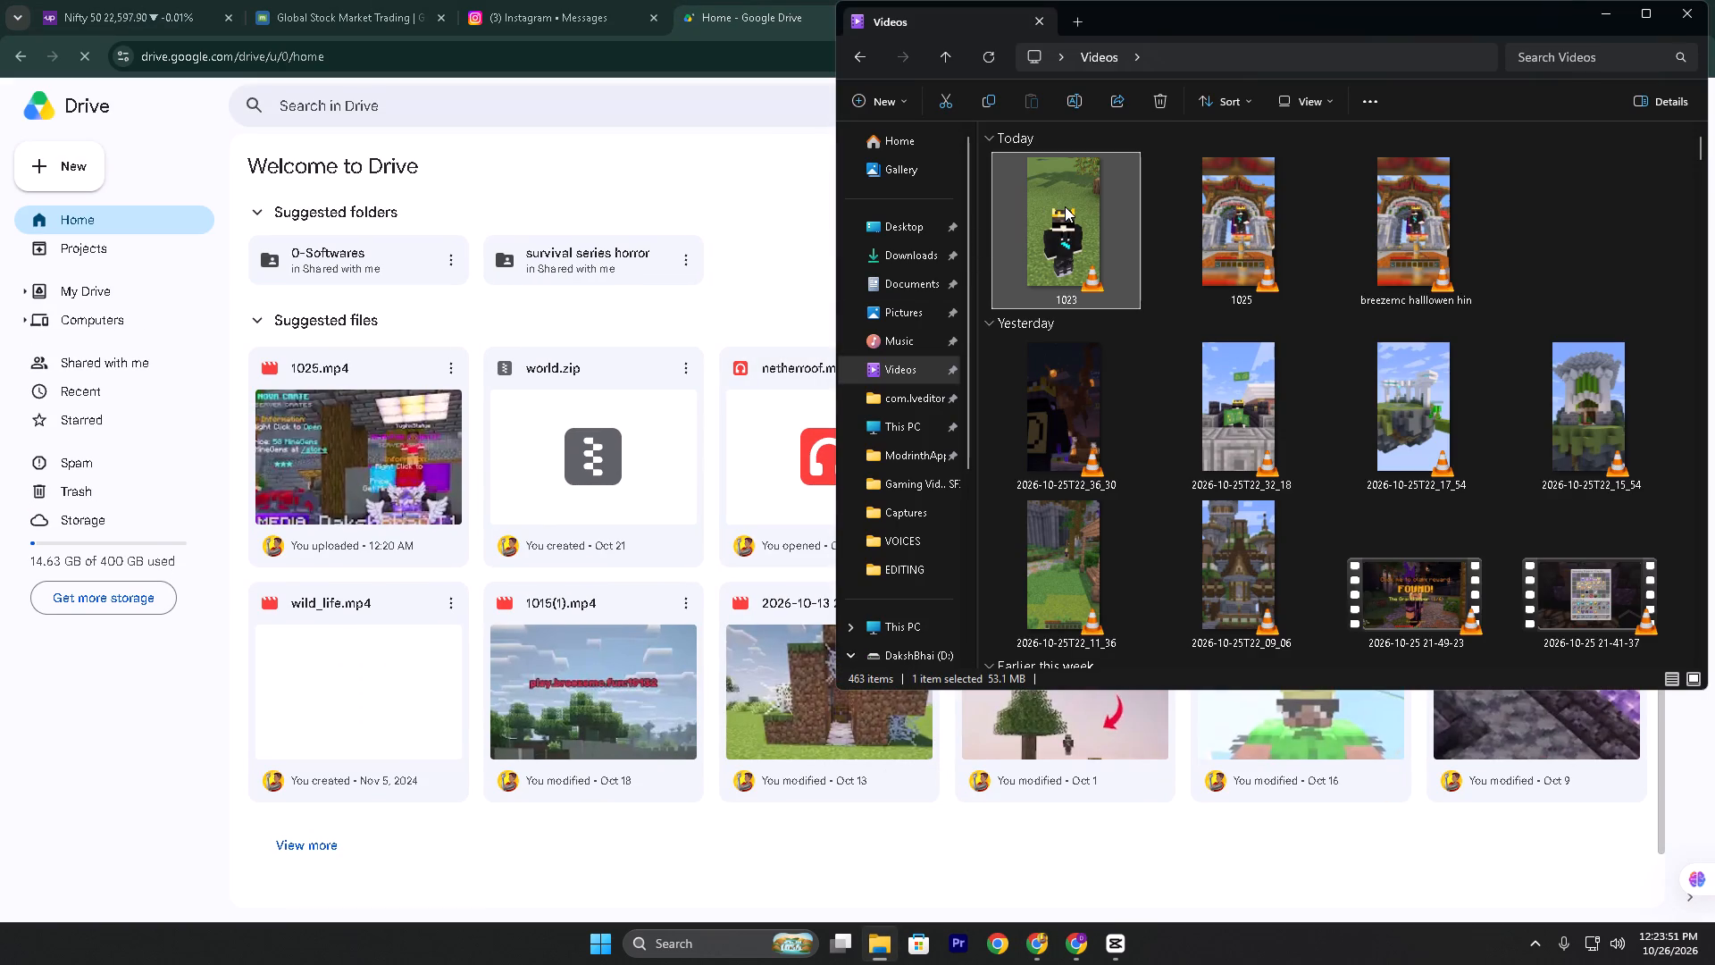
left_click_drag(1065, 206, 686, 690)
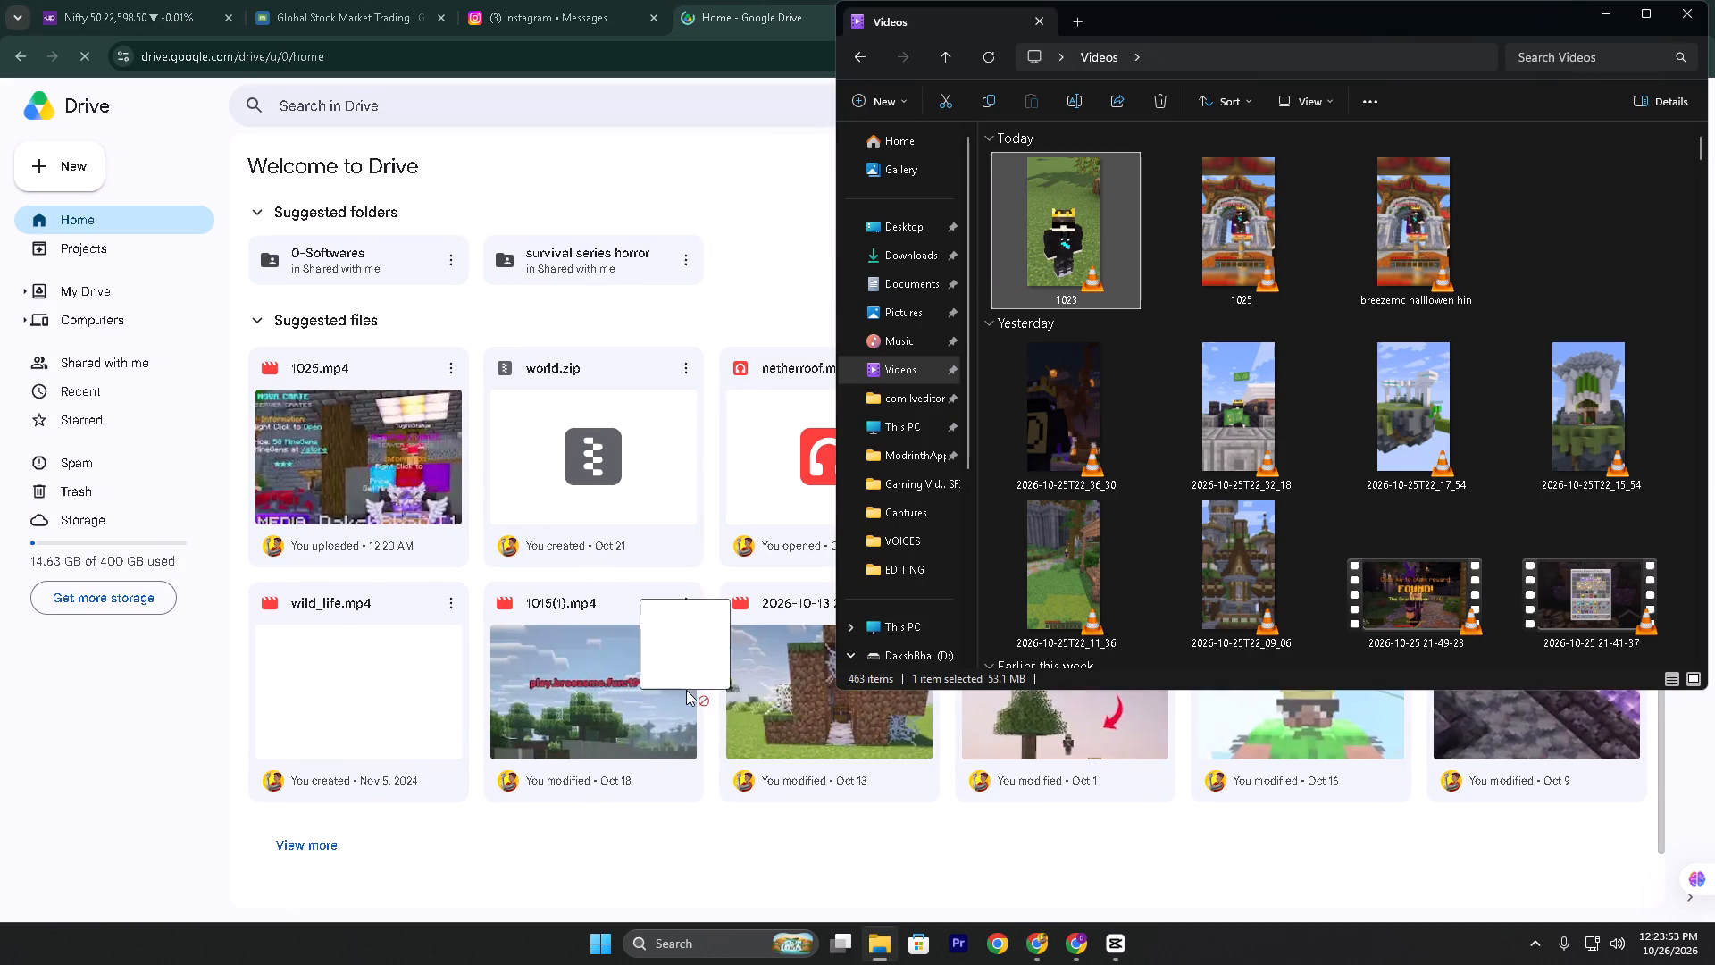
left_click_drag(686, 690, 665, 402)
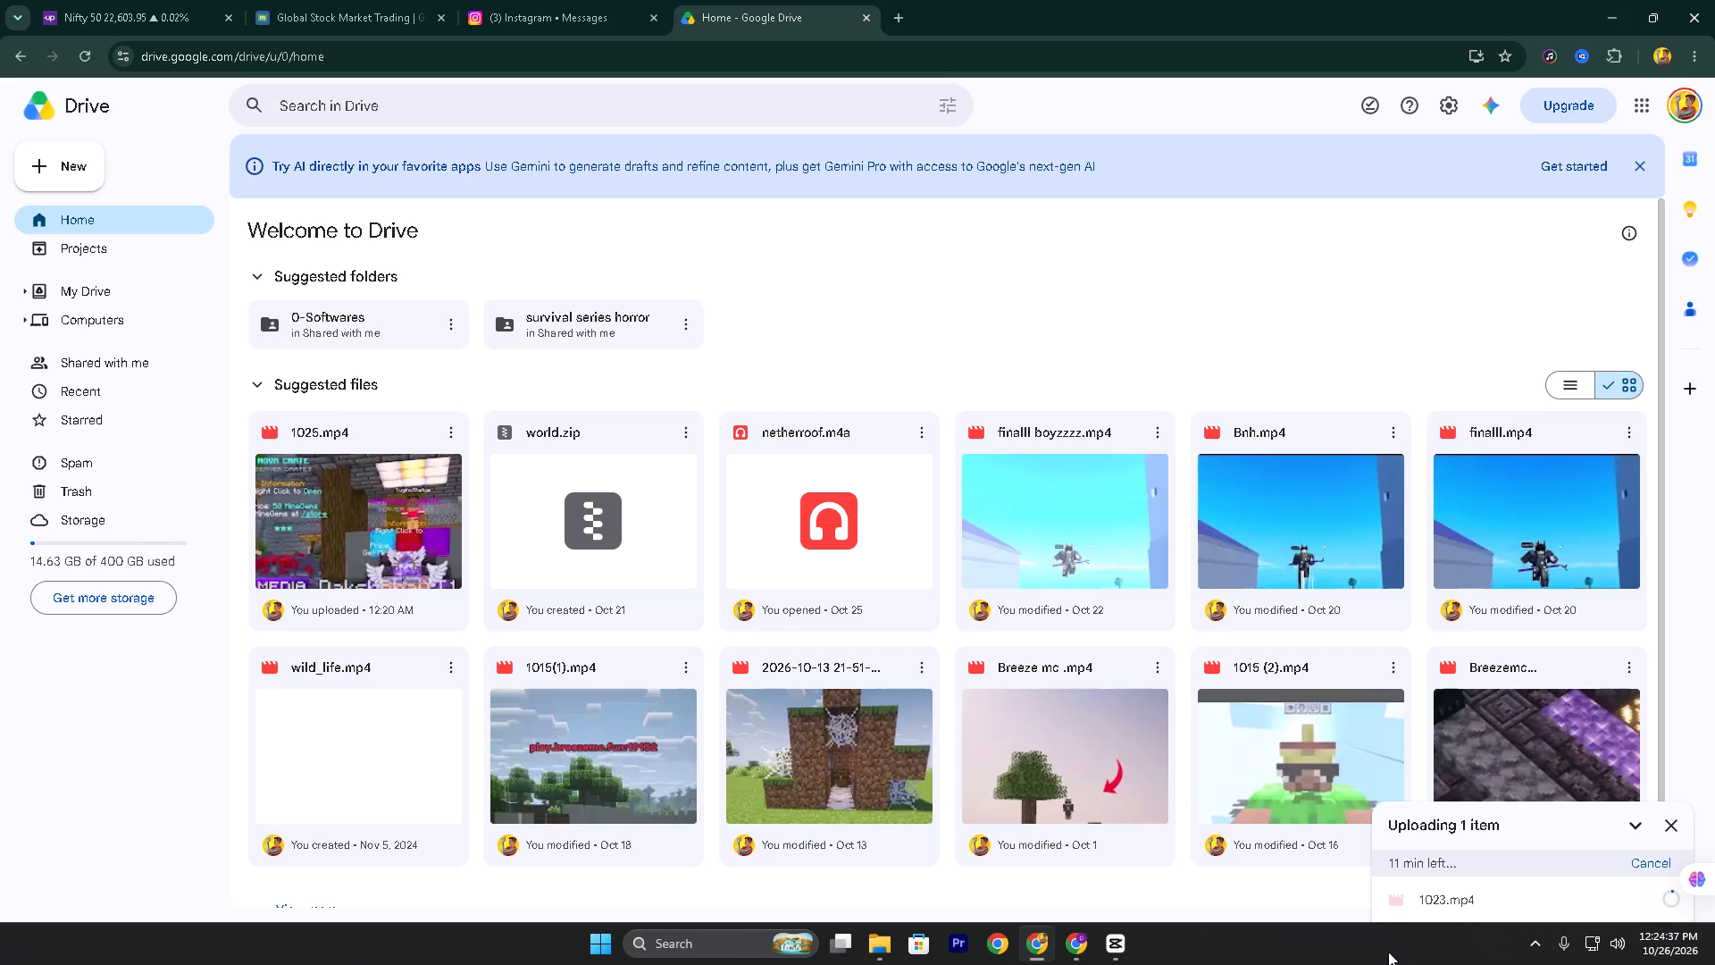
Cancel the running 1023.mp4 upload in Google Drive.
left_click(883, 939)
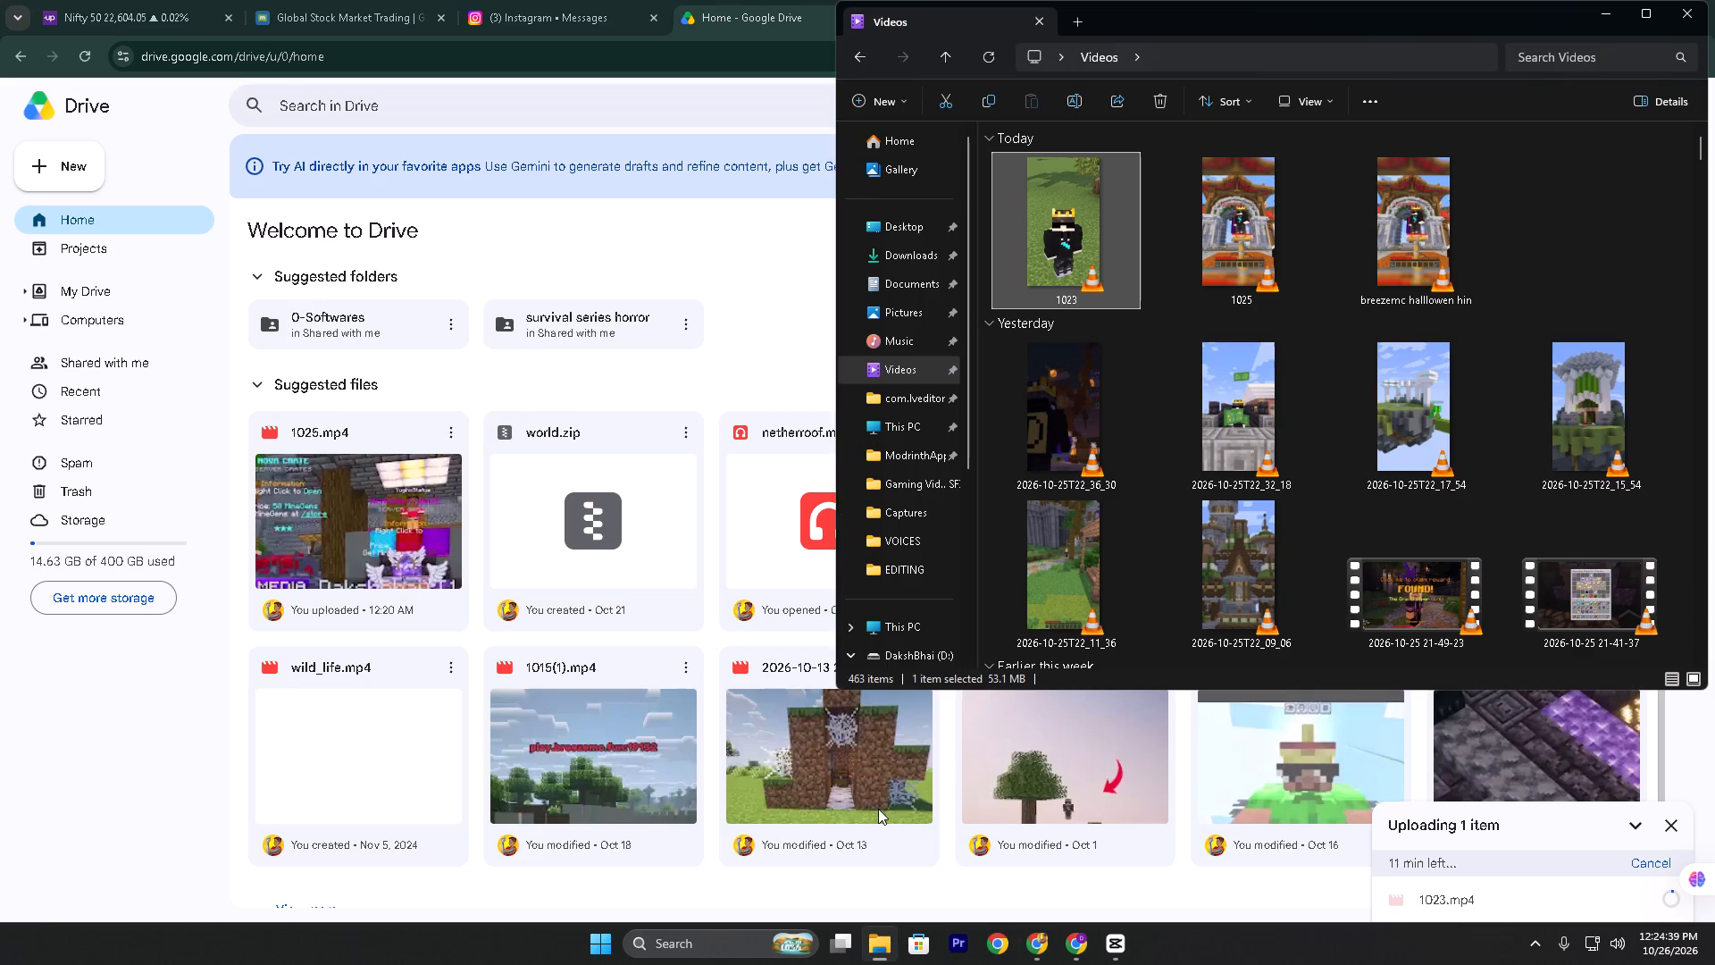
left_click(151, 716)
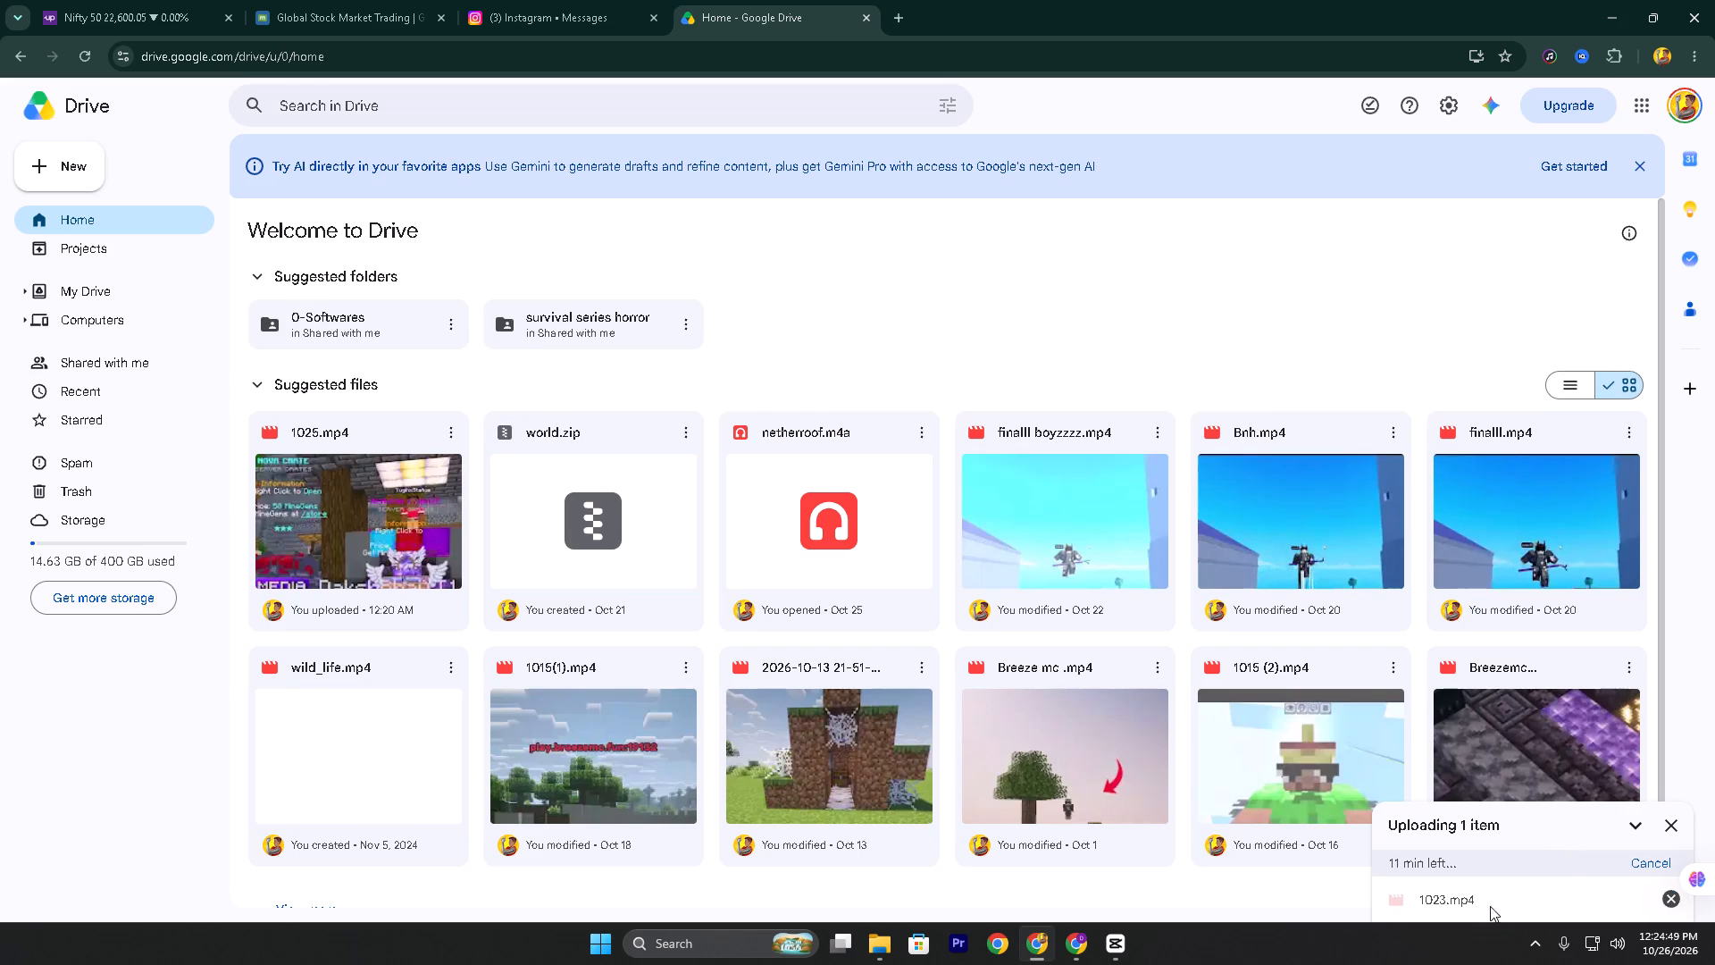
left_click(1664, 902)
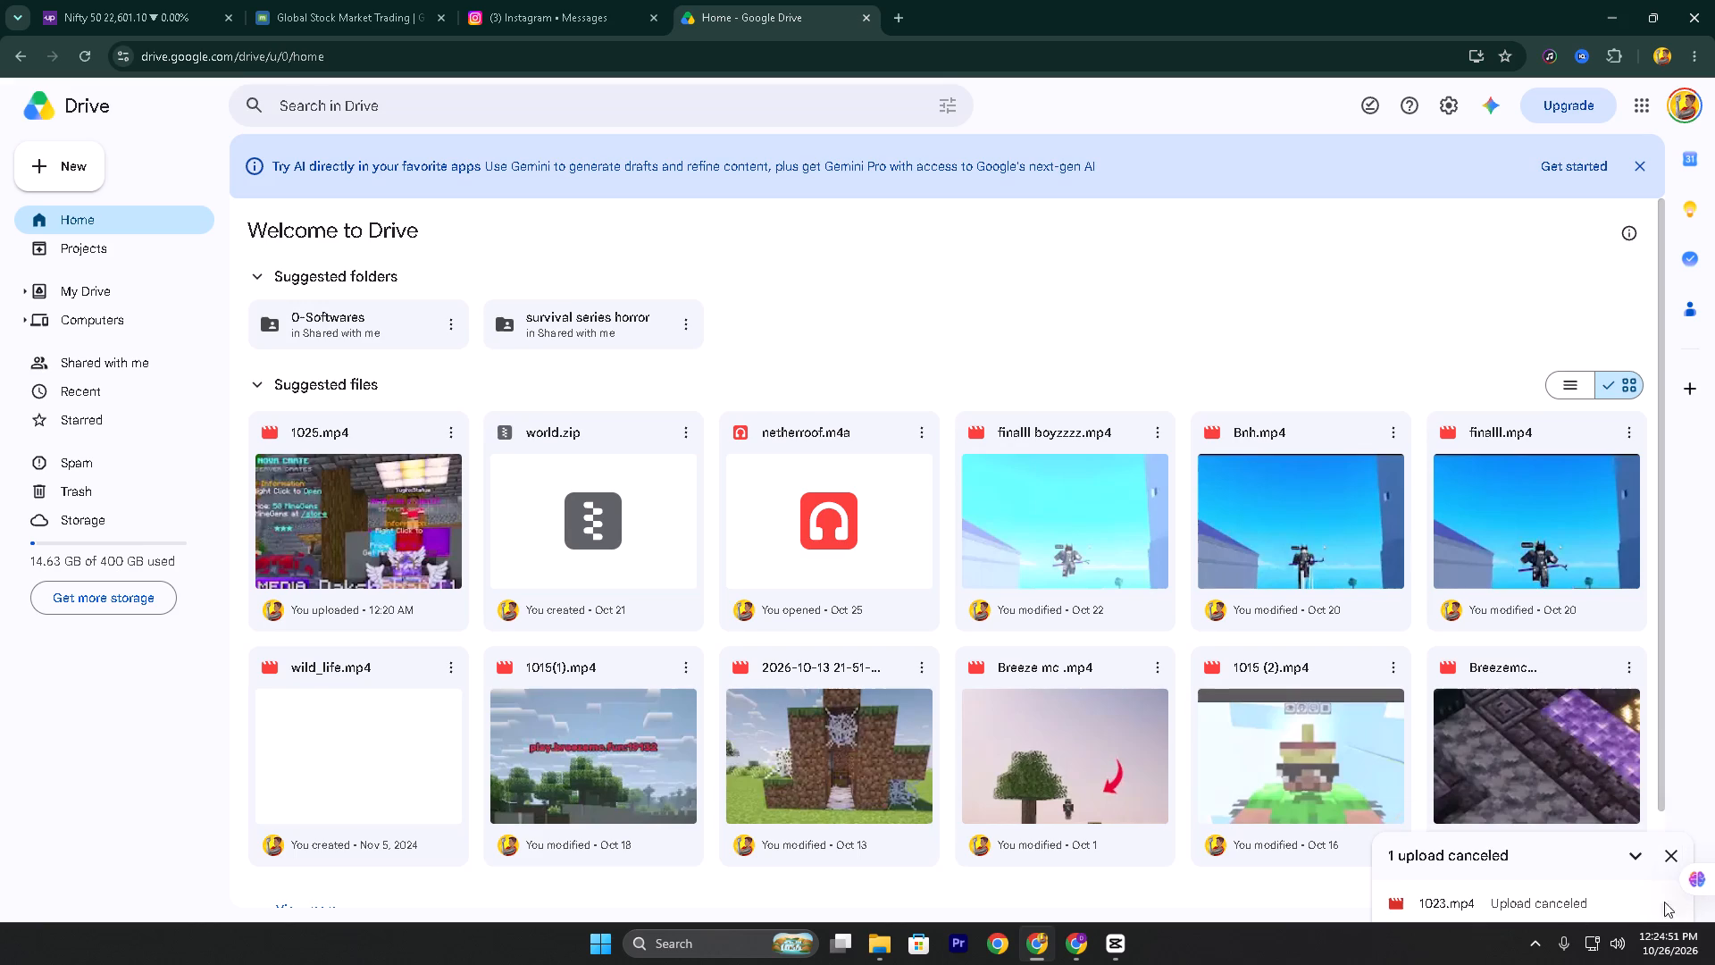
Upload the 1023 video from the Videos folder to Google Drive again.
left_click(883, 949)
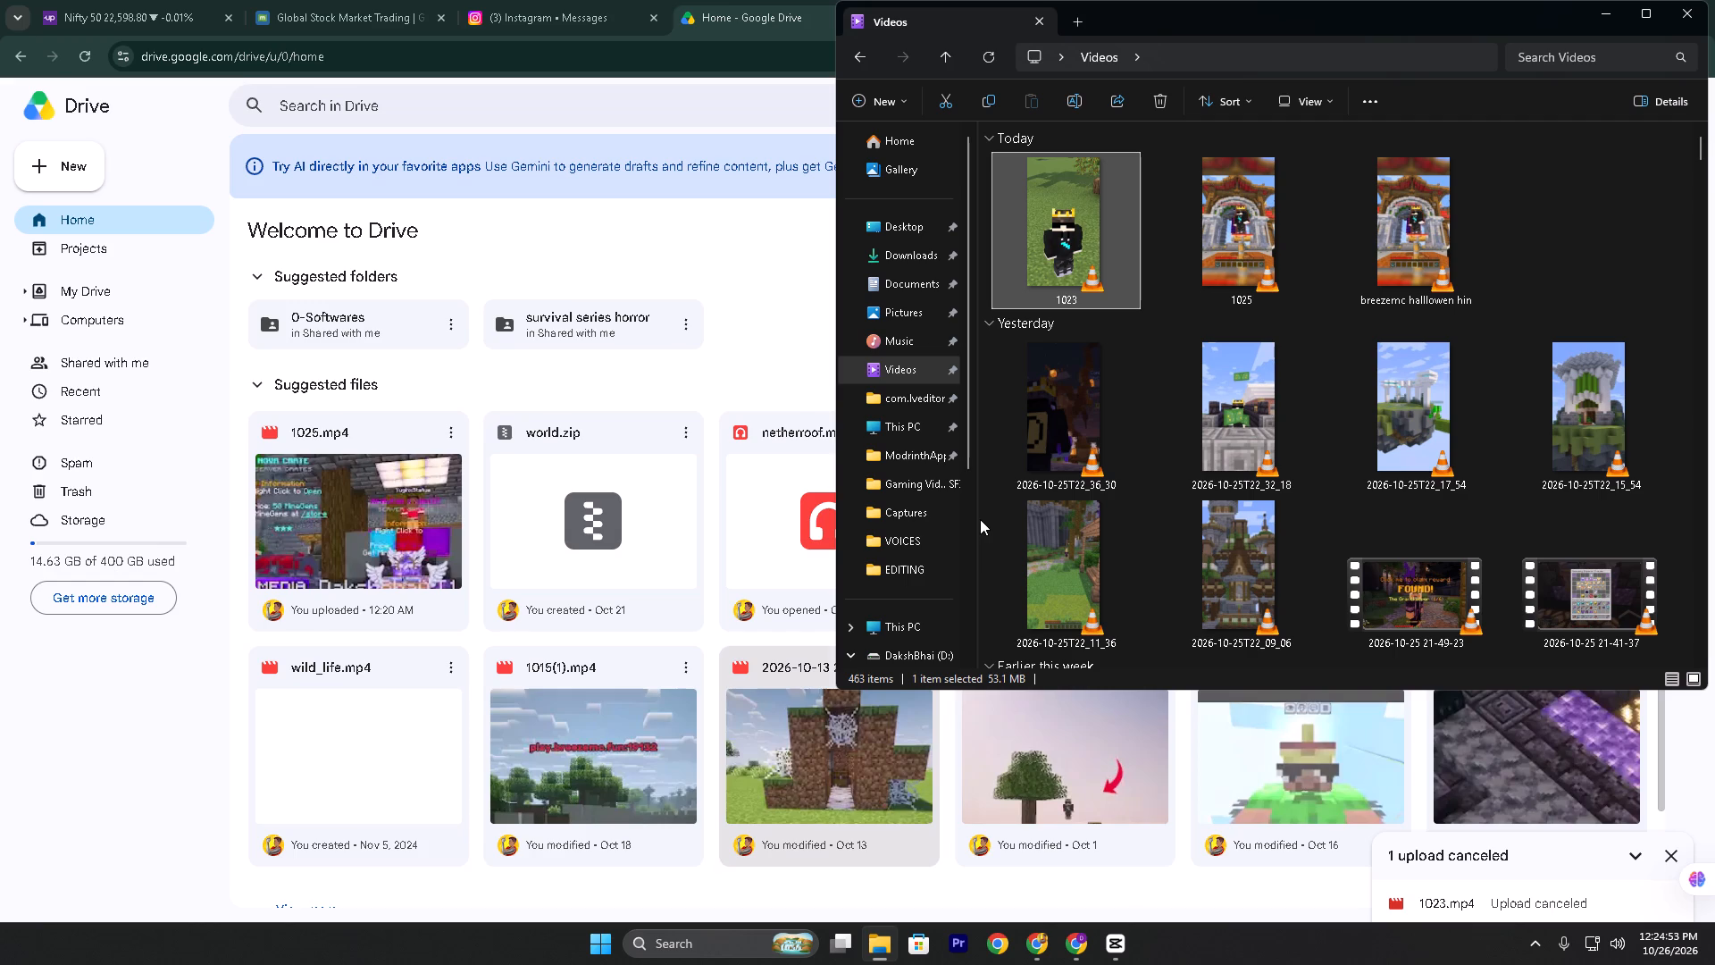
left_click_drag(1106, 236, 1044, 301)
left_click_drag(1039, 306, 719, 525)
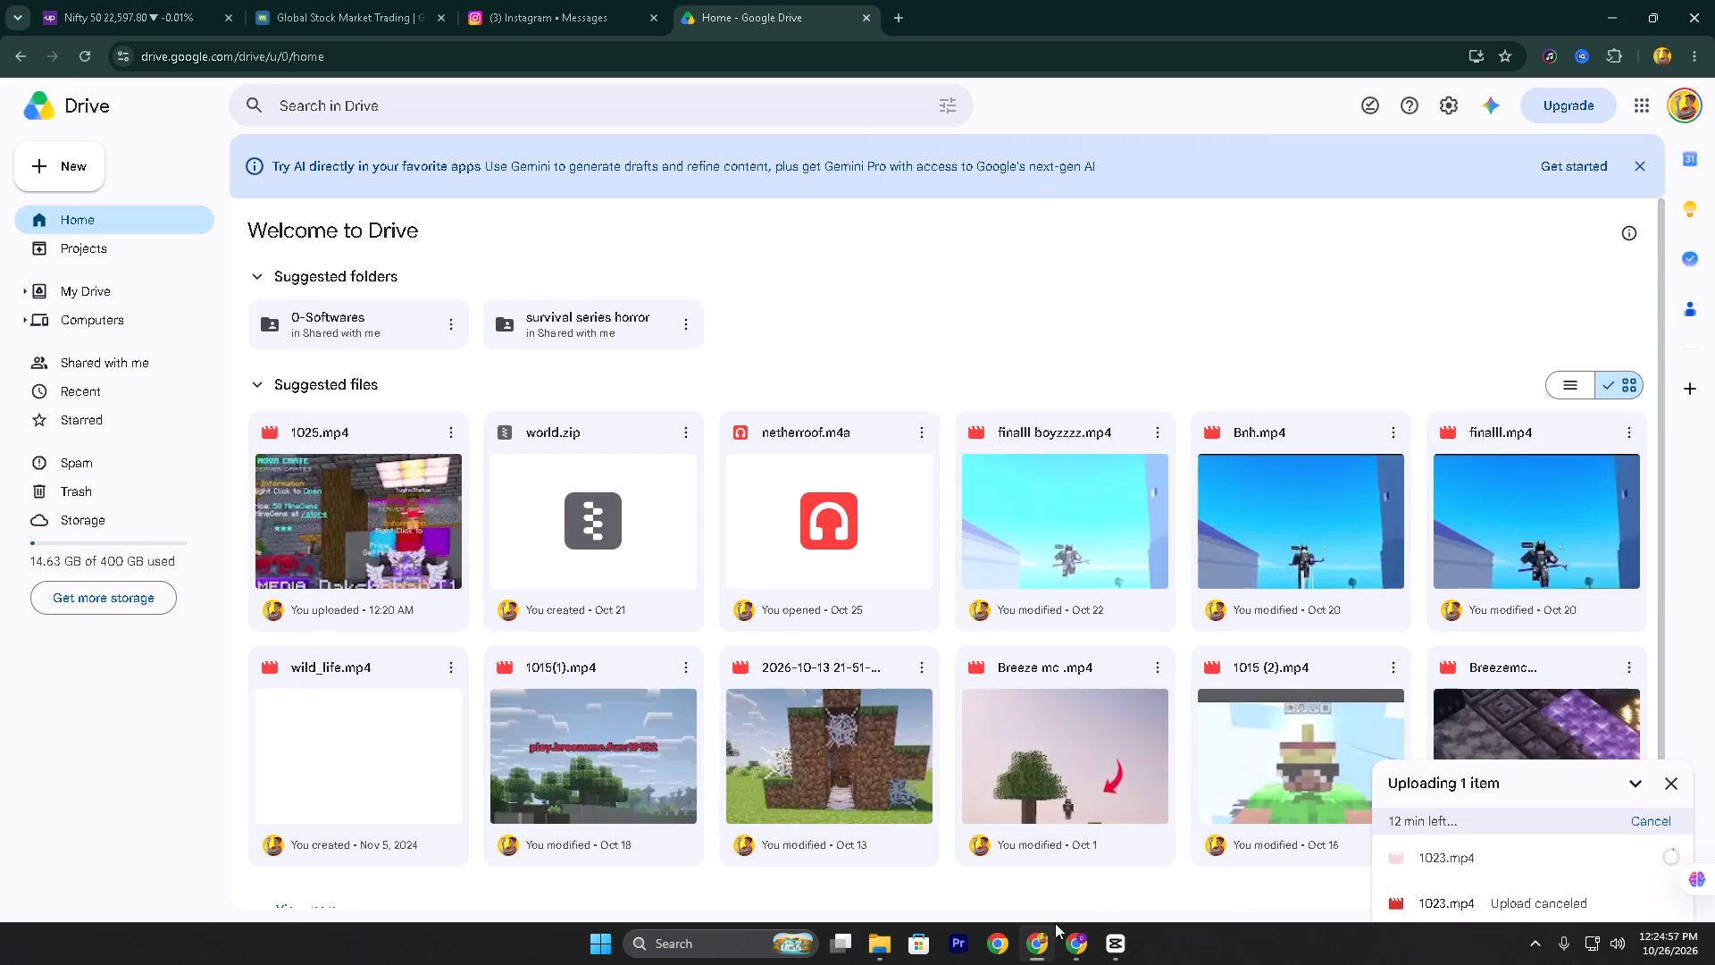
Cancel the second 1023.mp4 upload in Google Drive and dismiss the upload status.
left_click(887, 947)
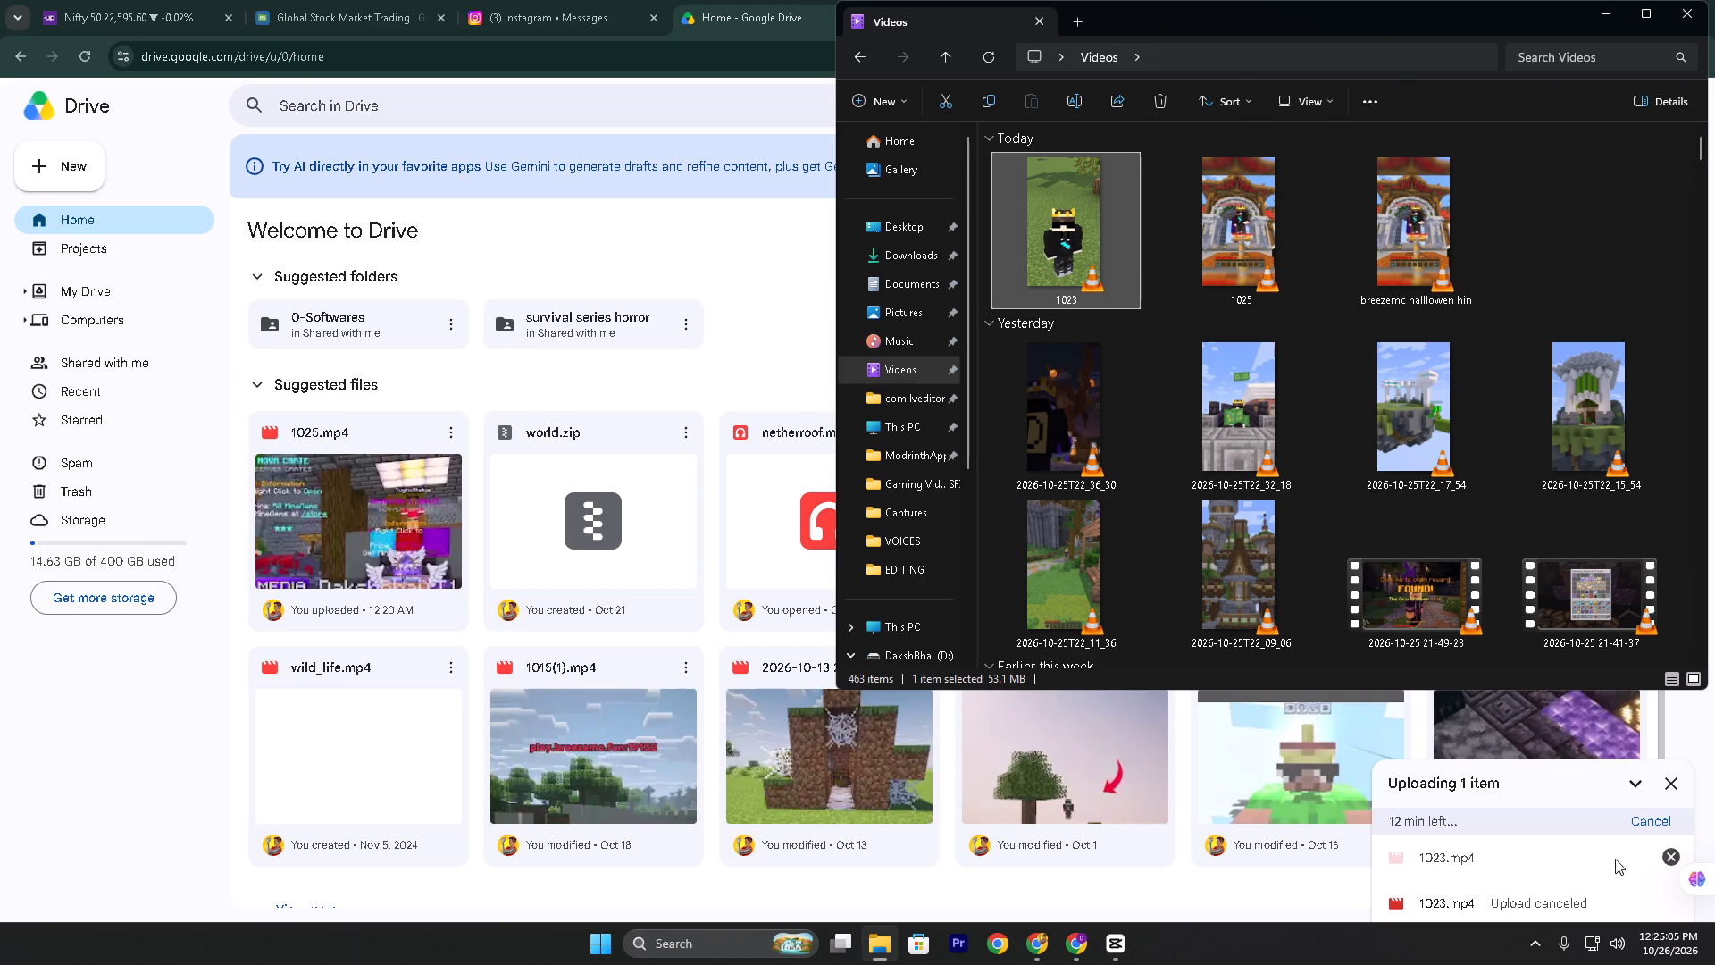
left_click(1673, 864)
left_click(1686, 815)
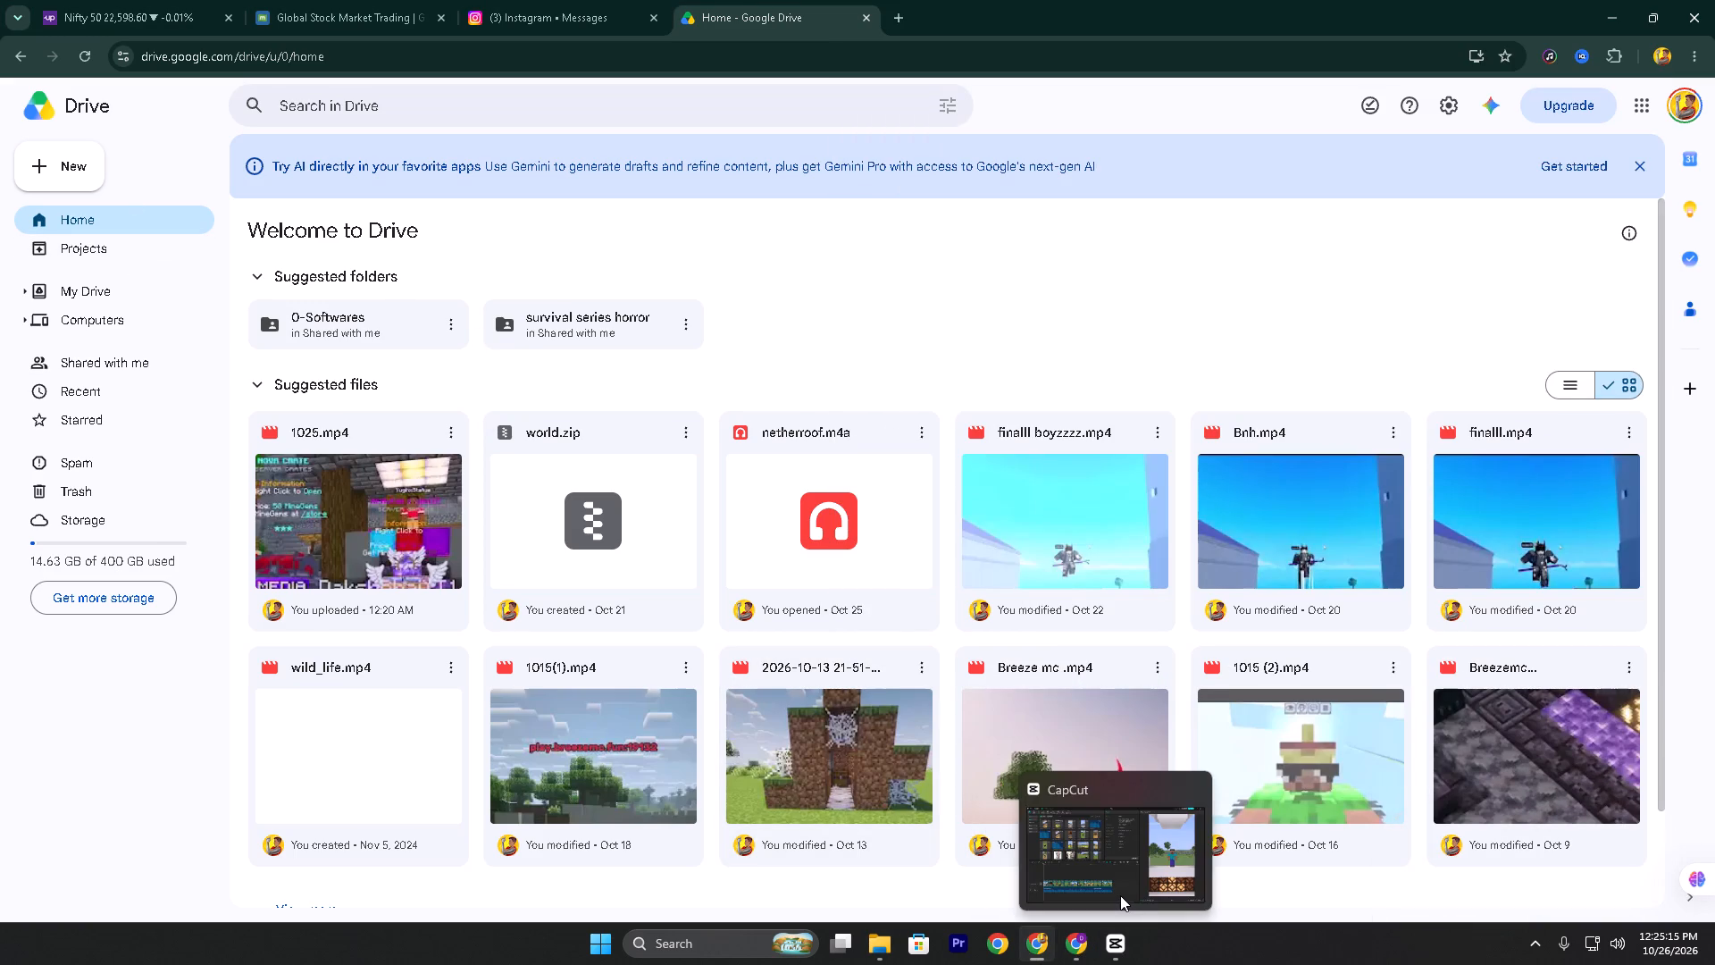
Switch to CapCut and set up a new export of the timeline with Recommended bit rate and 720P resolution.
left_click(1120, 895)
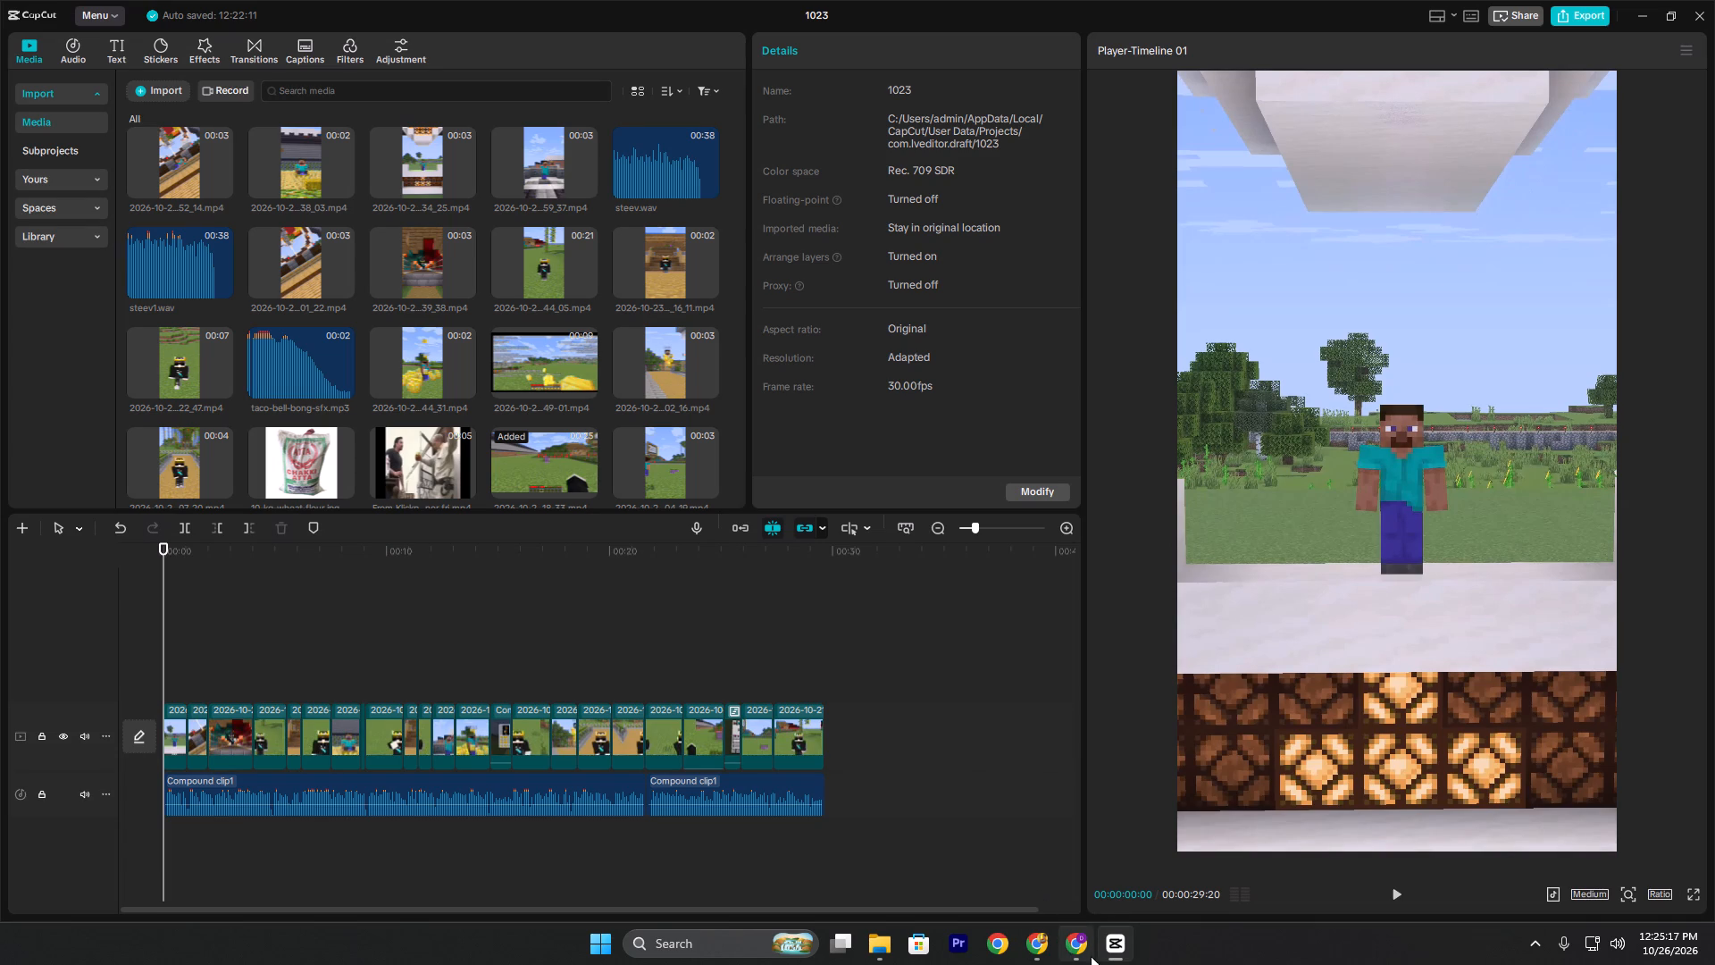
left_click(1585, 11)
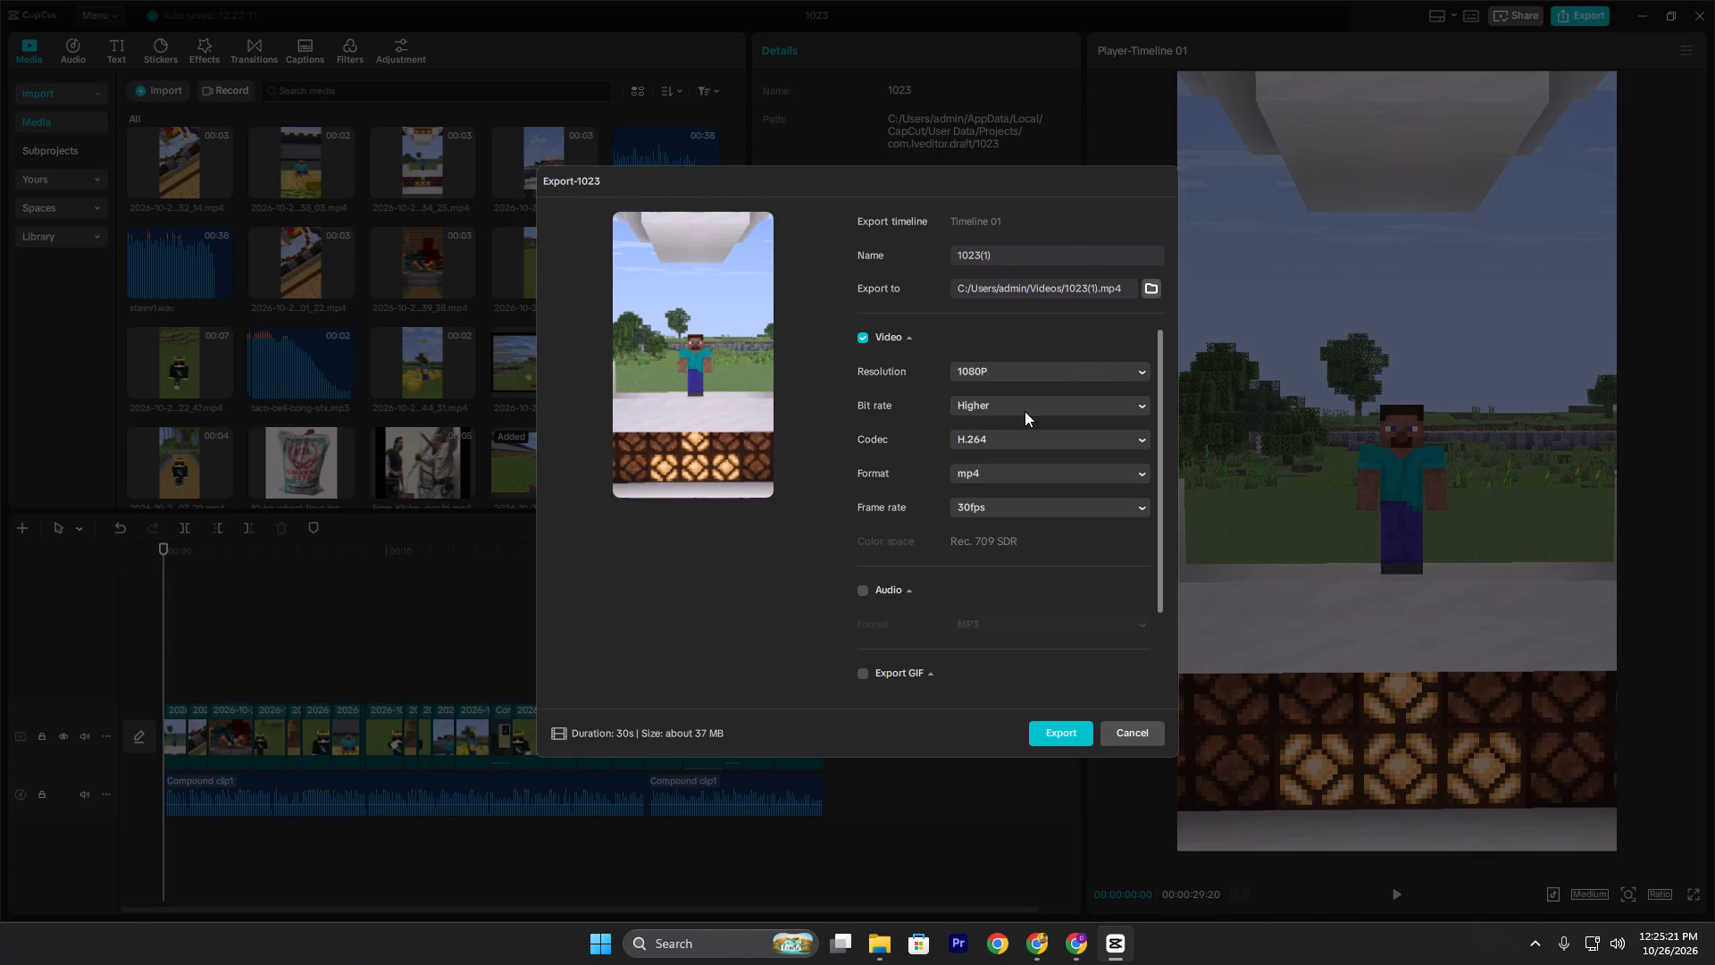
left_click(1018, 406)
left_click(1004, 458)
left_click(993, 370)
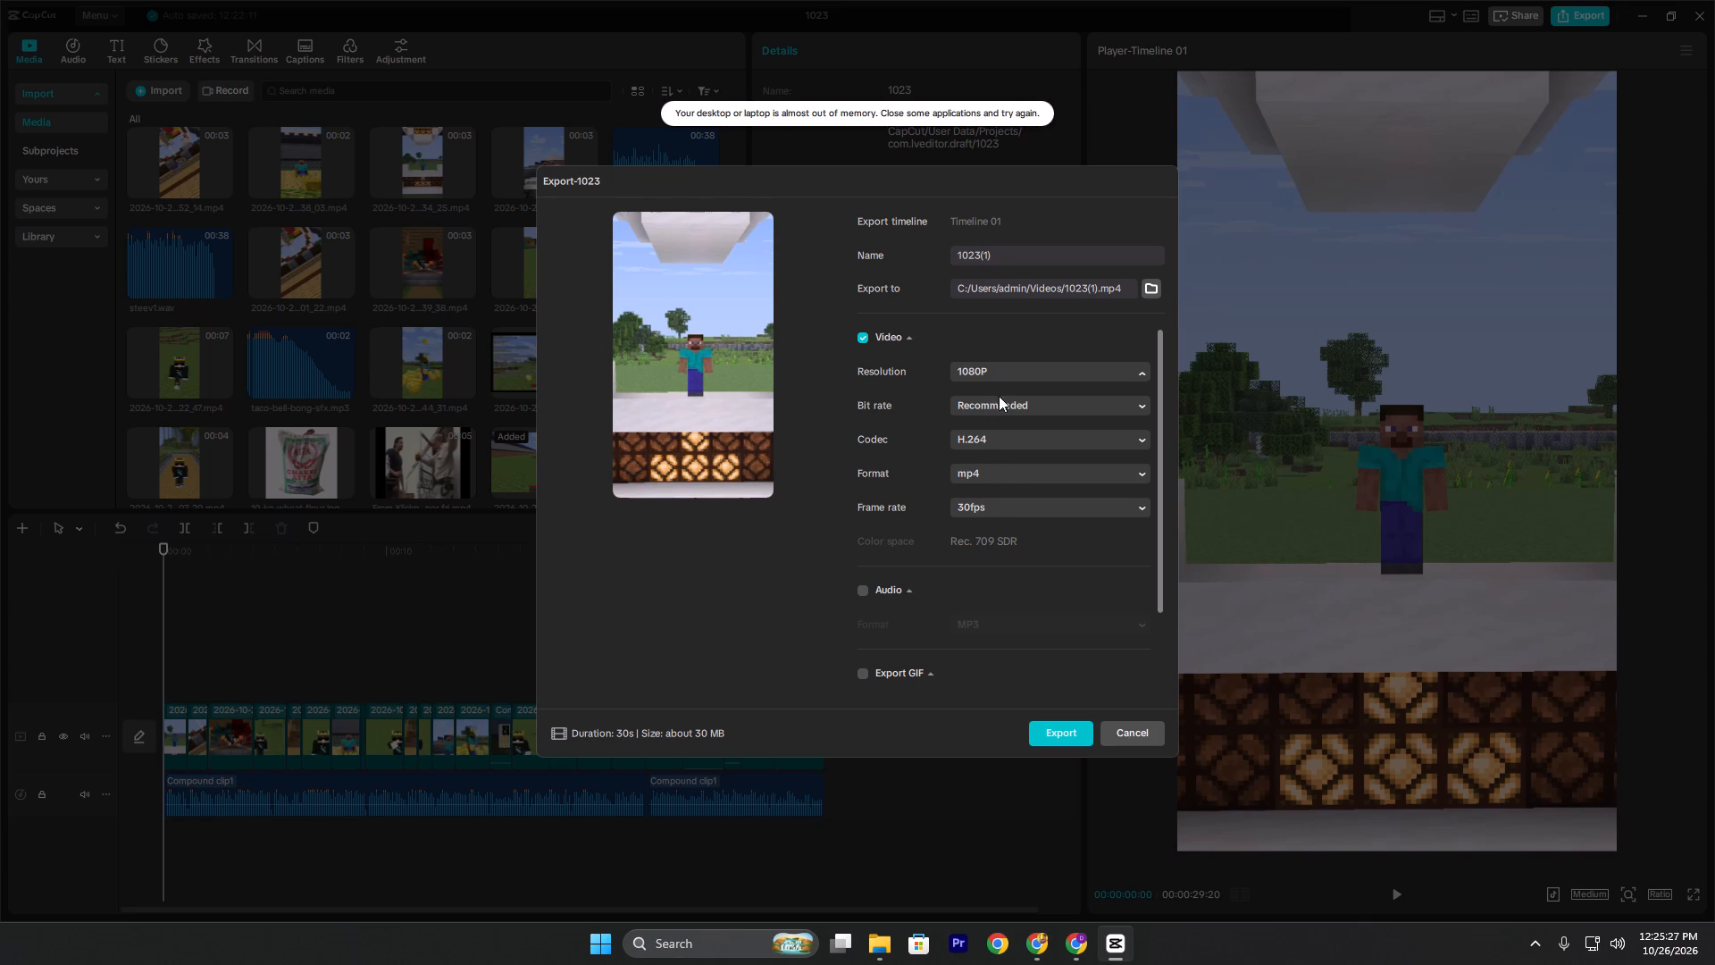
left_click(1006, 443)
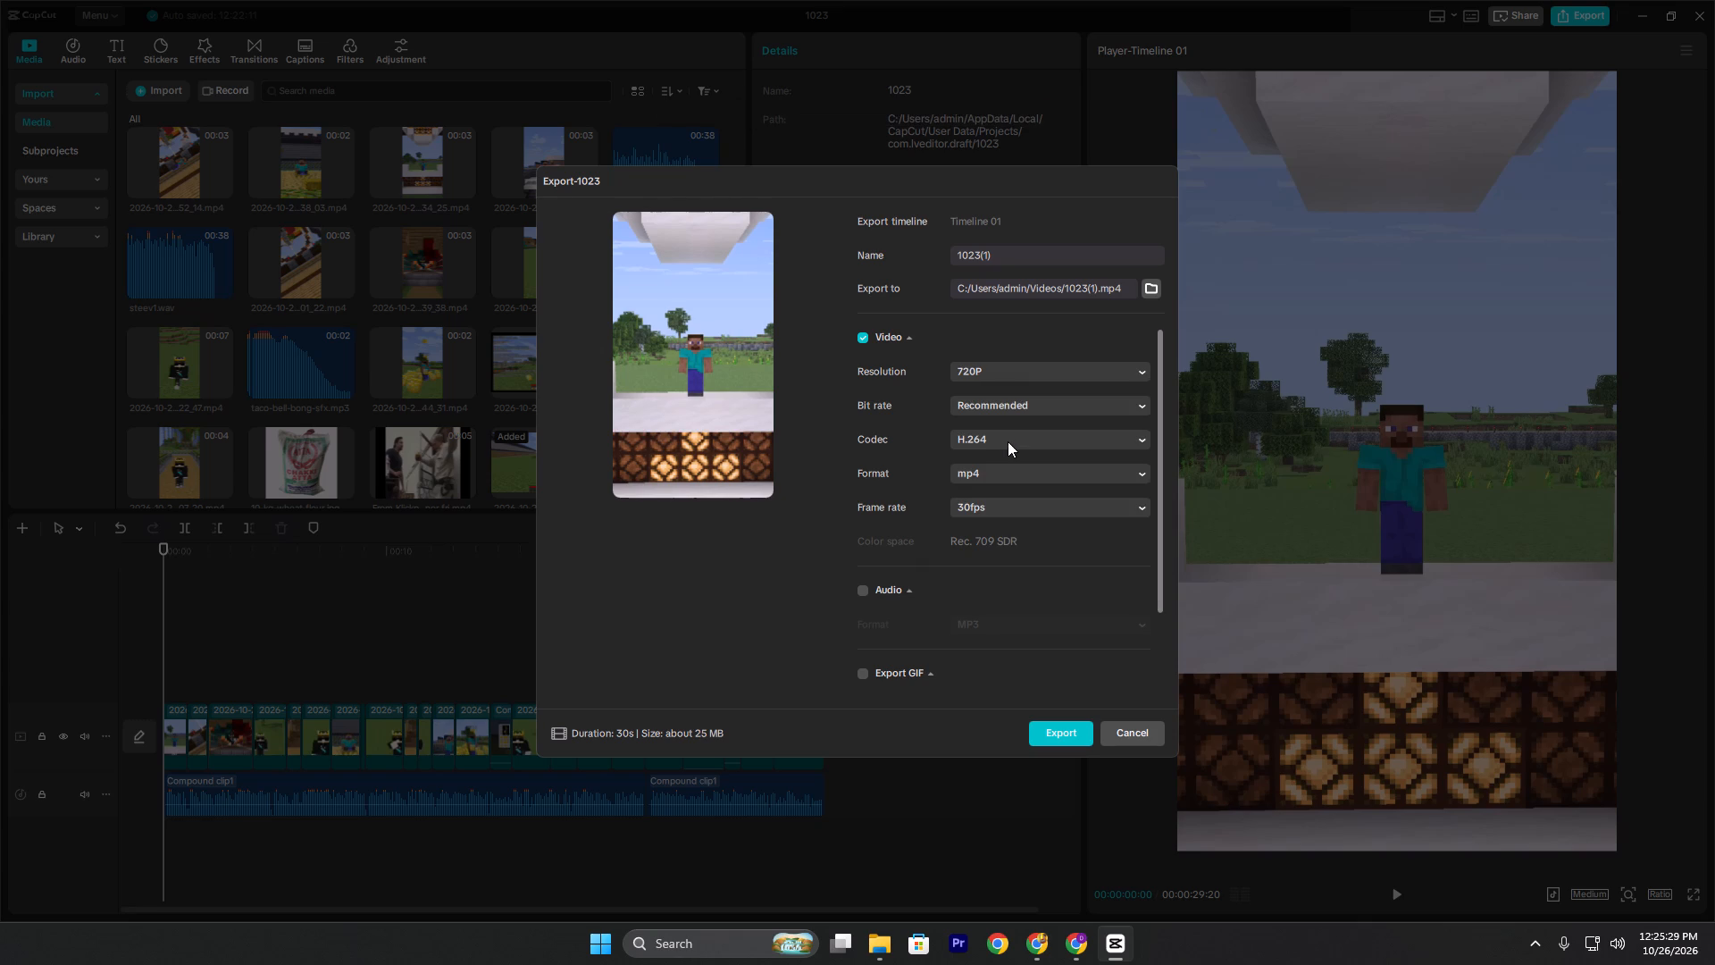
Export the timeline as 1023(1).mp4 at 720P with H.264 and 30fps, and close the export window once rendering is complete.
double_click(1058, 739)
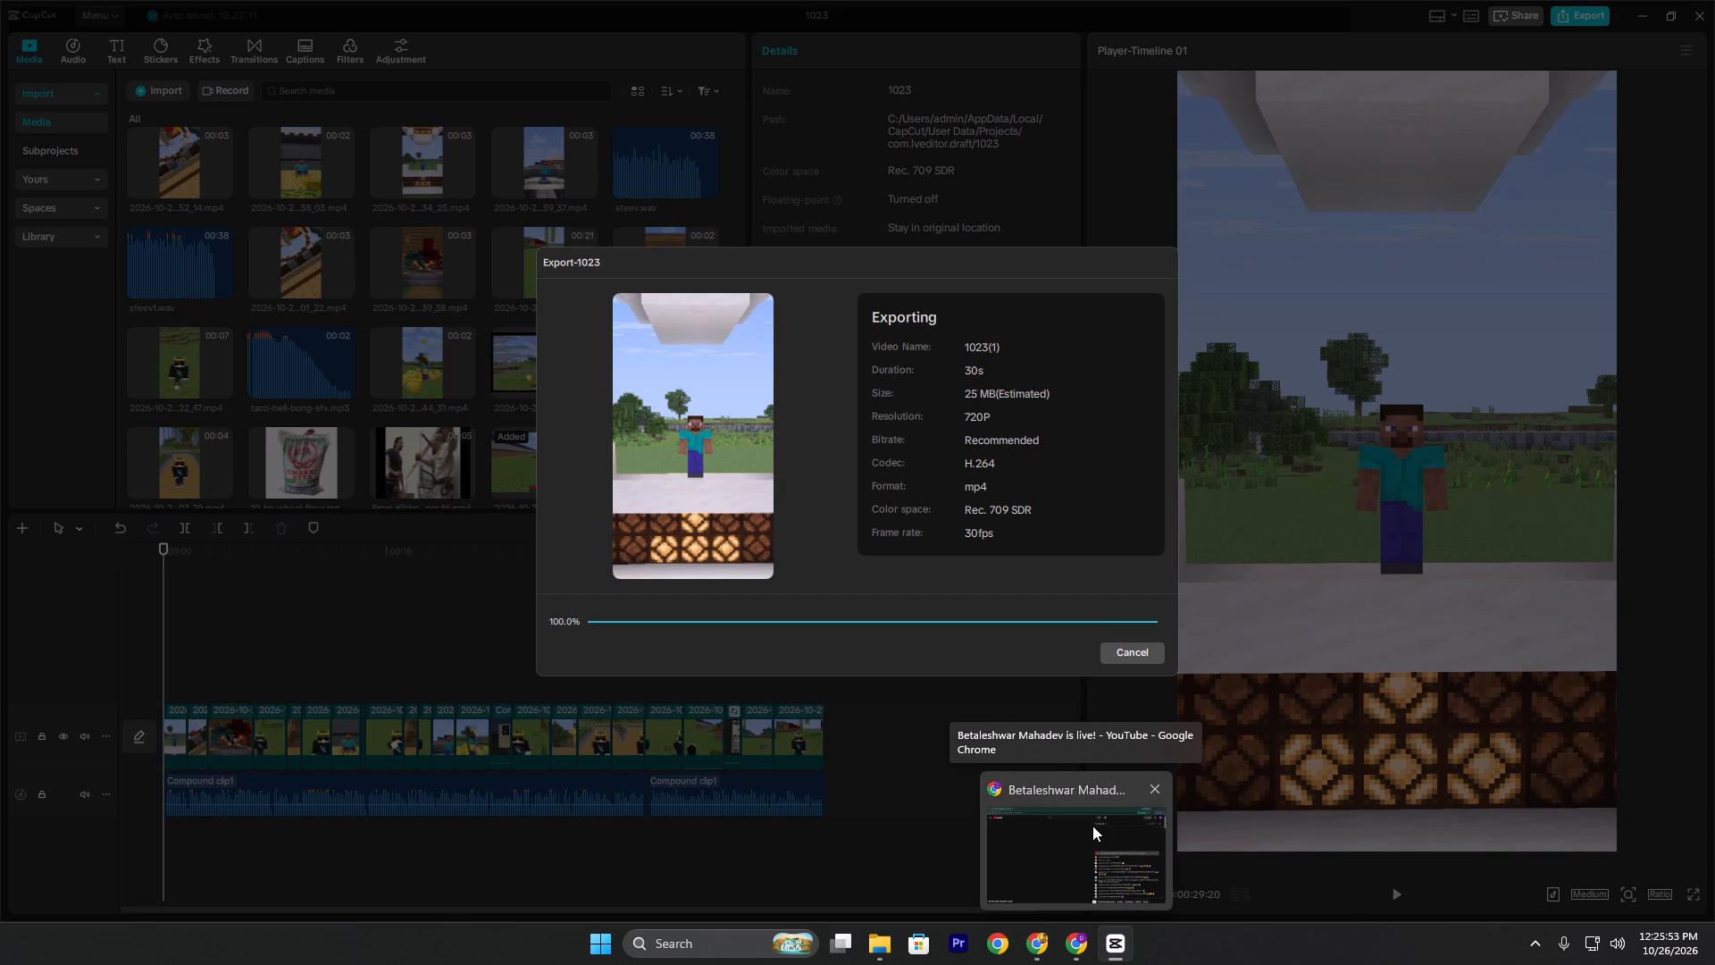
double_click(1141, 722)
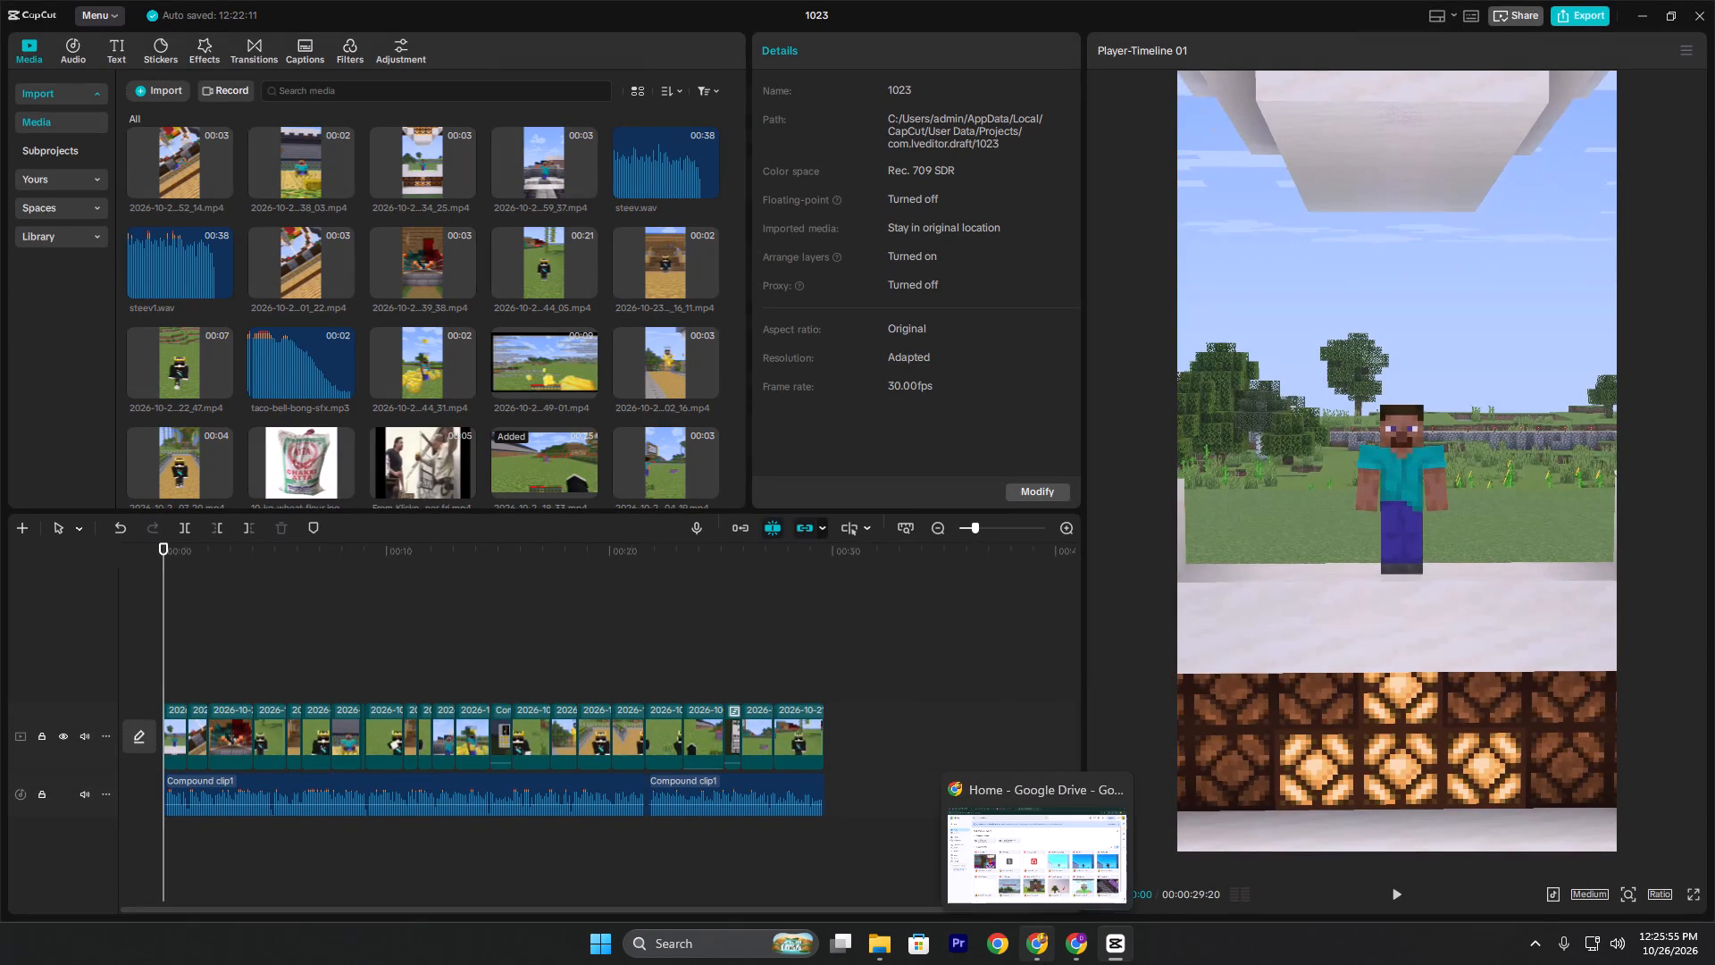
Switch to the Google Drive window in Chrome.
left_click(1028, 934)
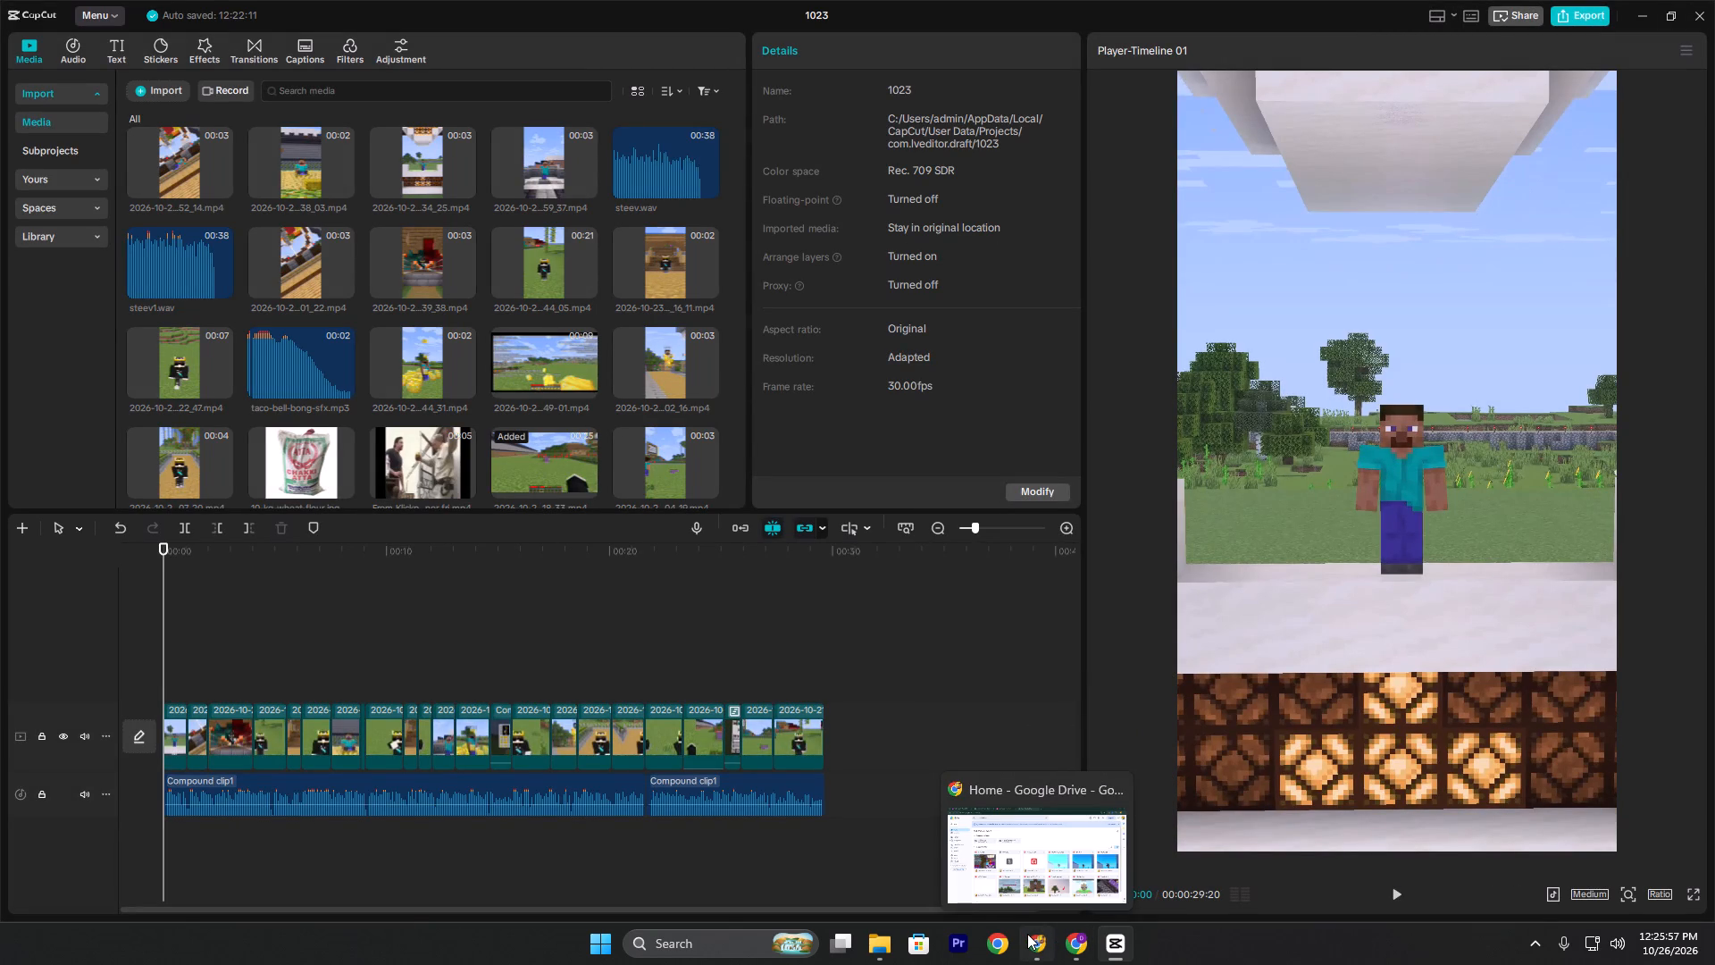
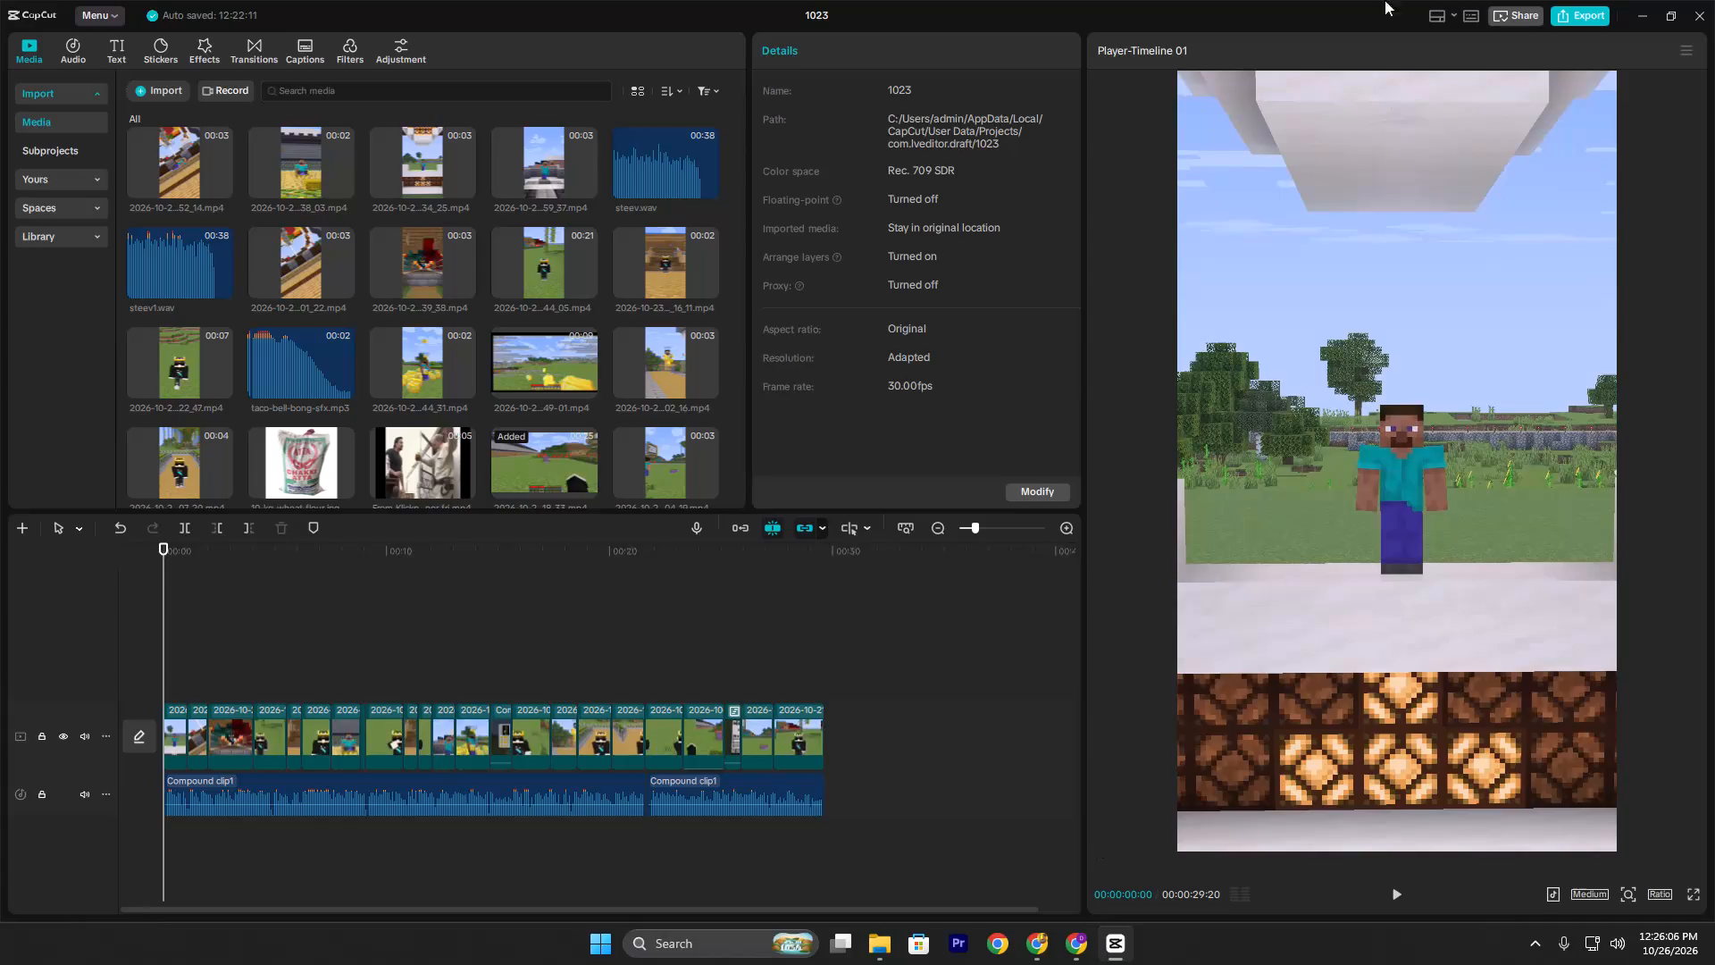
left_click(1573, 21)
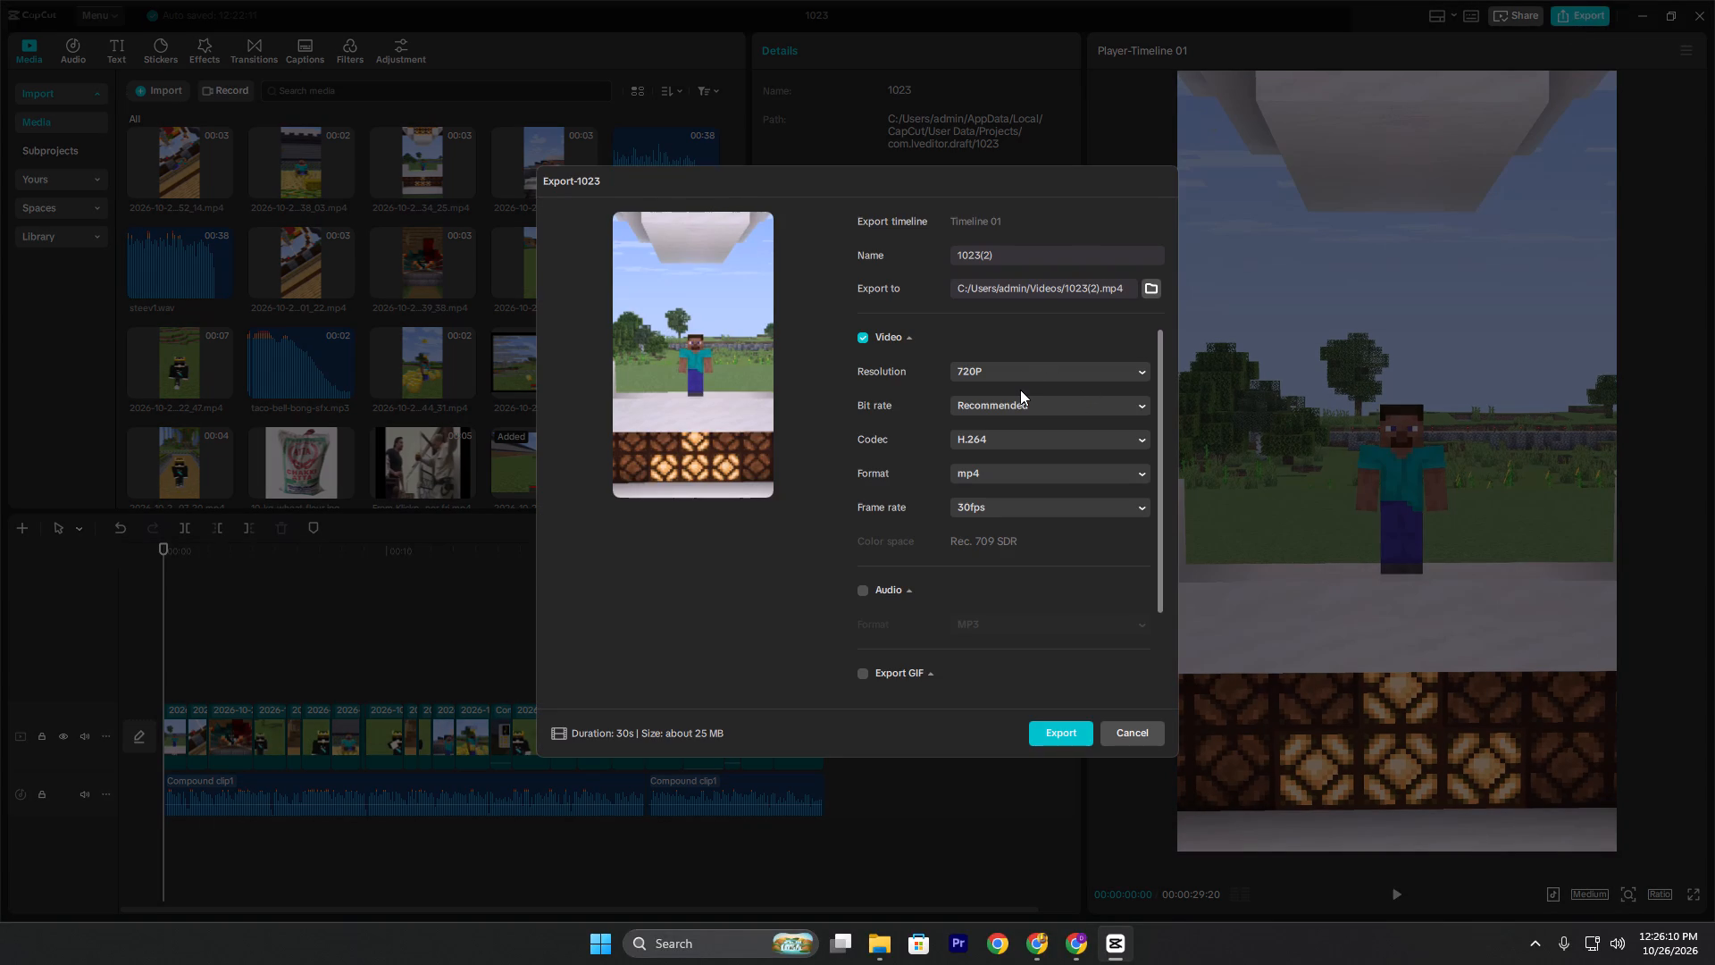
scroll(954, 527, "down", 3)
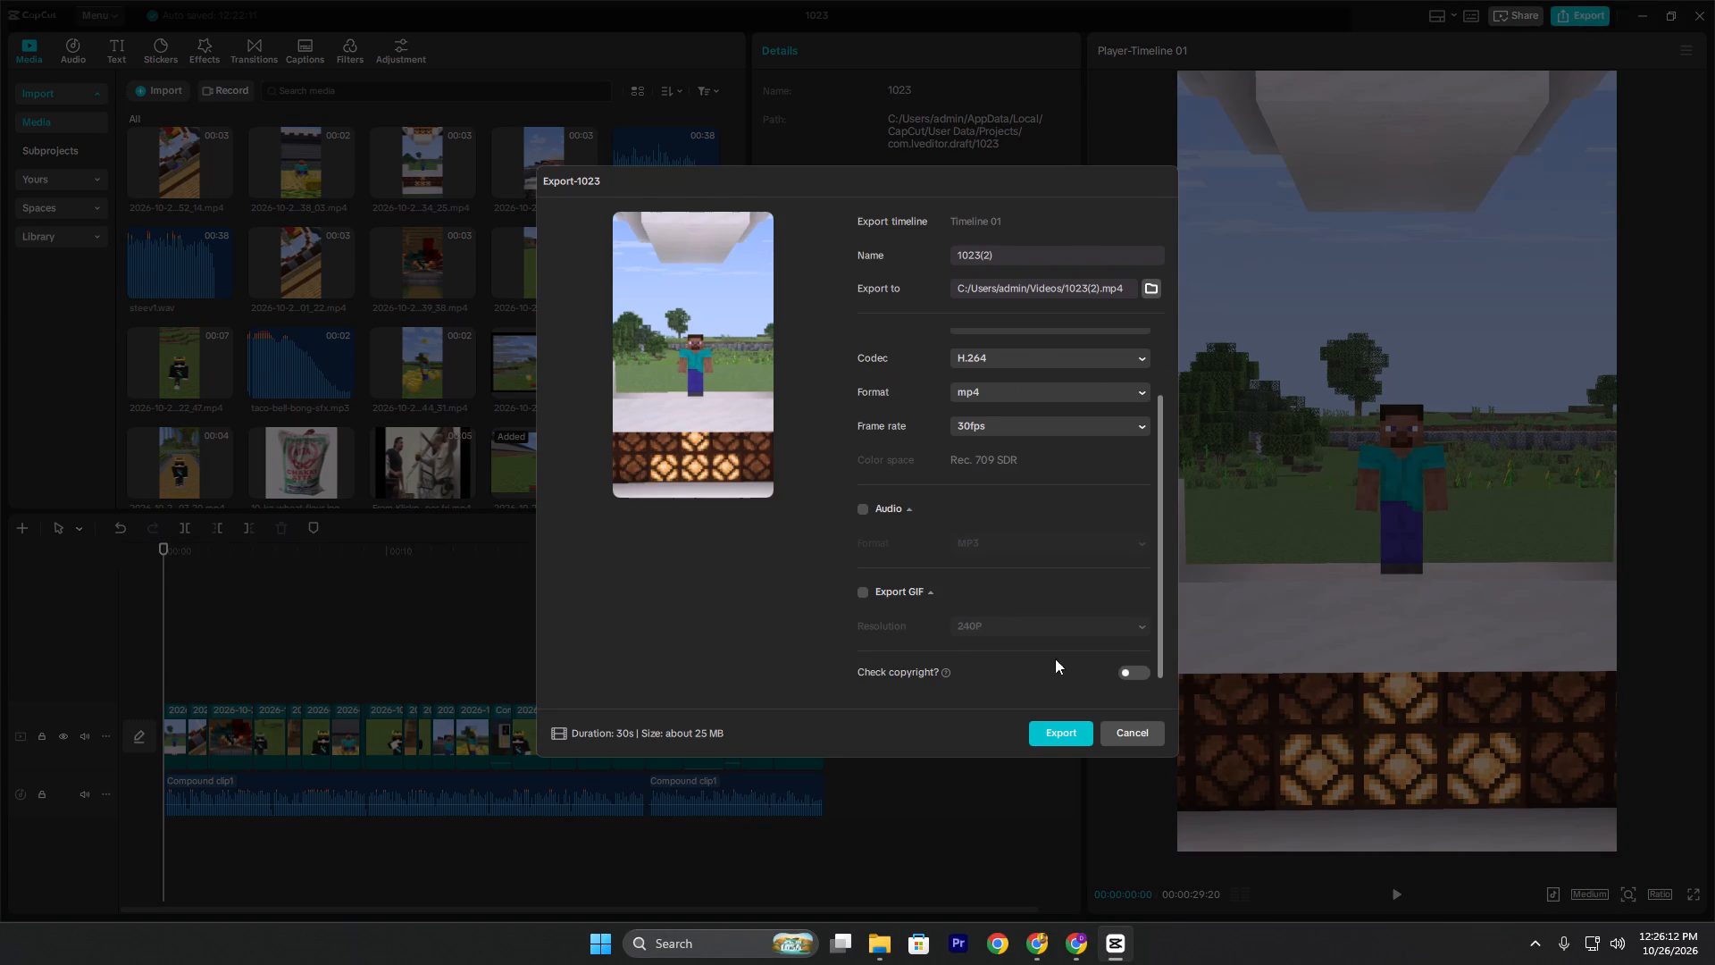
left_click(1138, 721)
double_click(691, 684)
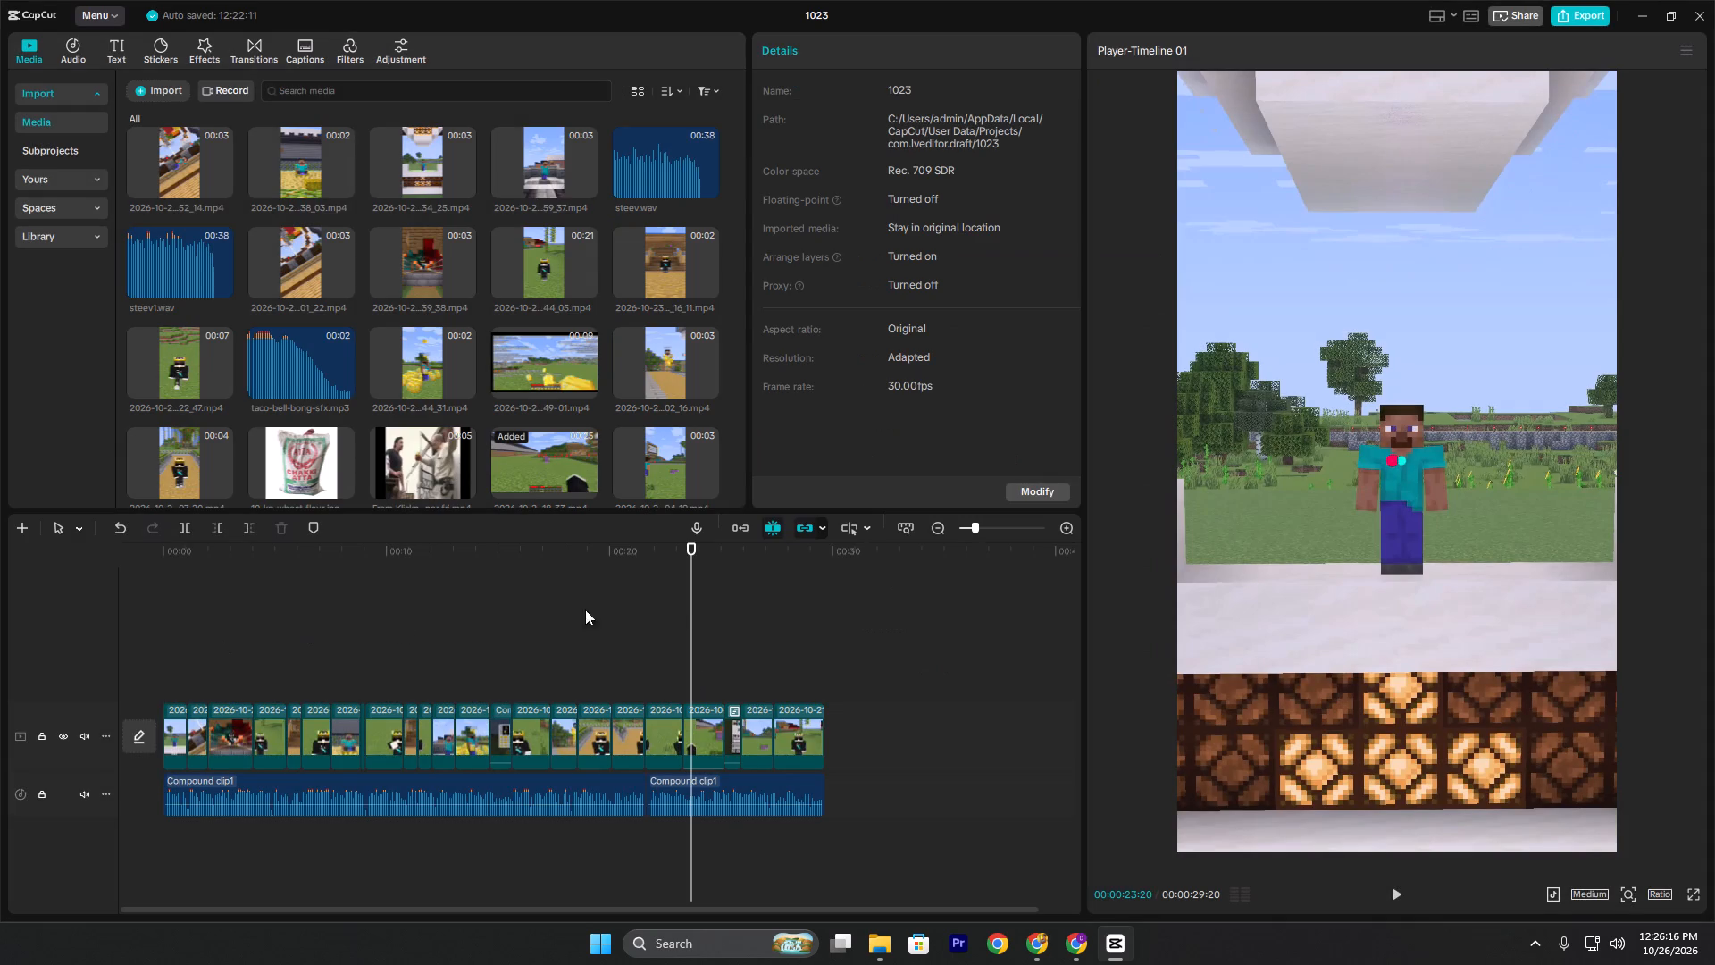
Move the playhead near the end of the timeline and open the export settings for project 1023.
left_click_drag(693, 600, 791, 605)
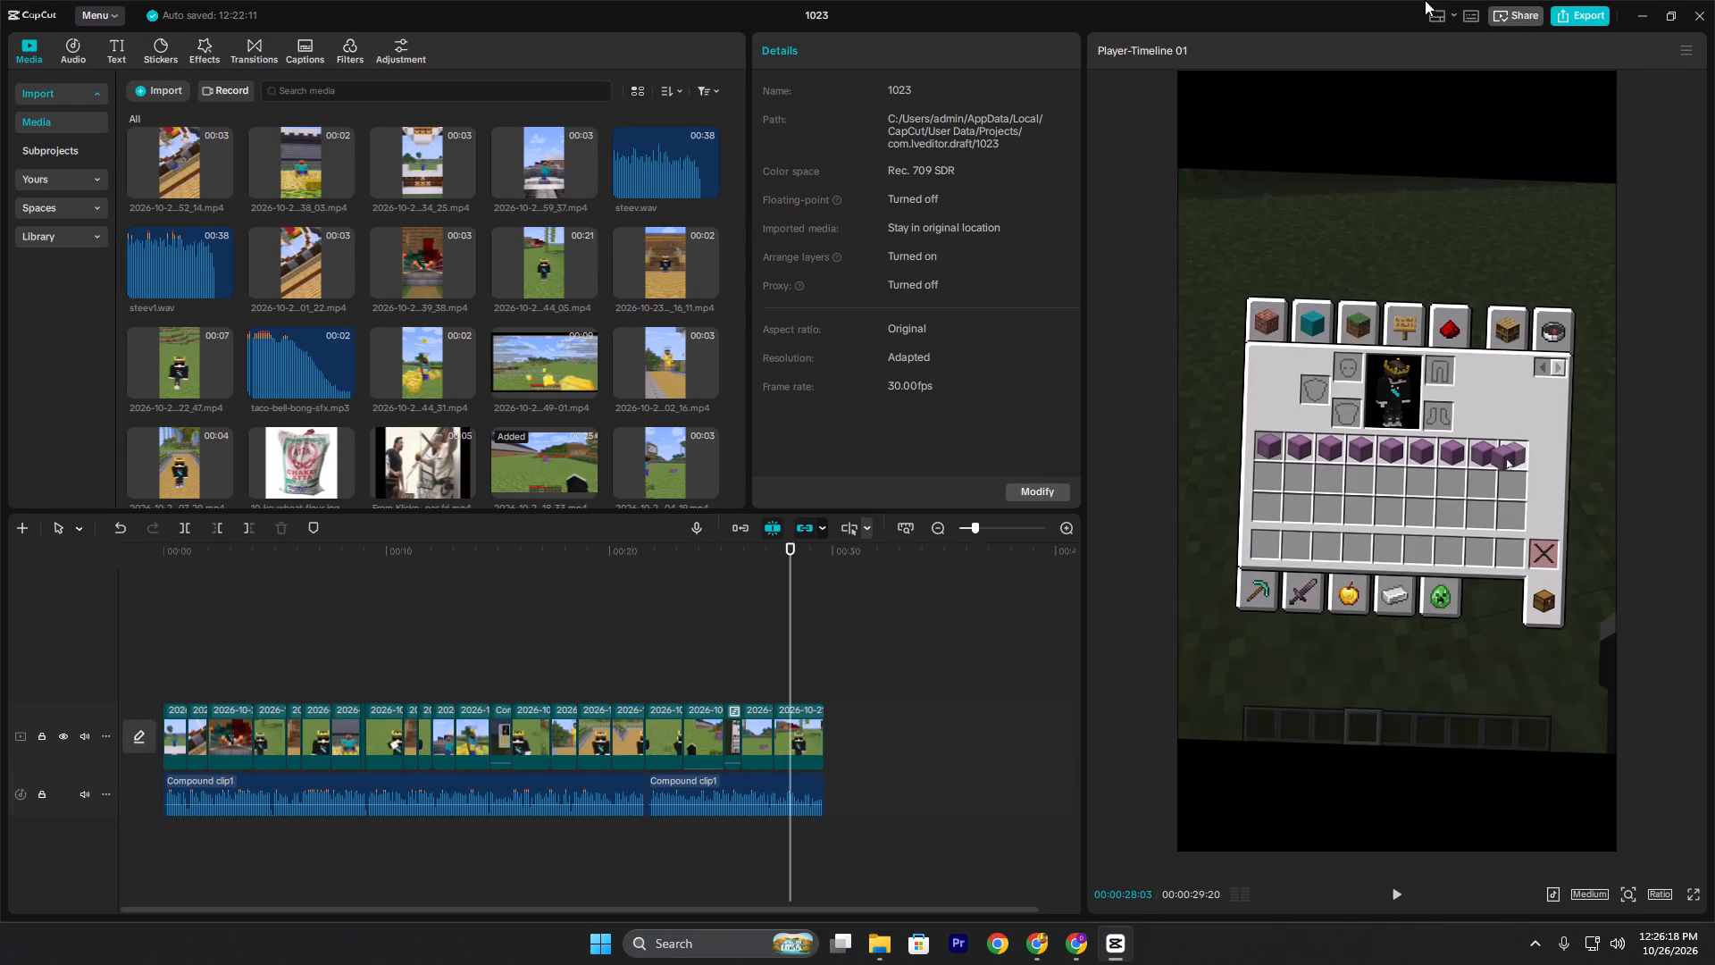
left_click(1589, 14)
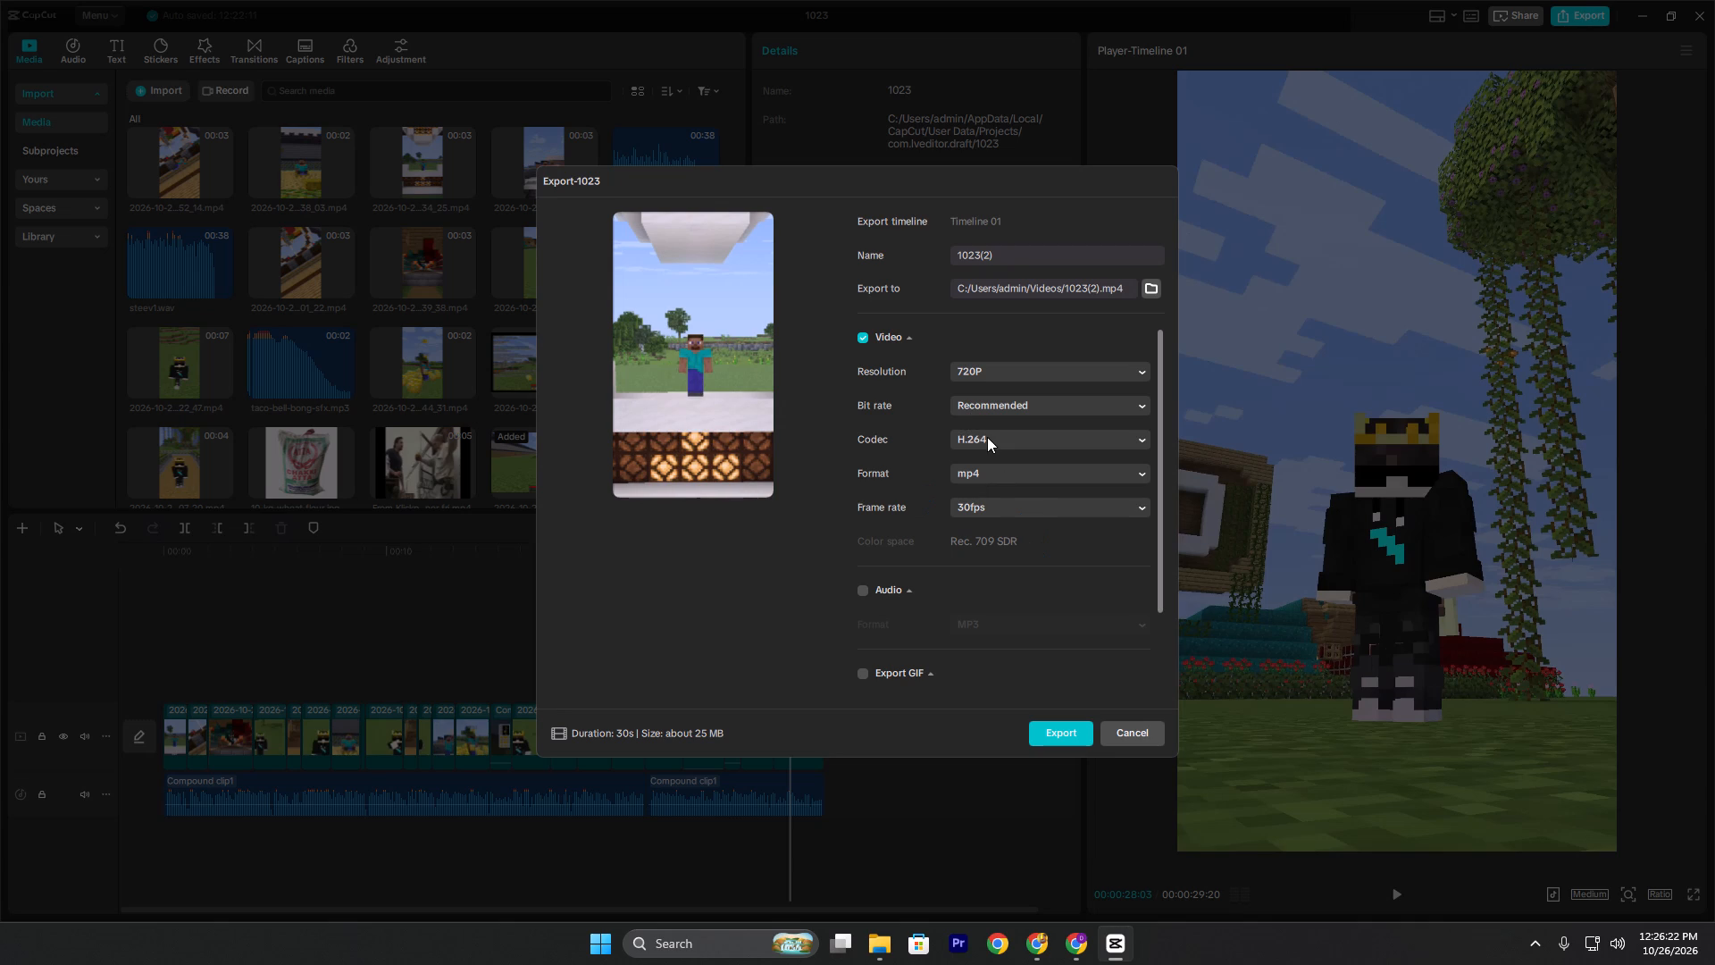
Check the available codec and format options for the video export.
left_click(987, 437)
left_click(987, 437)
left_click(990, 468)
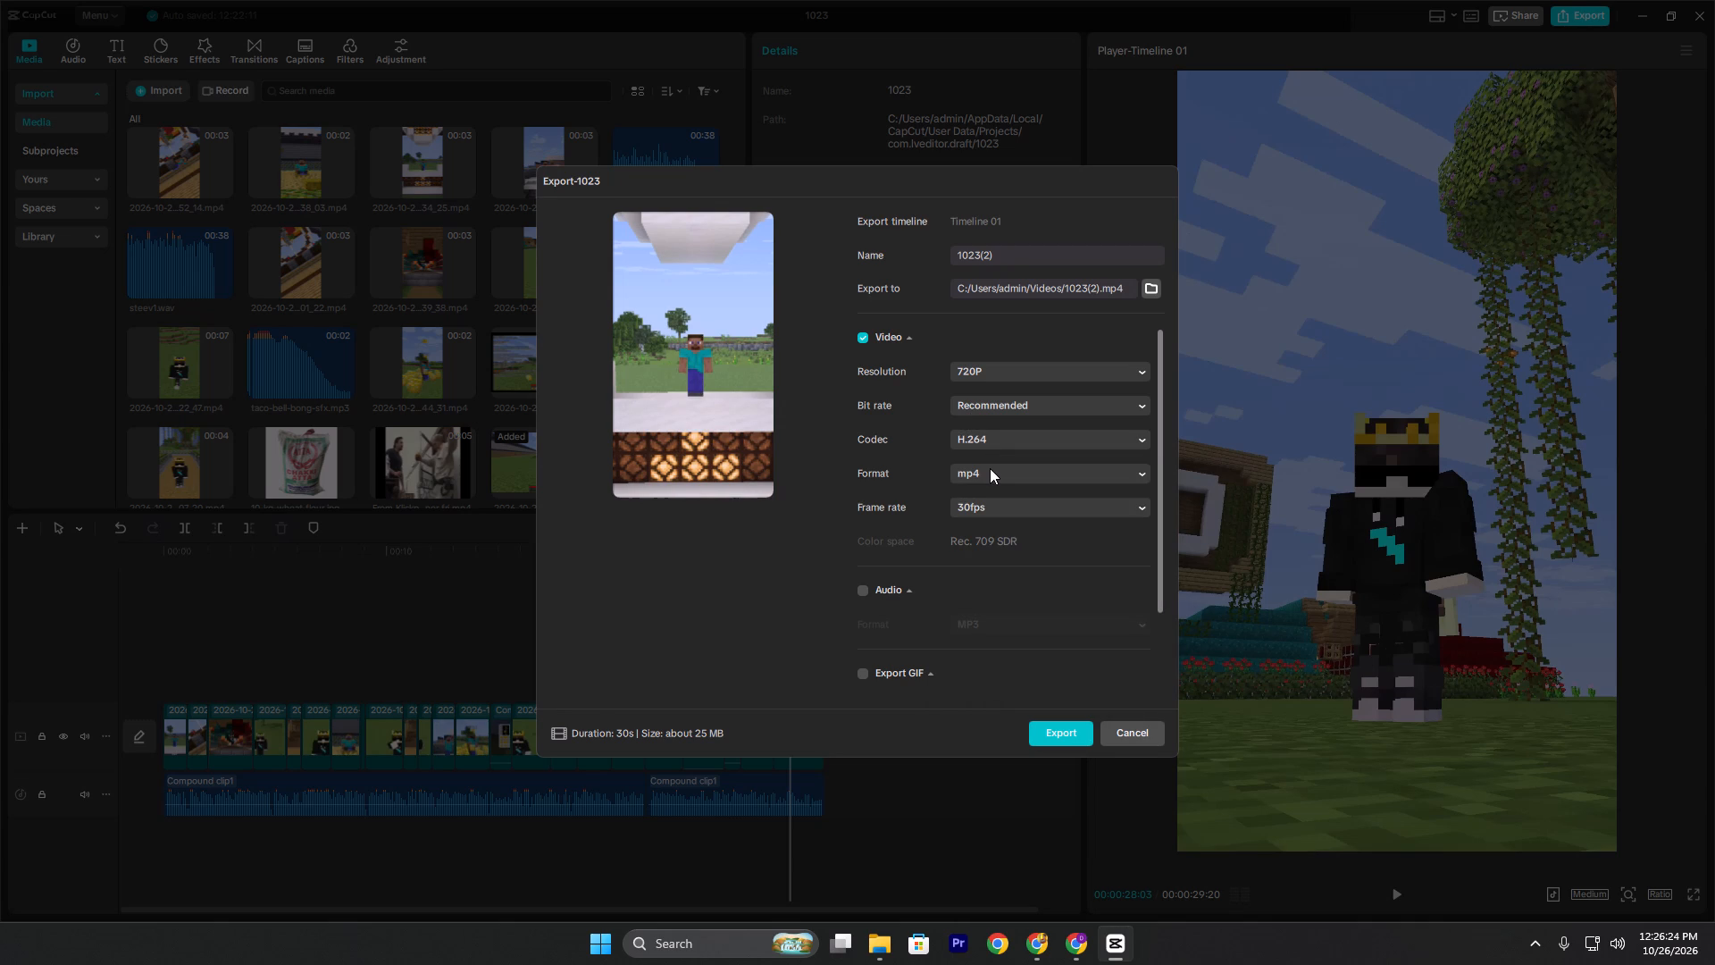
left_click(990, 468)
left_click(1016, 483)
left_click(987, 470)
left_click(995, 502)
left_click(991, 469)
left_click(1012, 526)
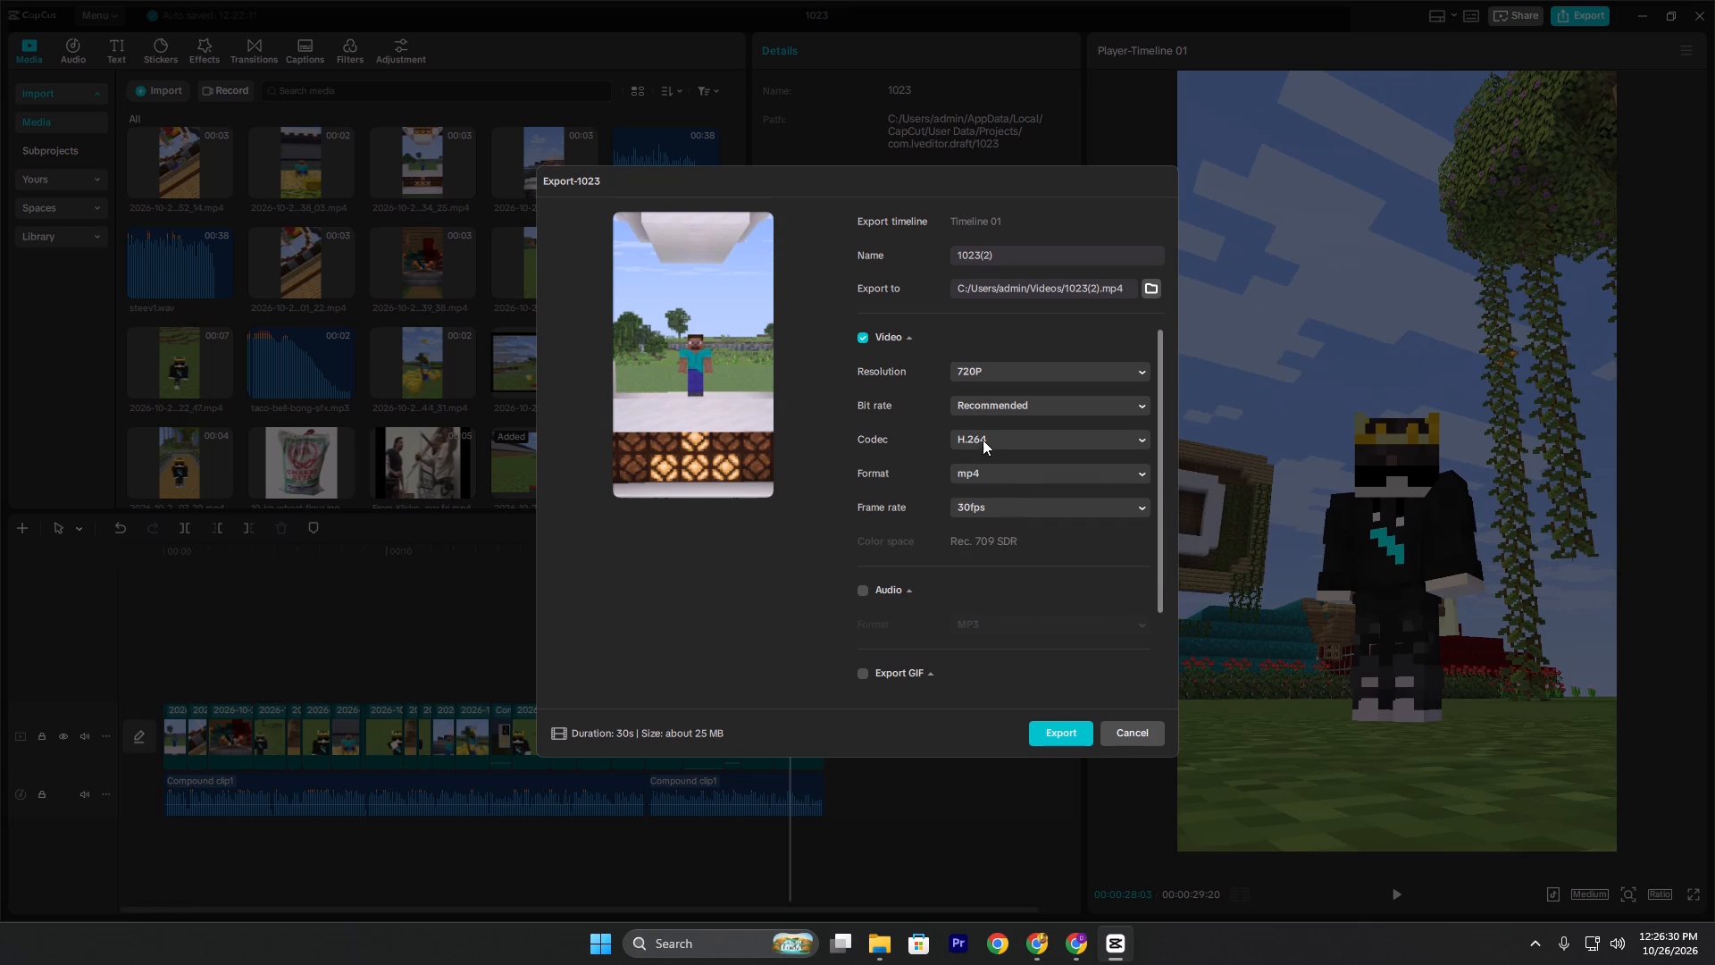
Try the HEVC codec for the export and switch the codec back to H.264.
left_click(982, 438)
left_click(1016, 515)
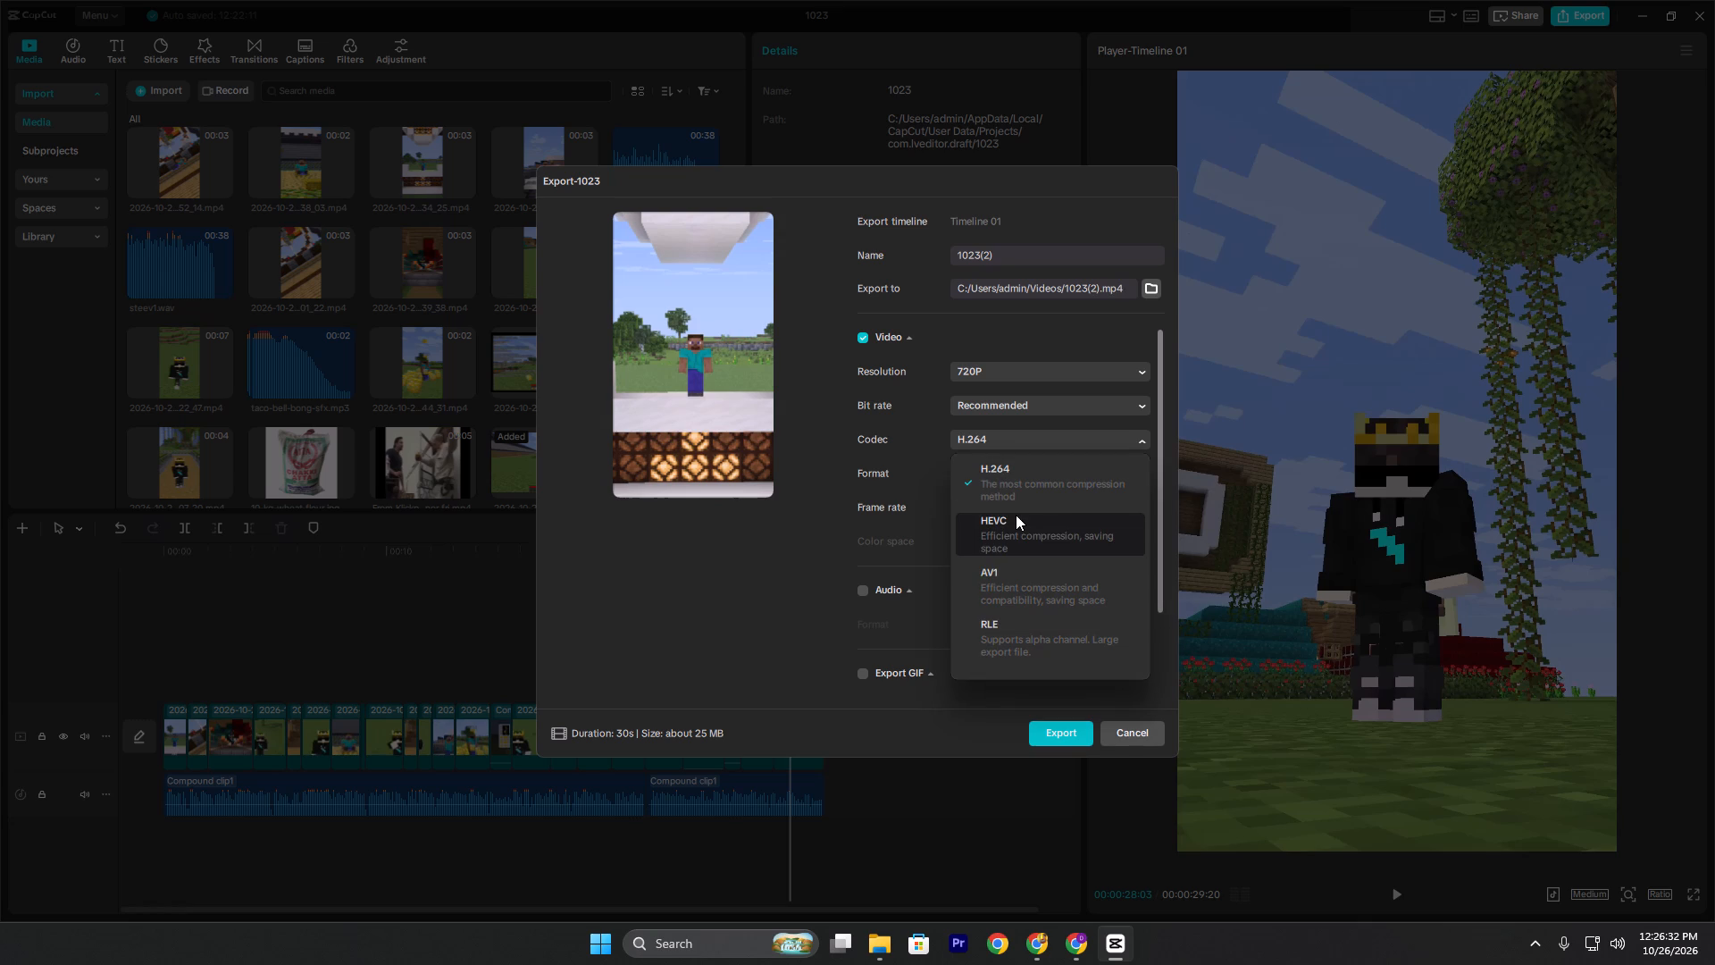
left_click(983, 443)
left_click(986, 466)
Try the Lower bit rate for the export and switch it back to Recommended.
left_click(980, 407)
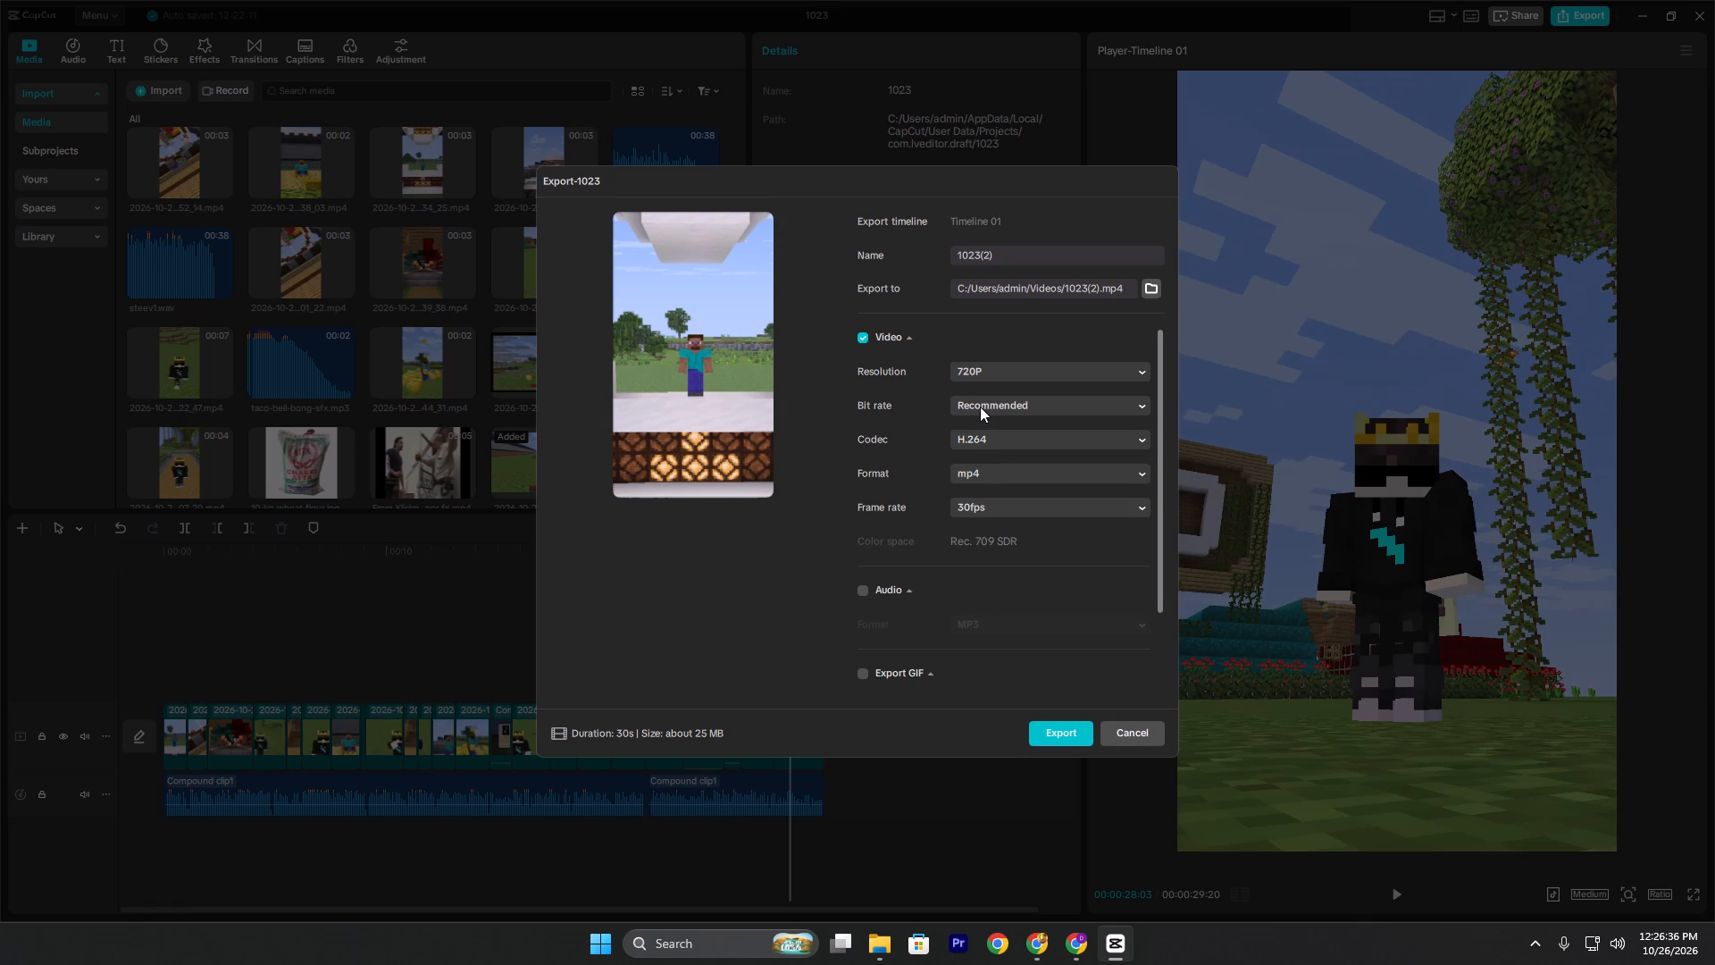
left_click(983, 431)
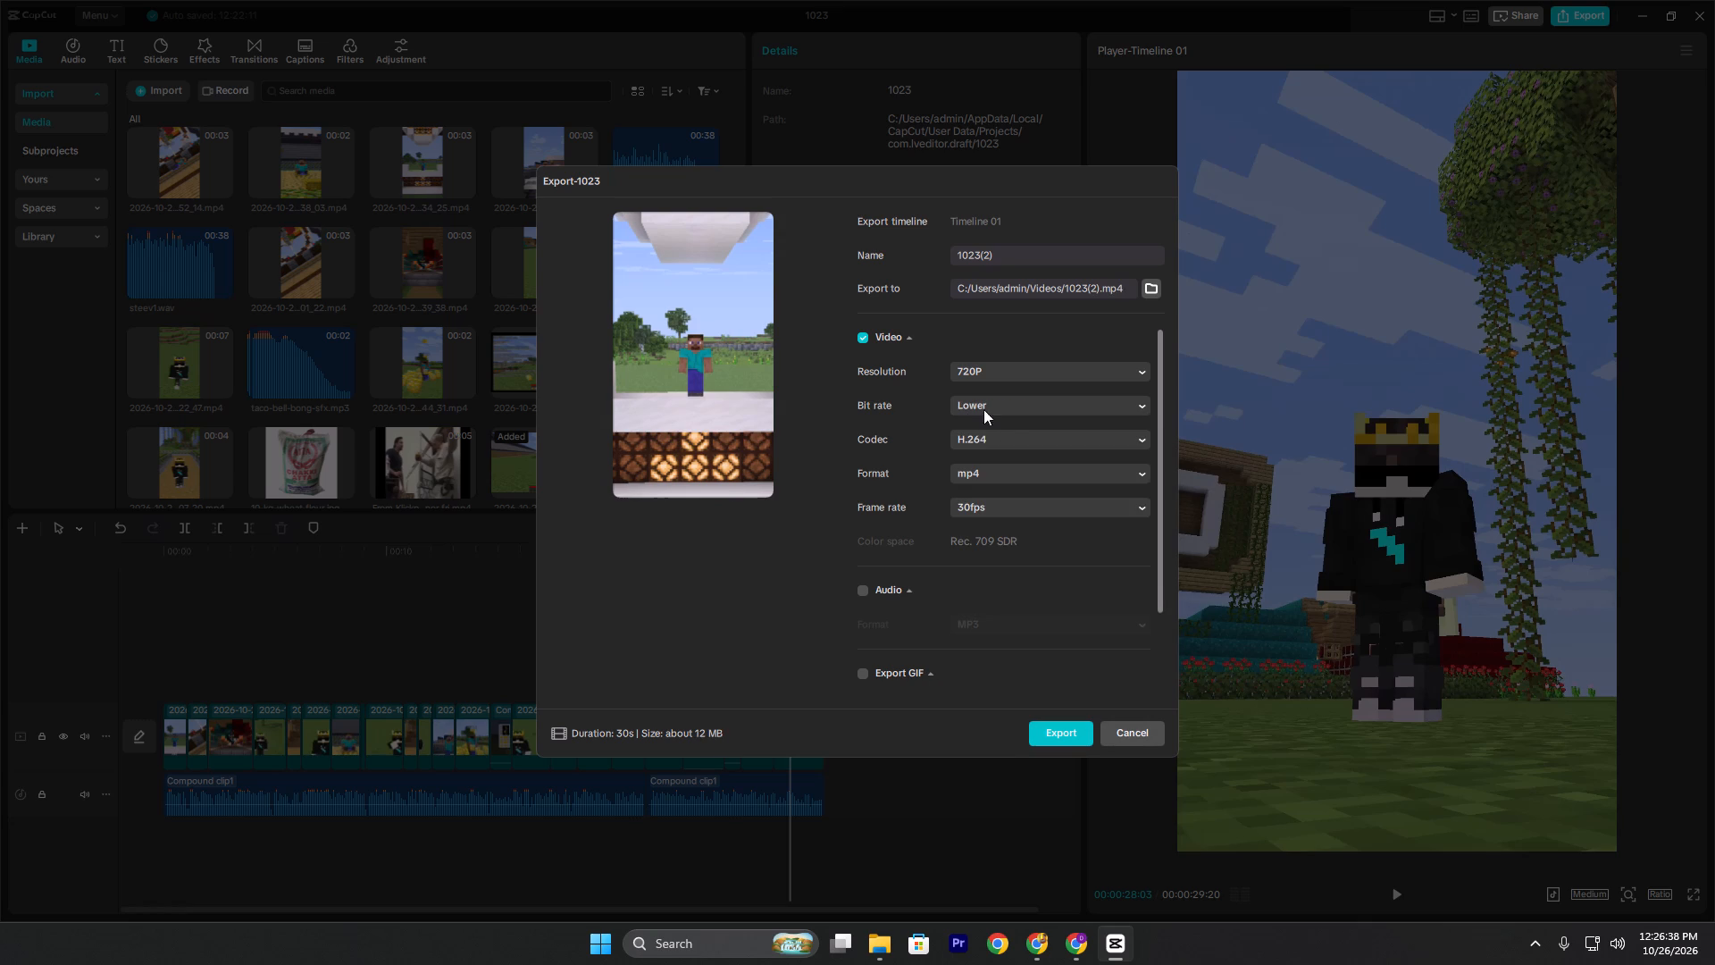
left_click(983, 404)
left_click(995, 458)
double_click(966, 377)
Check the resolution options for the video export and keep 720P.
left_click(1015, 368)
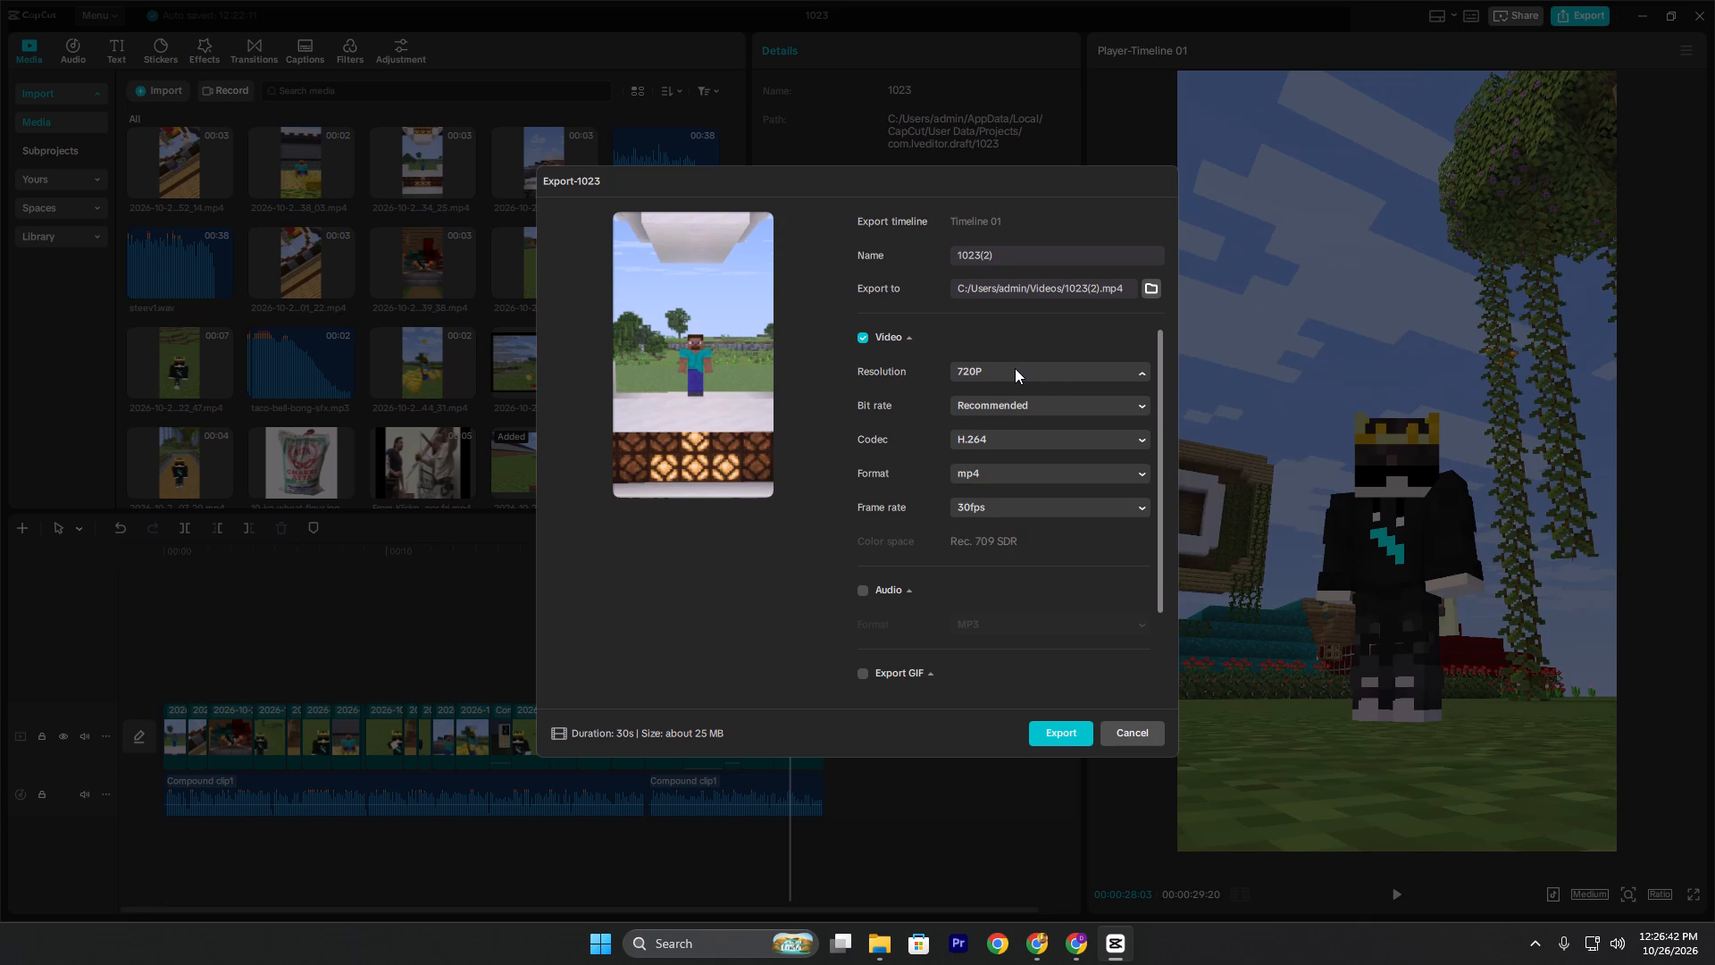
left_click(1015, 368)
Switch from CapCut to the open Google Chrome window.
left_click(1073, 949)
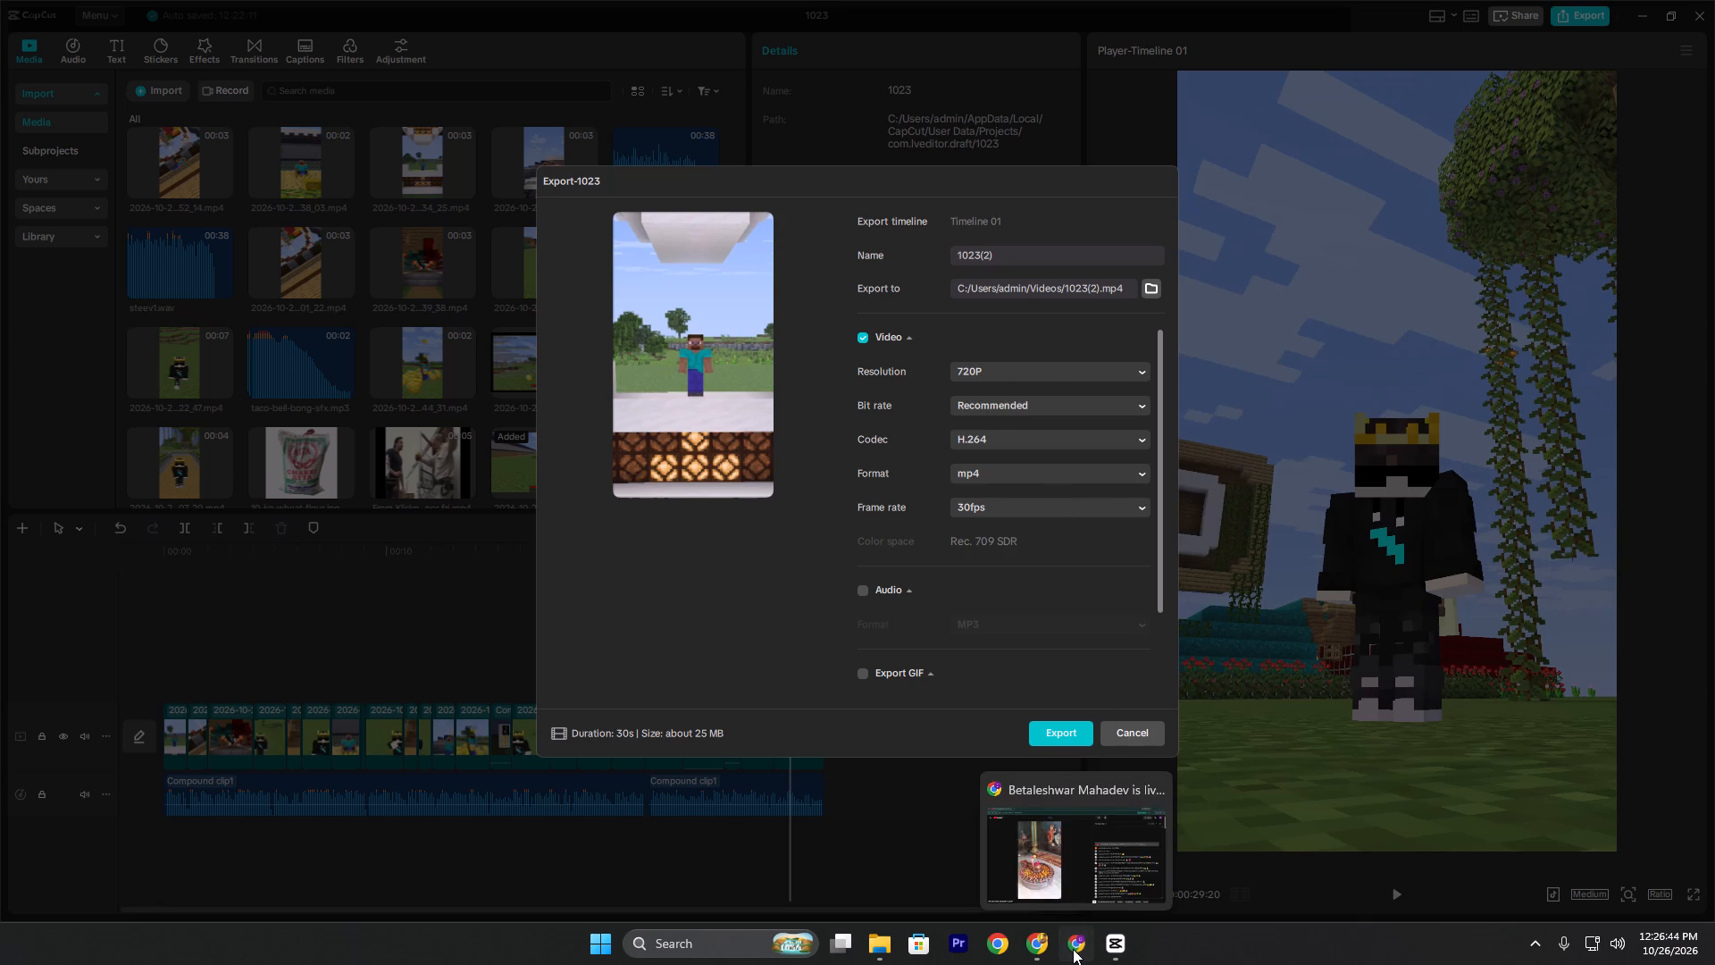
left_click(1020, 964)
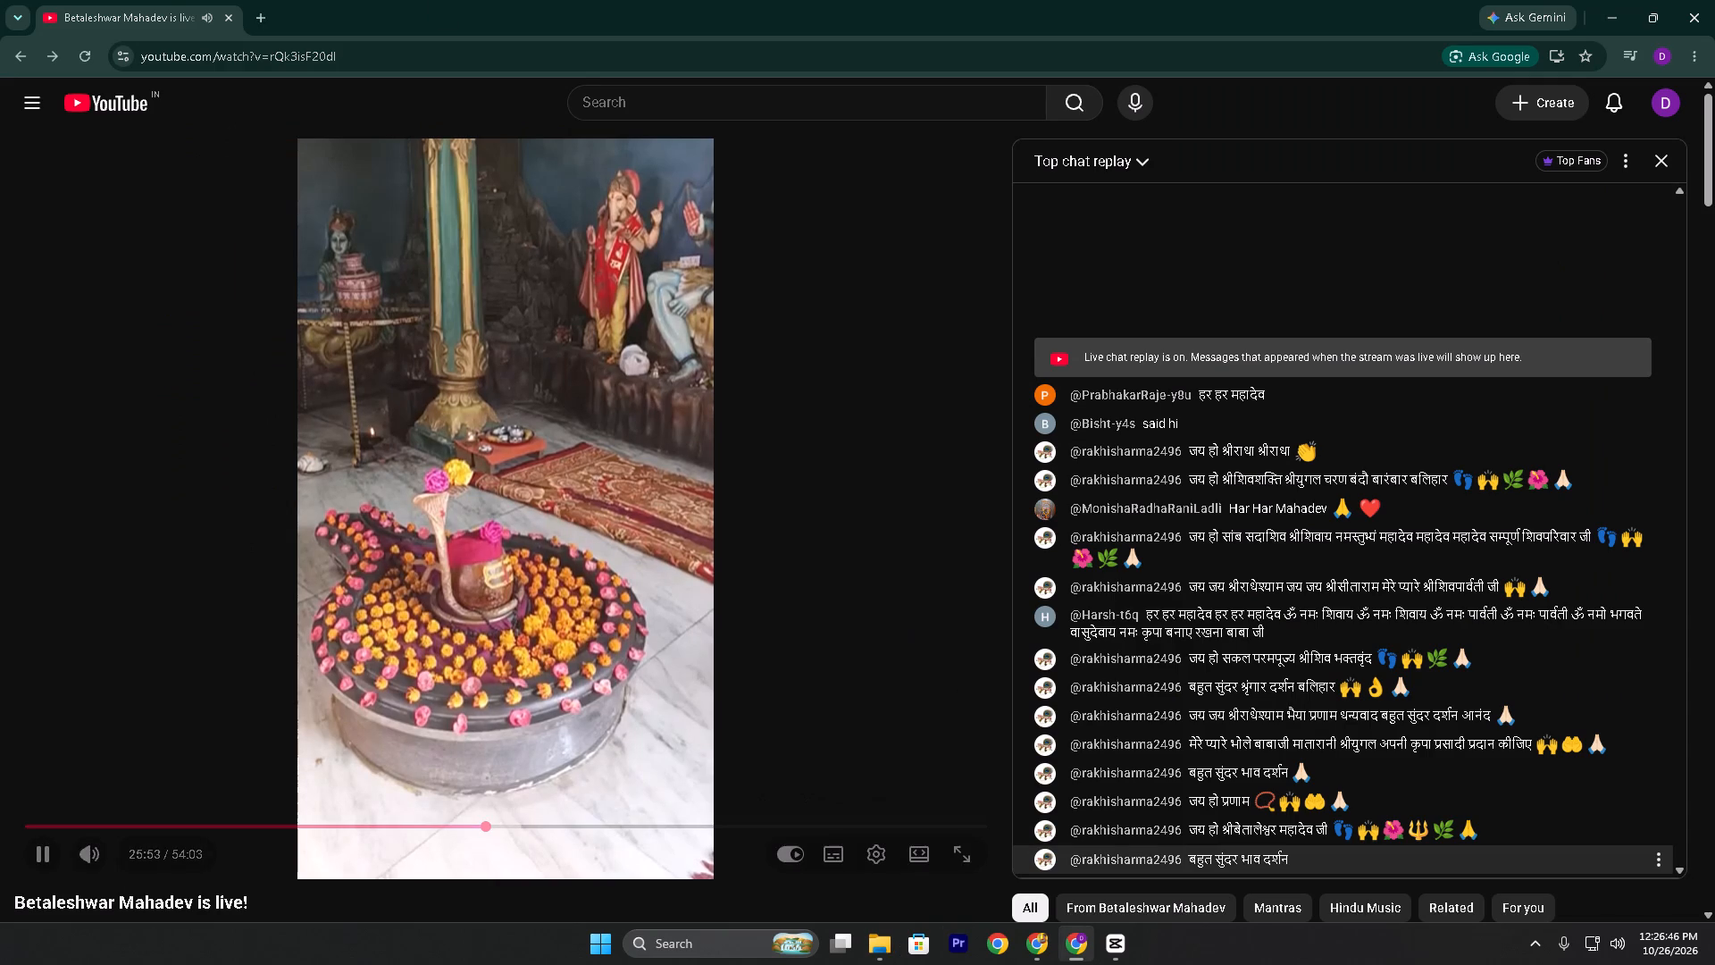
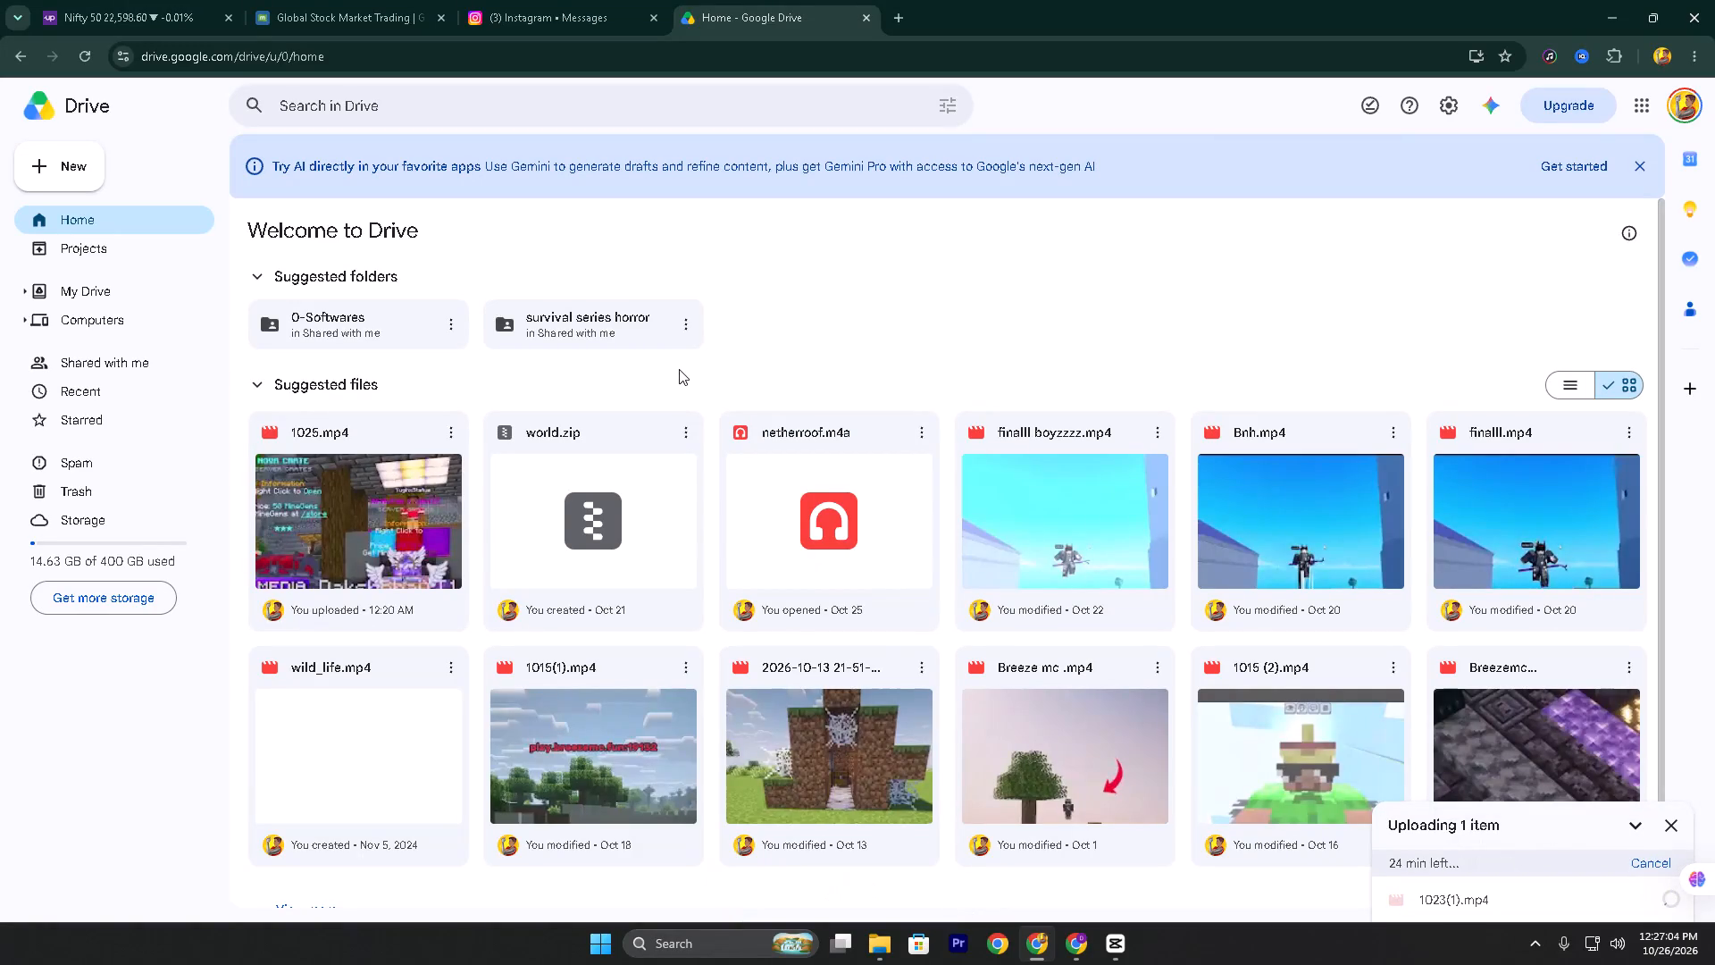
Search Google for "data speed test" in a new tab, start the internet speed test, and return to Google Drive with the test closed.
left_click(891, 15)
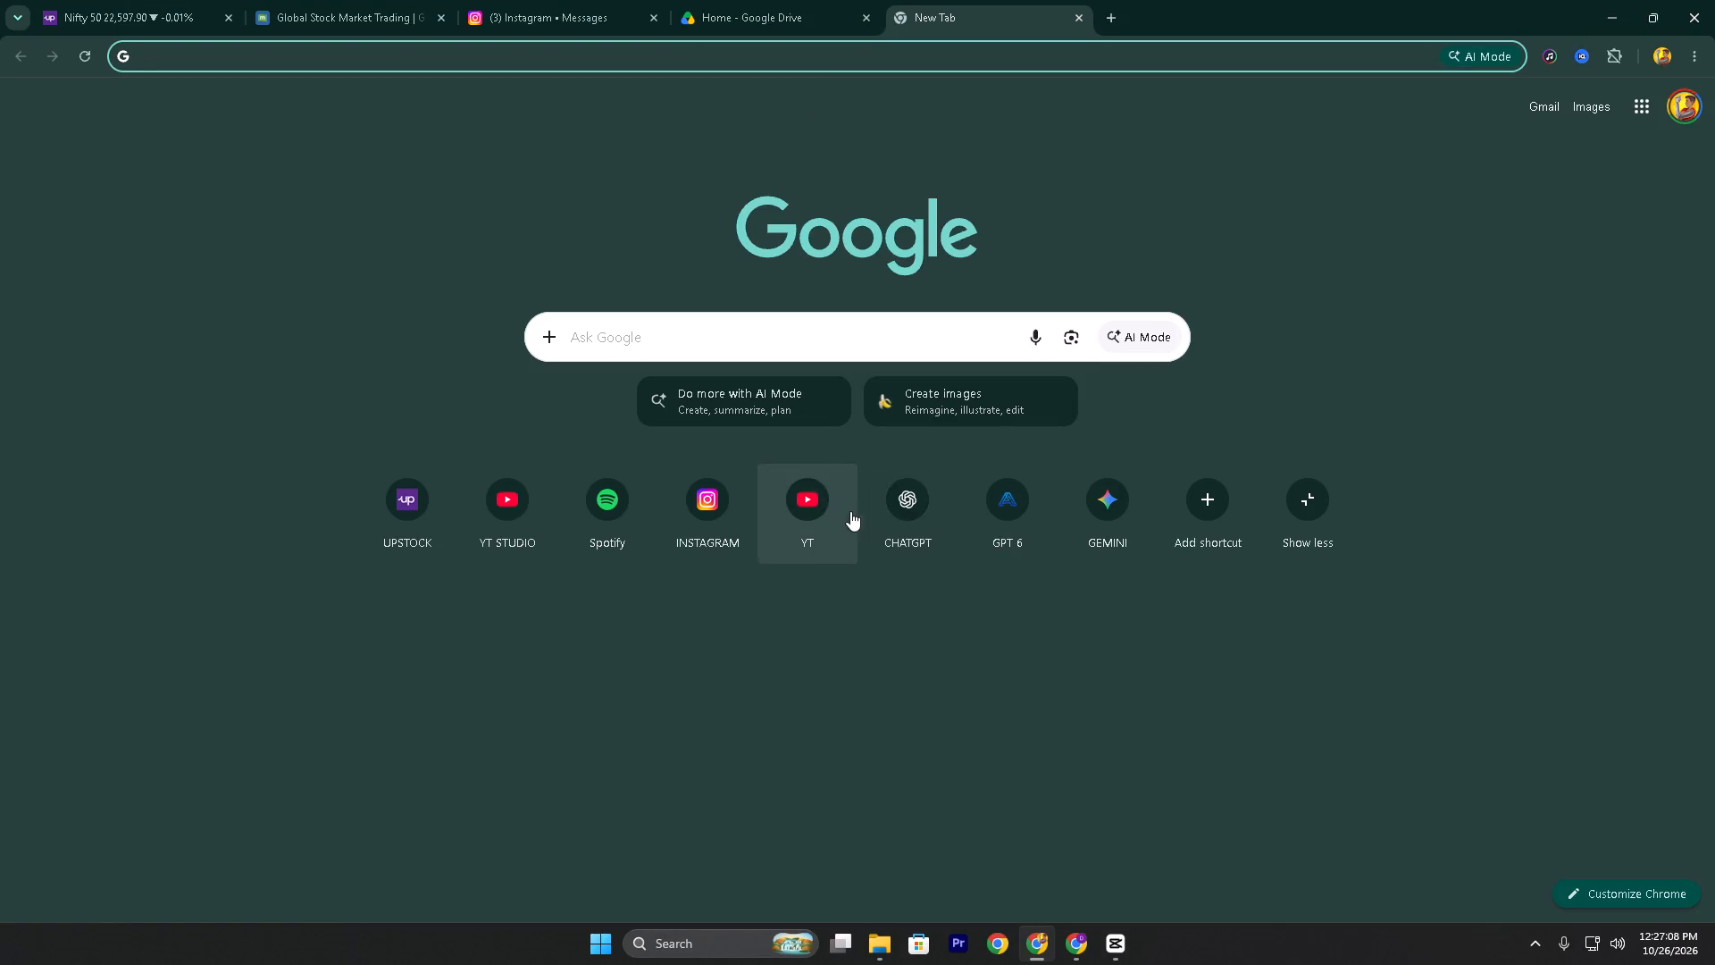
left_click(690, 324)
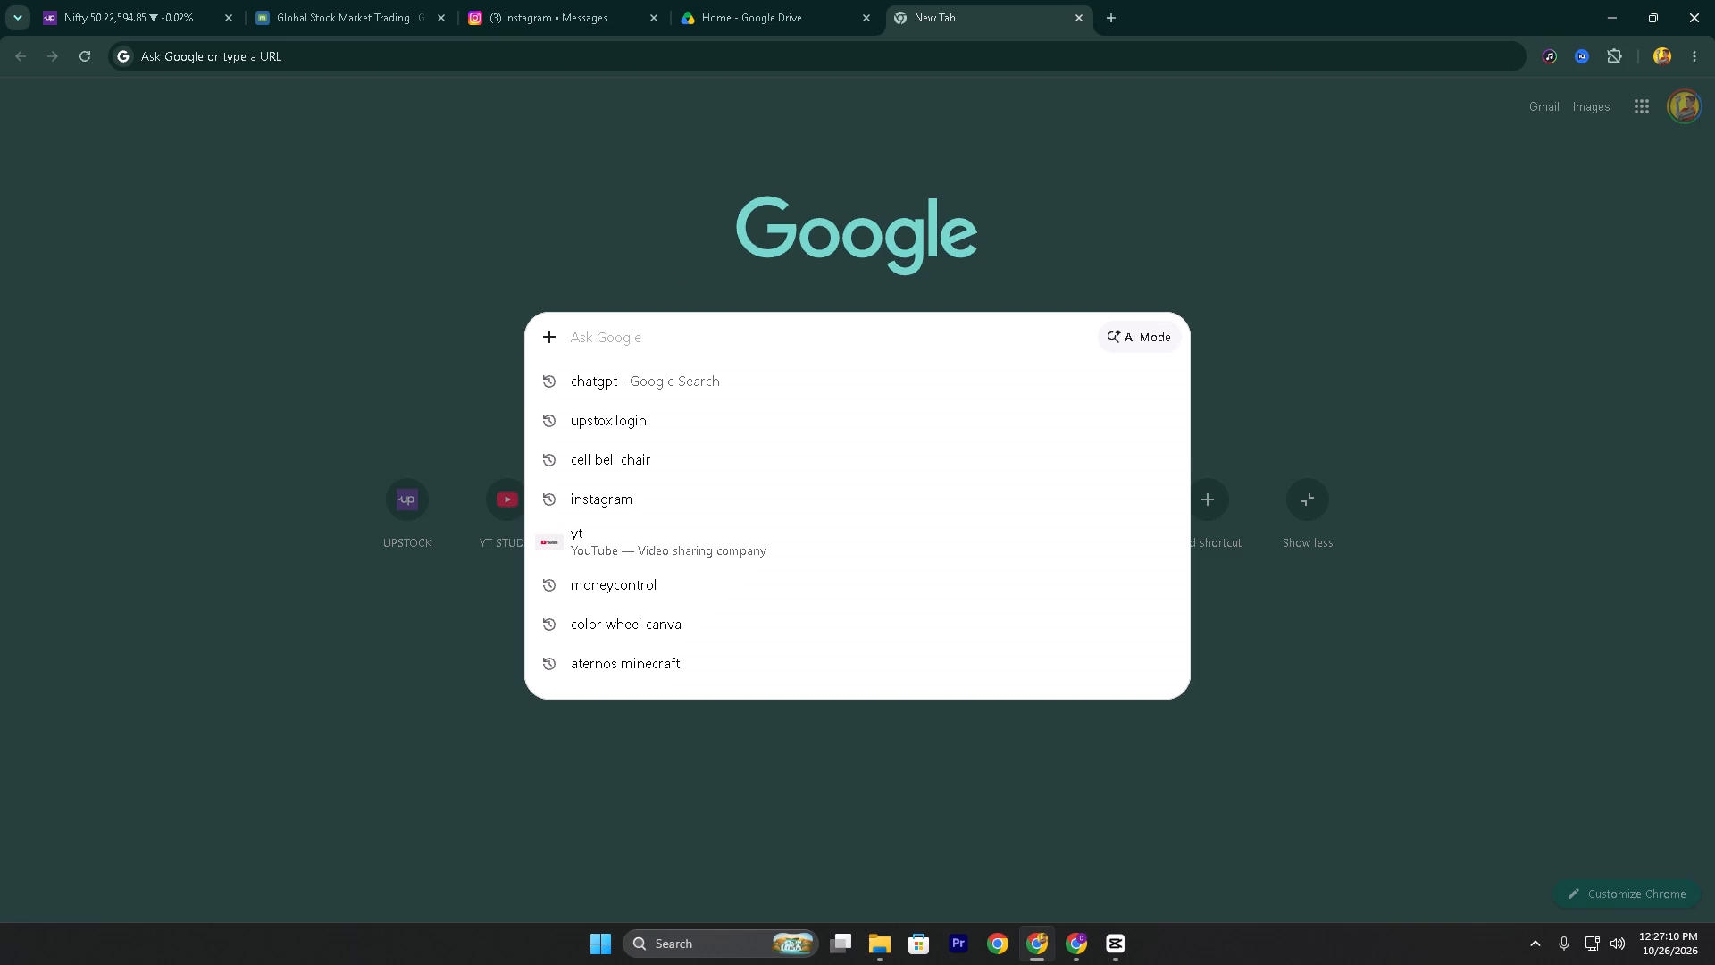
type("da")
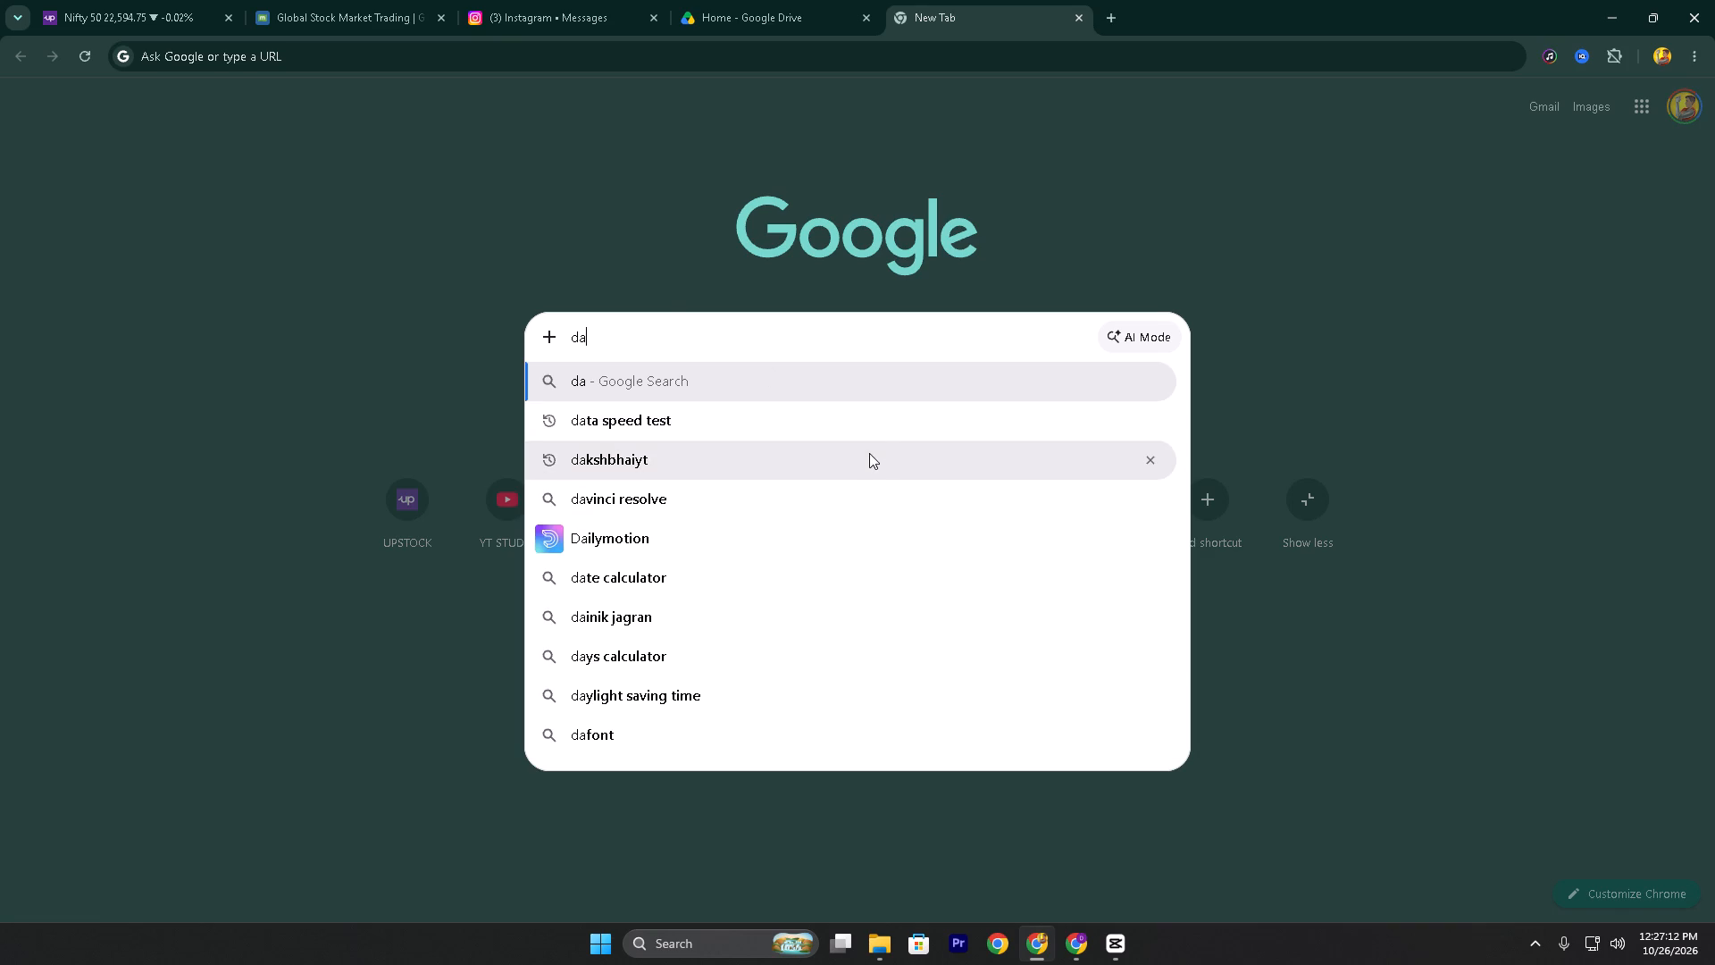
left_click(874, 425)
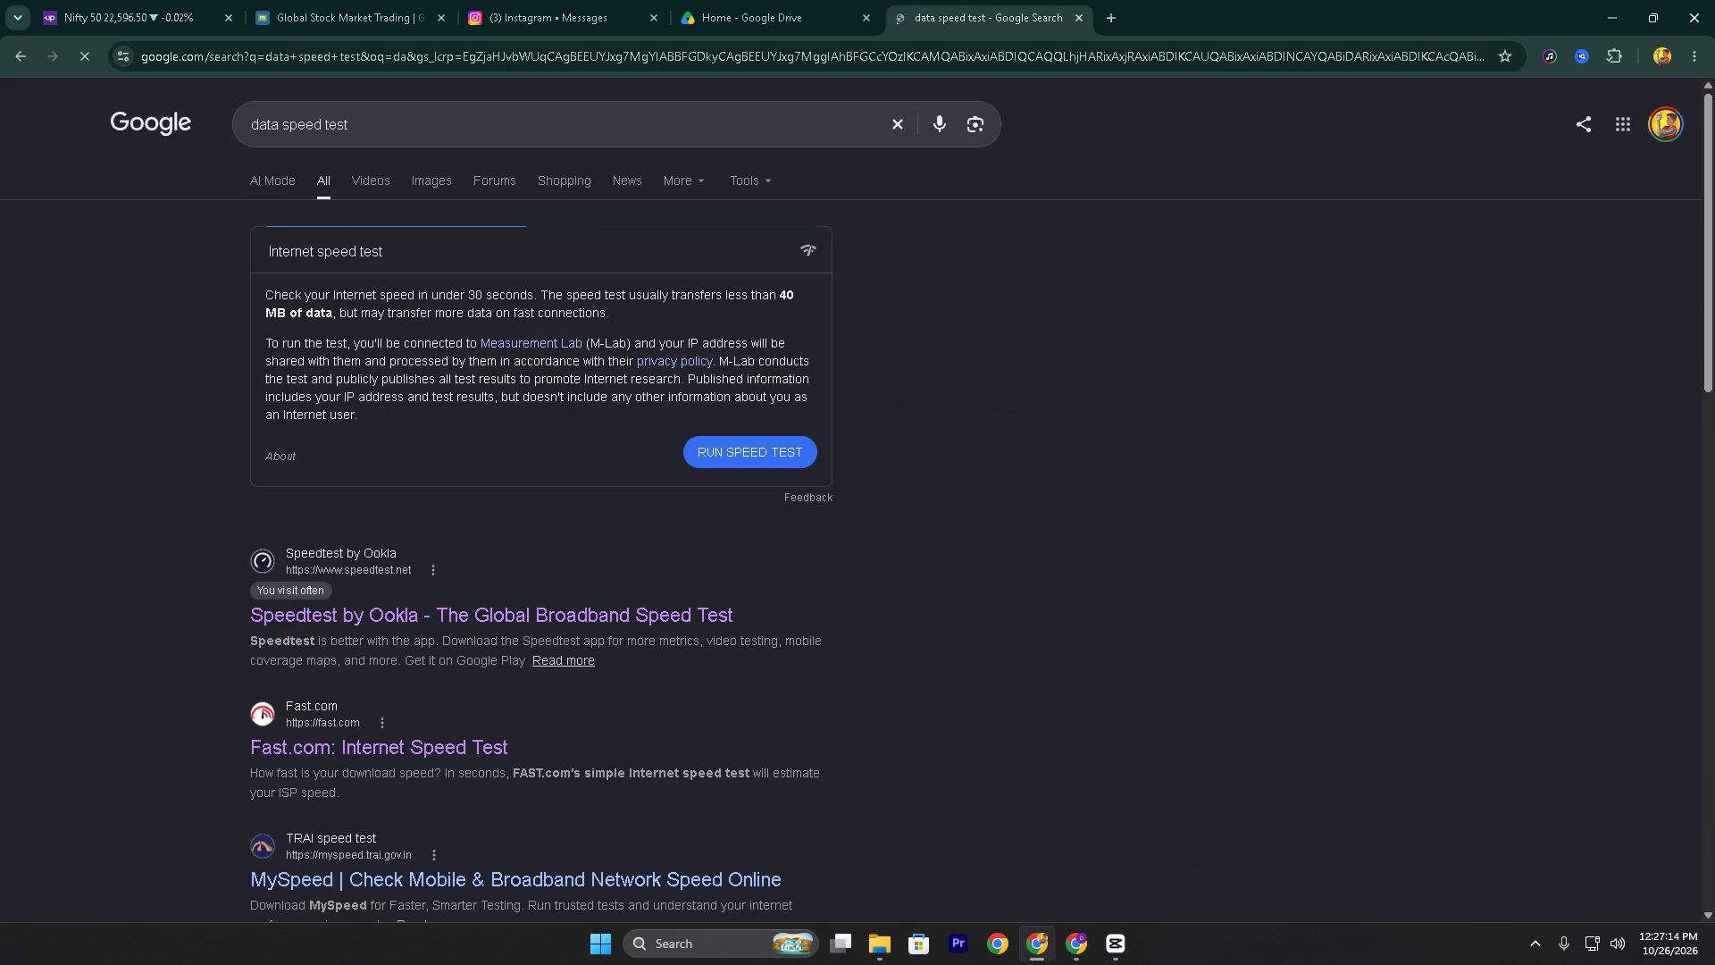
left_click(708, 433)
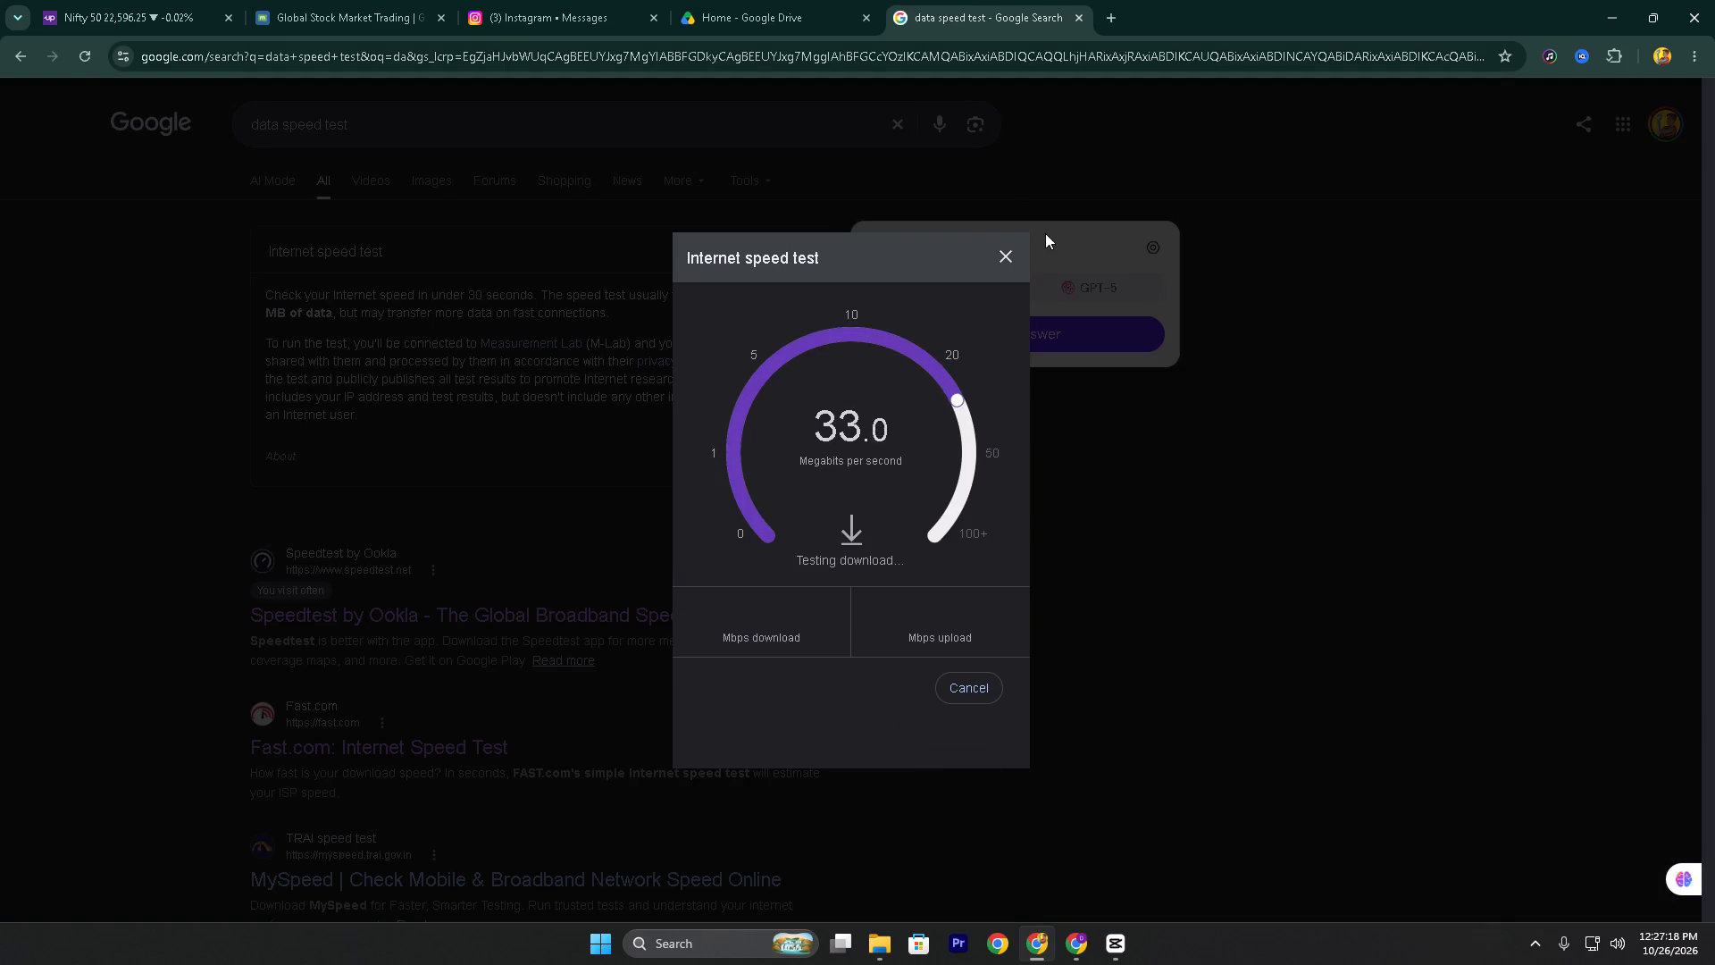
left_click(993, 257)
left_click(711, 0)
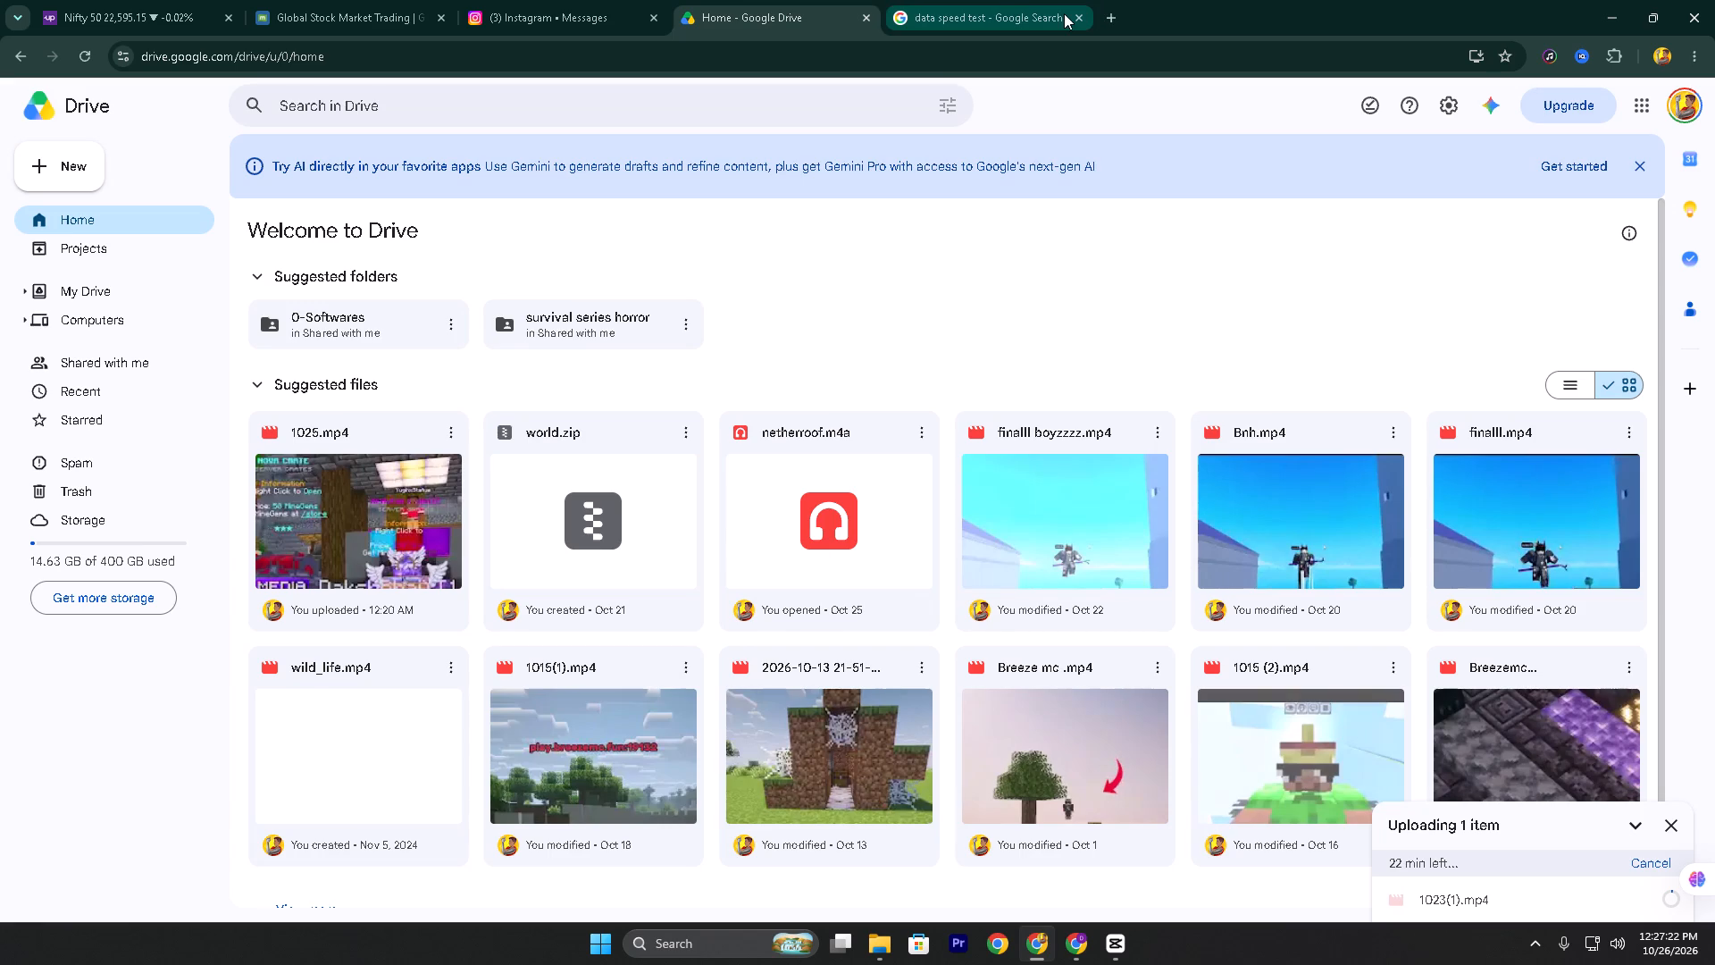
left_click(1075, 20)
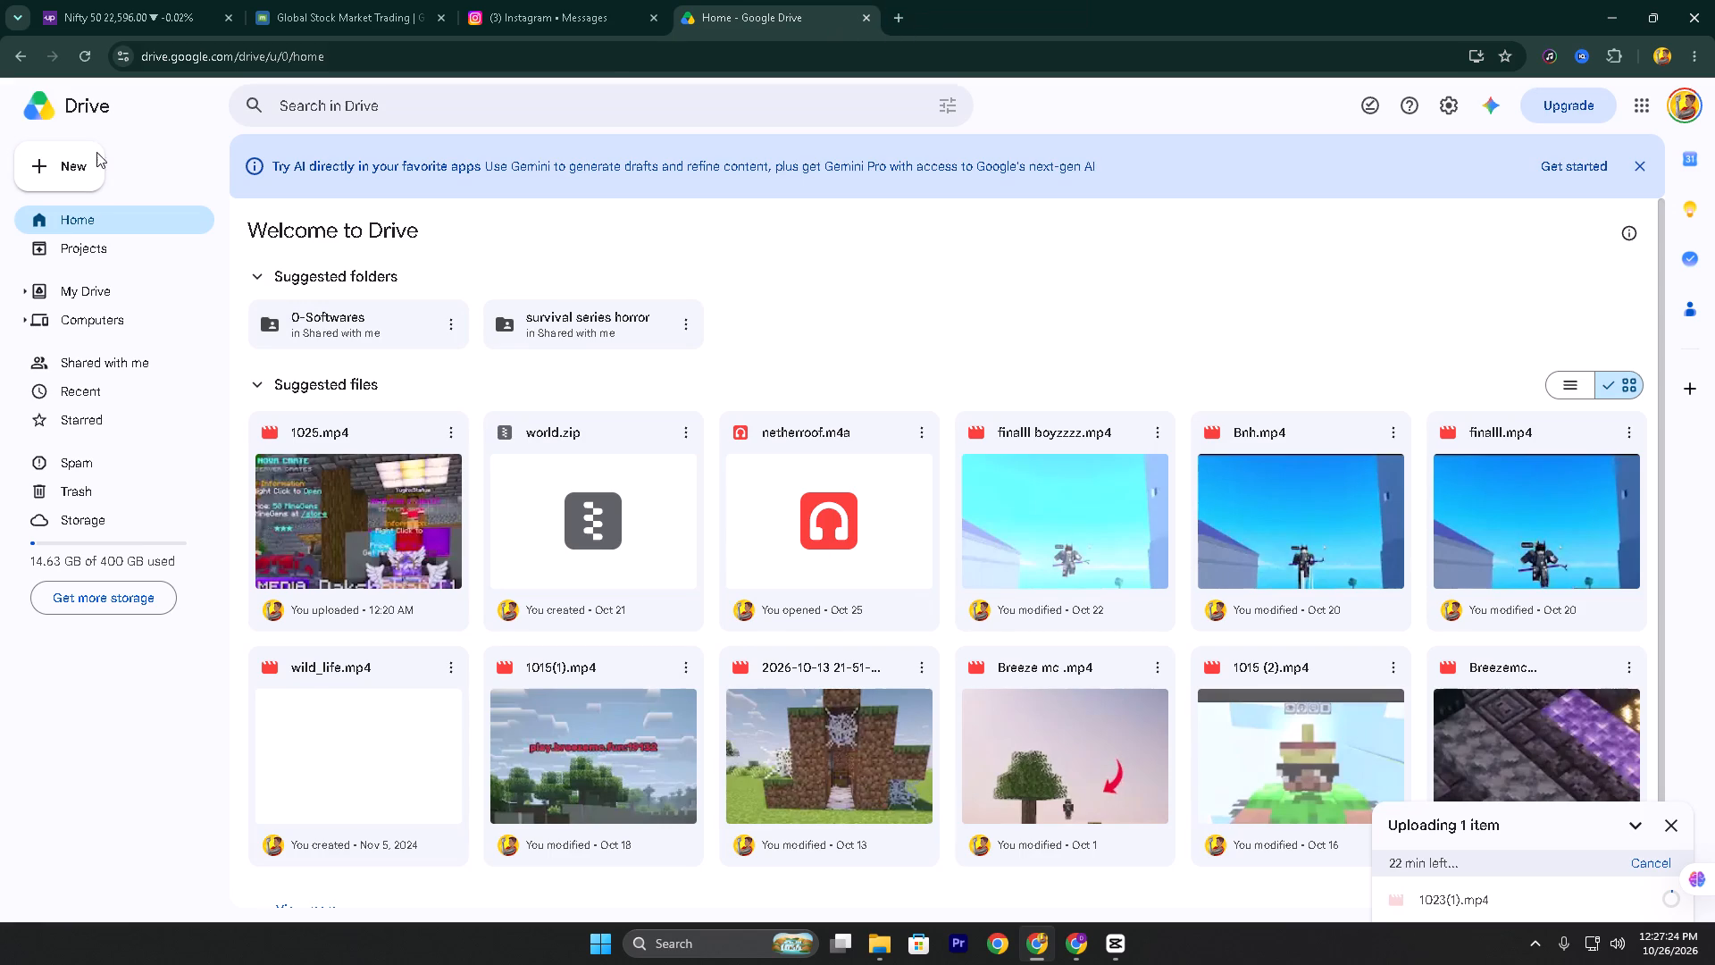
Open My Drive and cancel the ongoing upload of 1023(1).mp4.
left_click(92, 290)
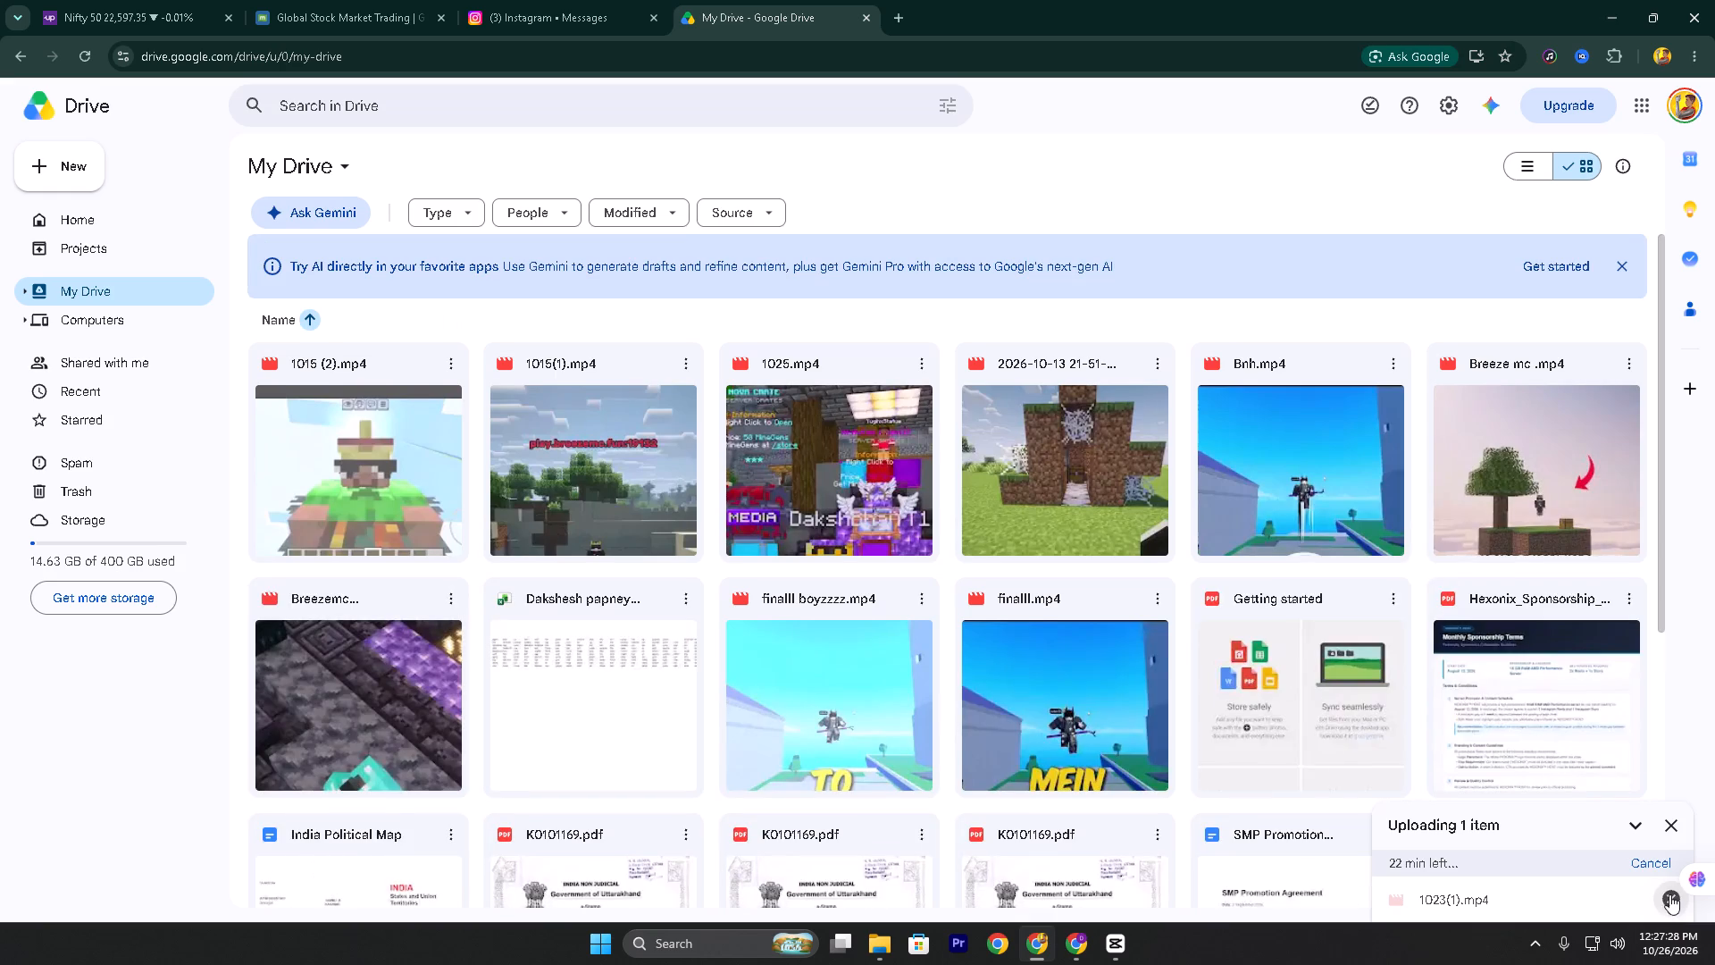
left_click(1669, 894)
Switch to File Explorer to bring up the Videos folder containing the exported 1023 videos over My Drive.
left_click(894, 952)
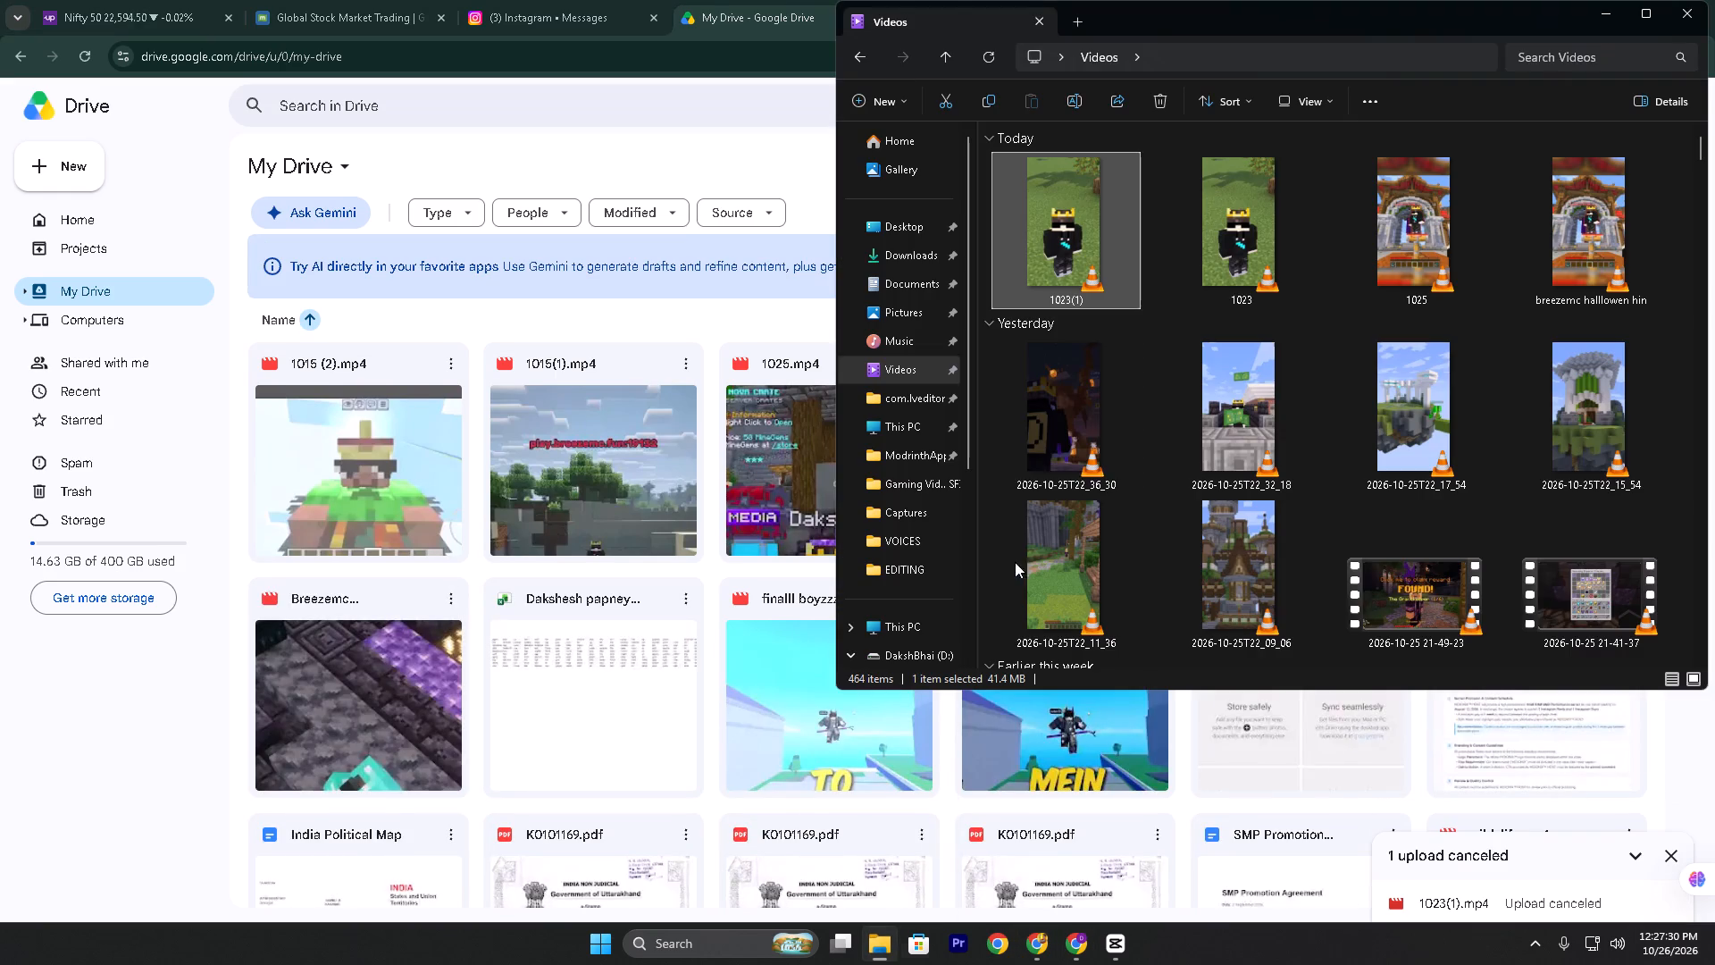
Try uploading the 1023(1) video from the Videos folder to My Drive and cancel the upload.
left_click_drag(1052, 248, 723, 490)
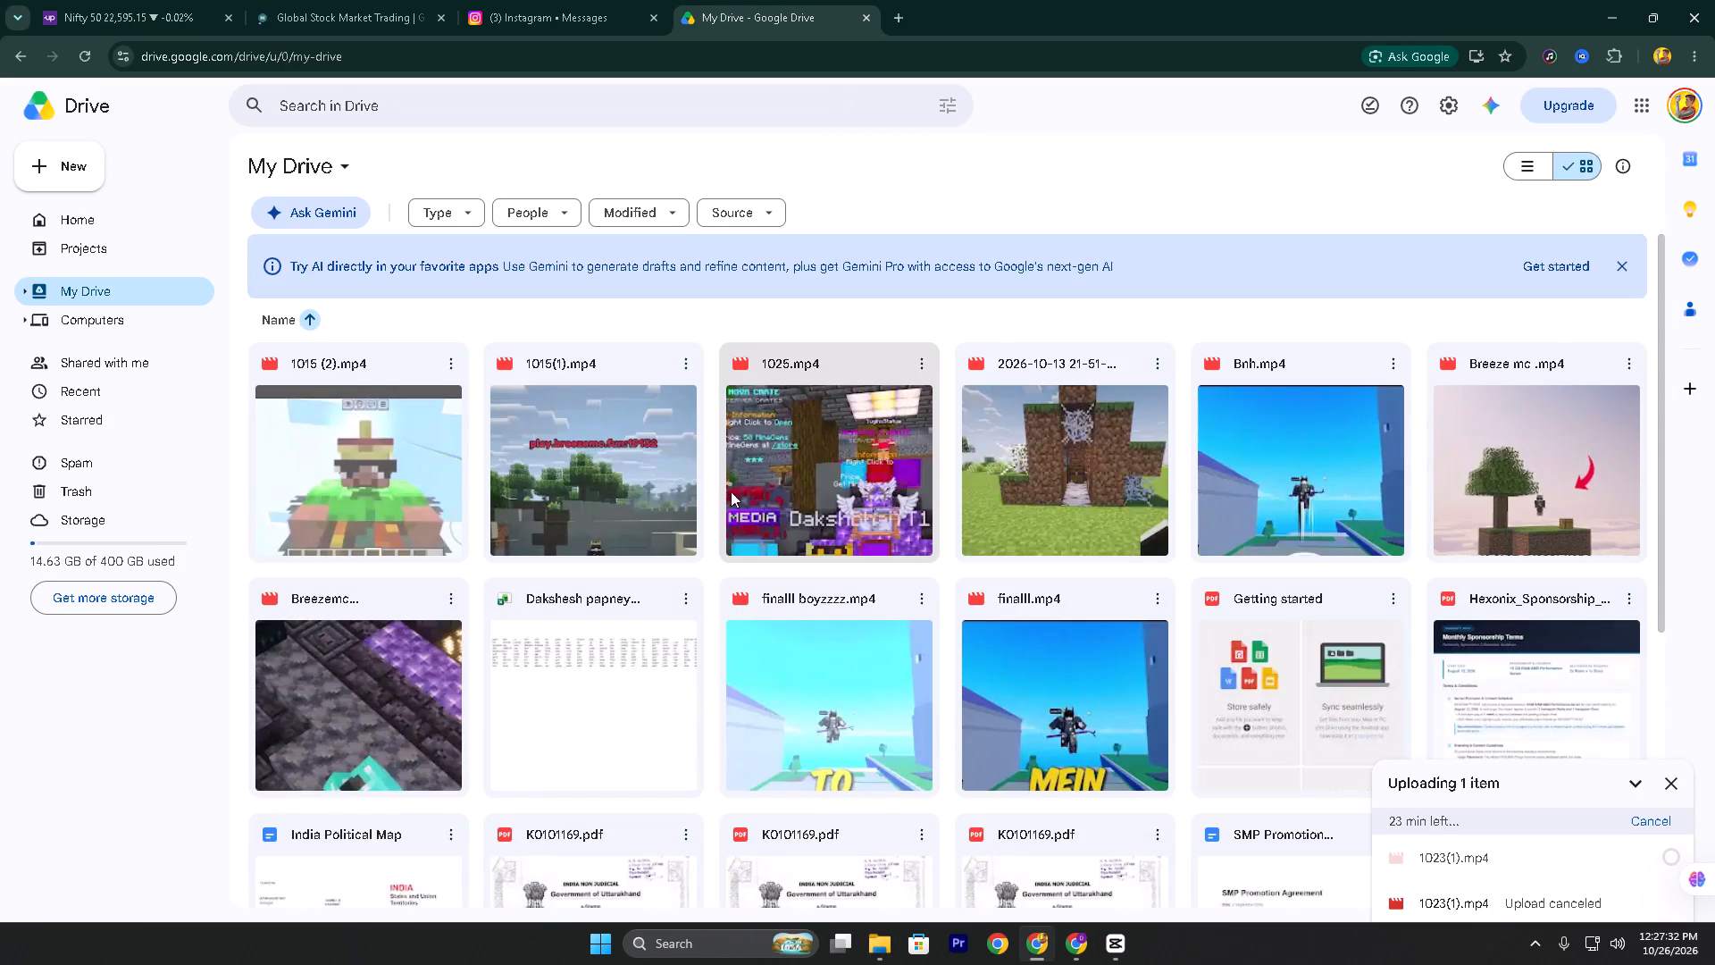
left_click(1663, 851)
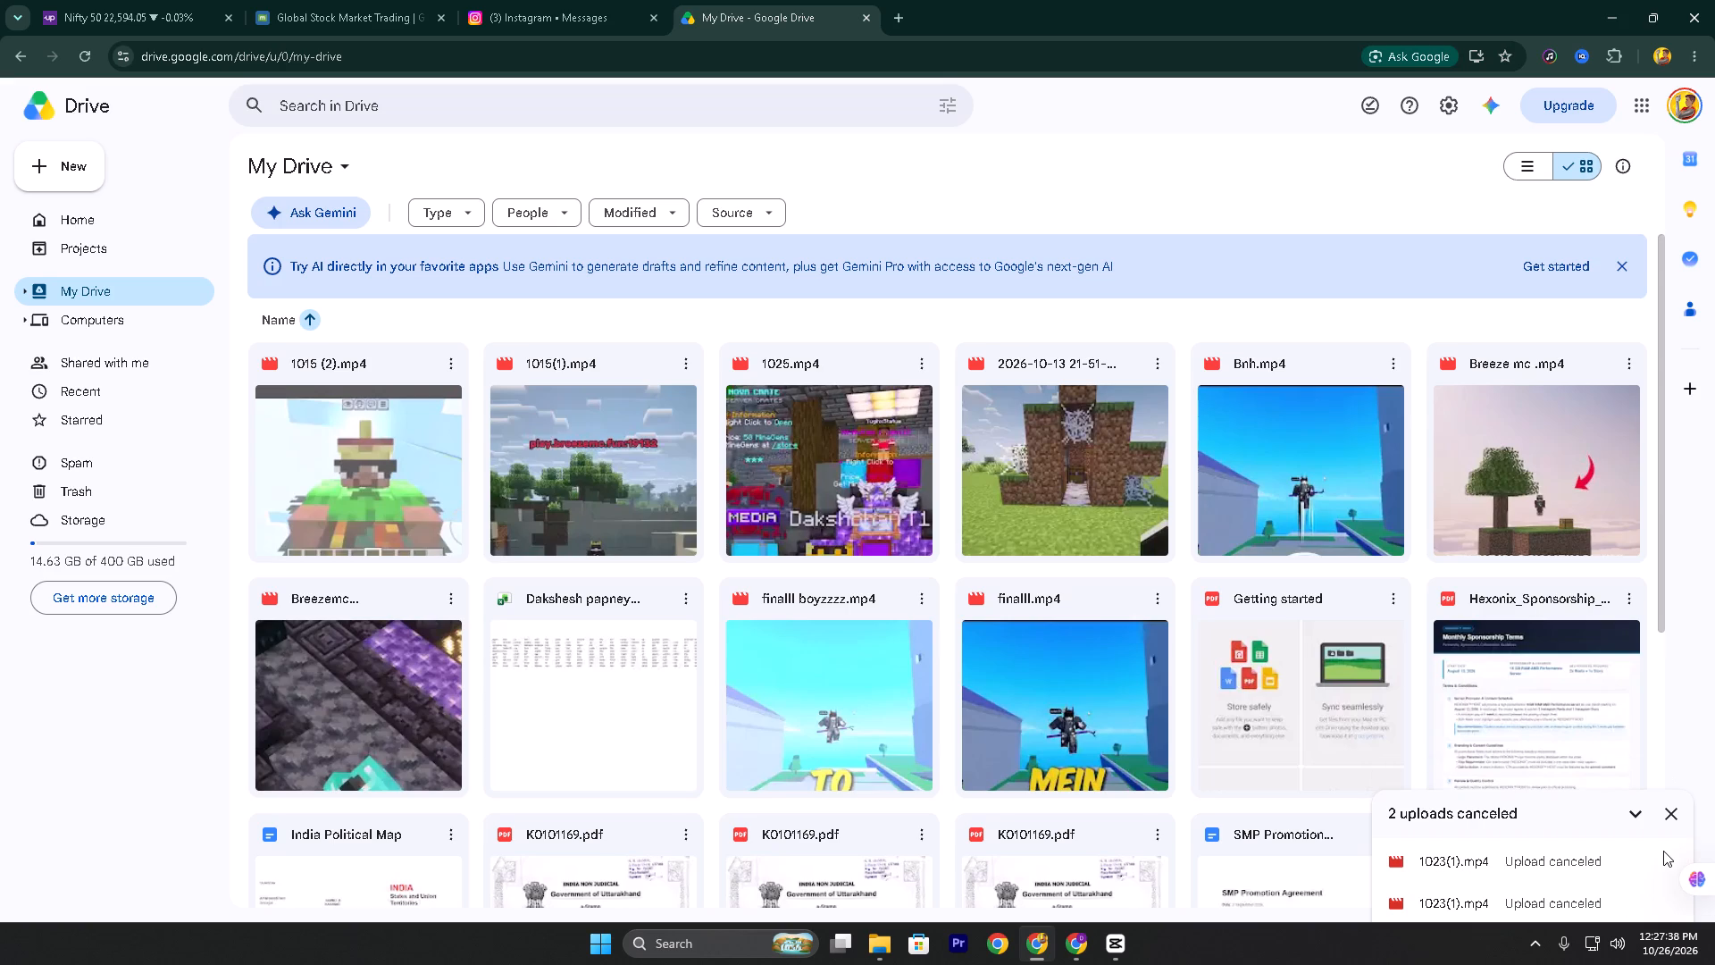
Switch to the other Chrome profile, search for drive in a new tab and open Google Drive there.
double_click(1090, 953)
left_click(1075, 944)
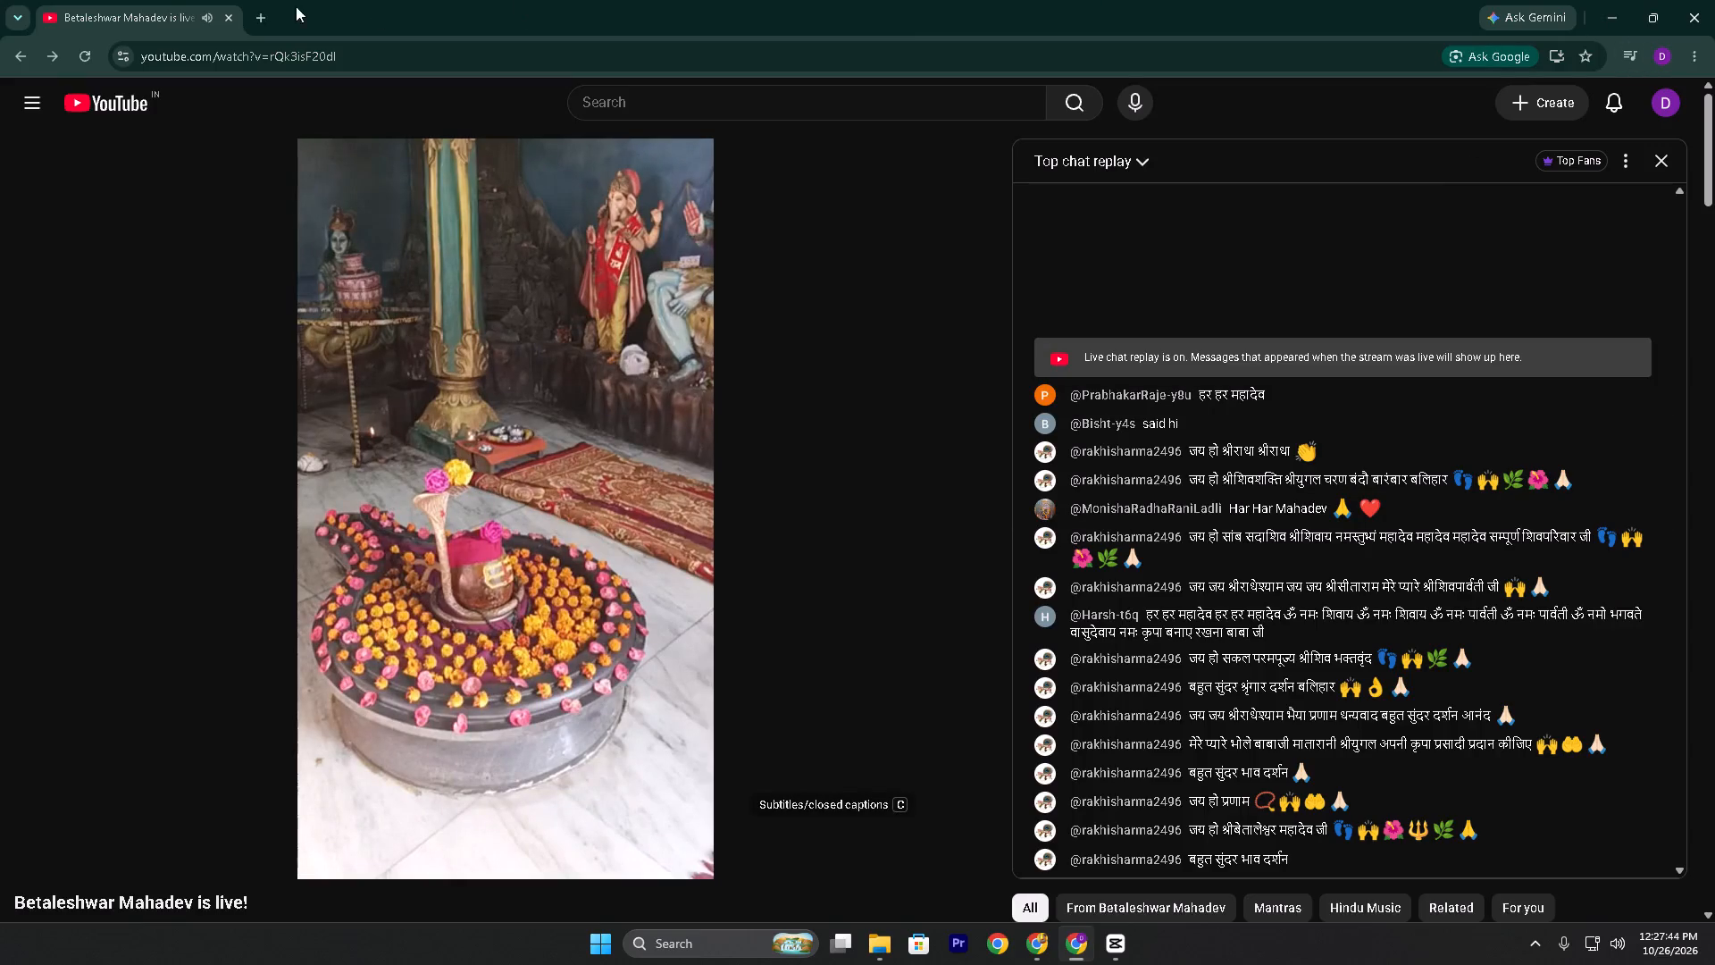
left_click(260, 13)
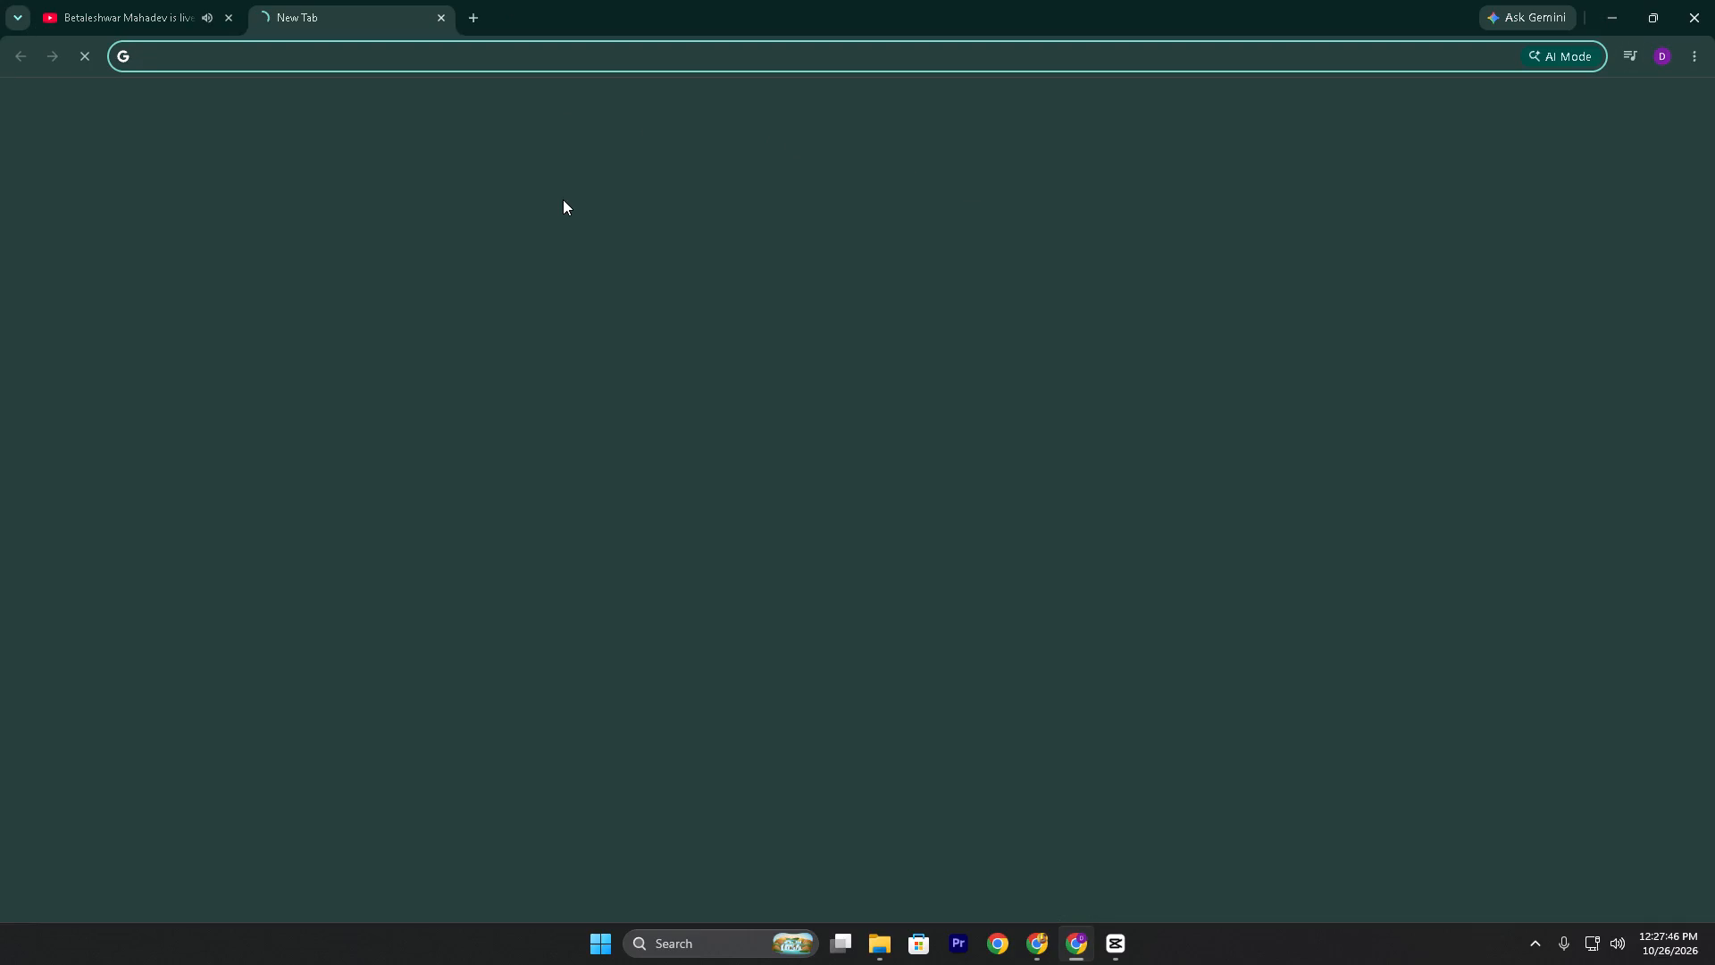
left_click(635, 317)
left_click(609, 240)
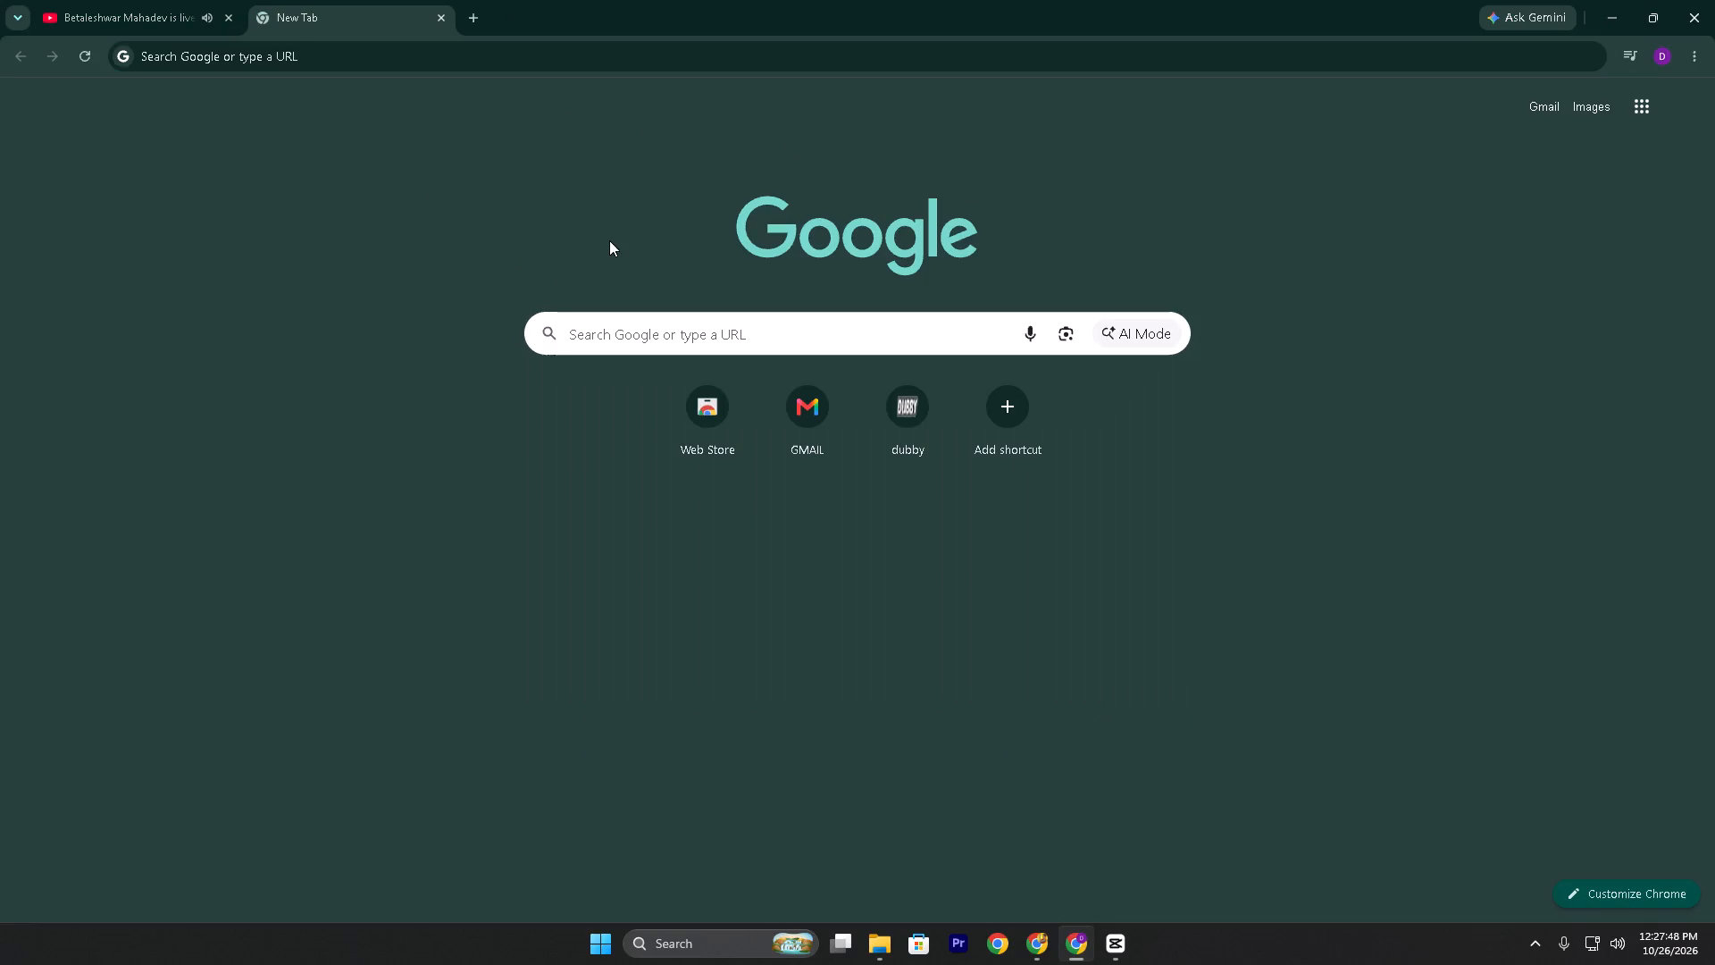
left_click(673, 325)
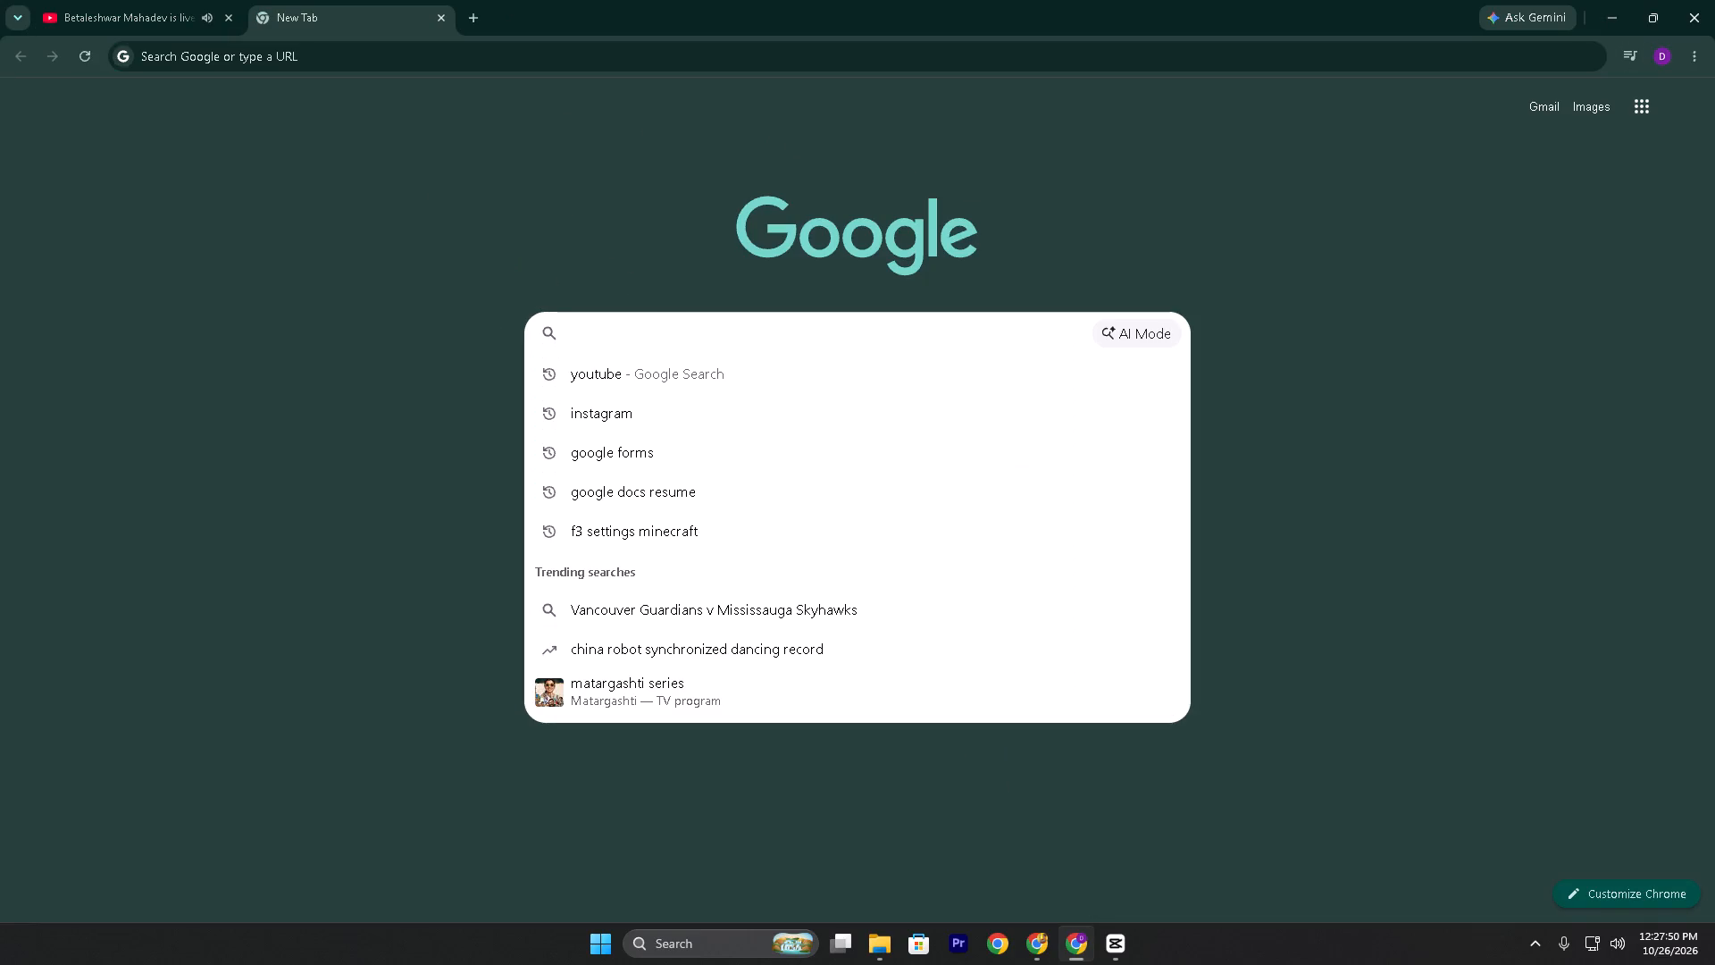
type("dr")
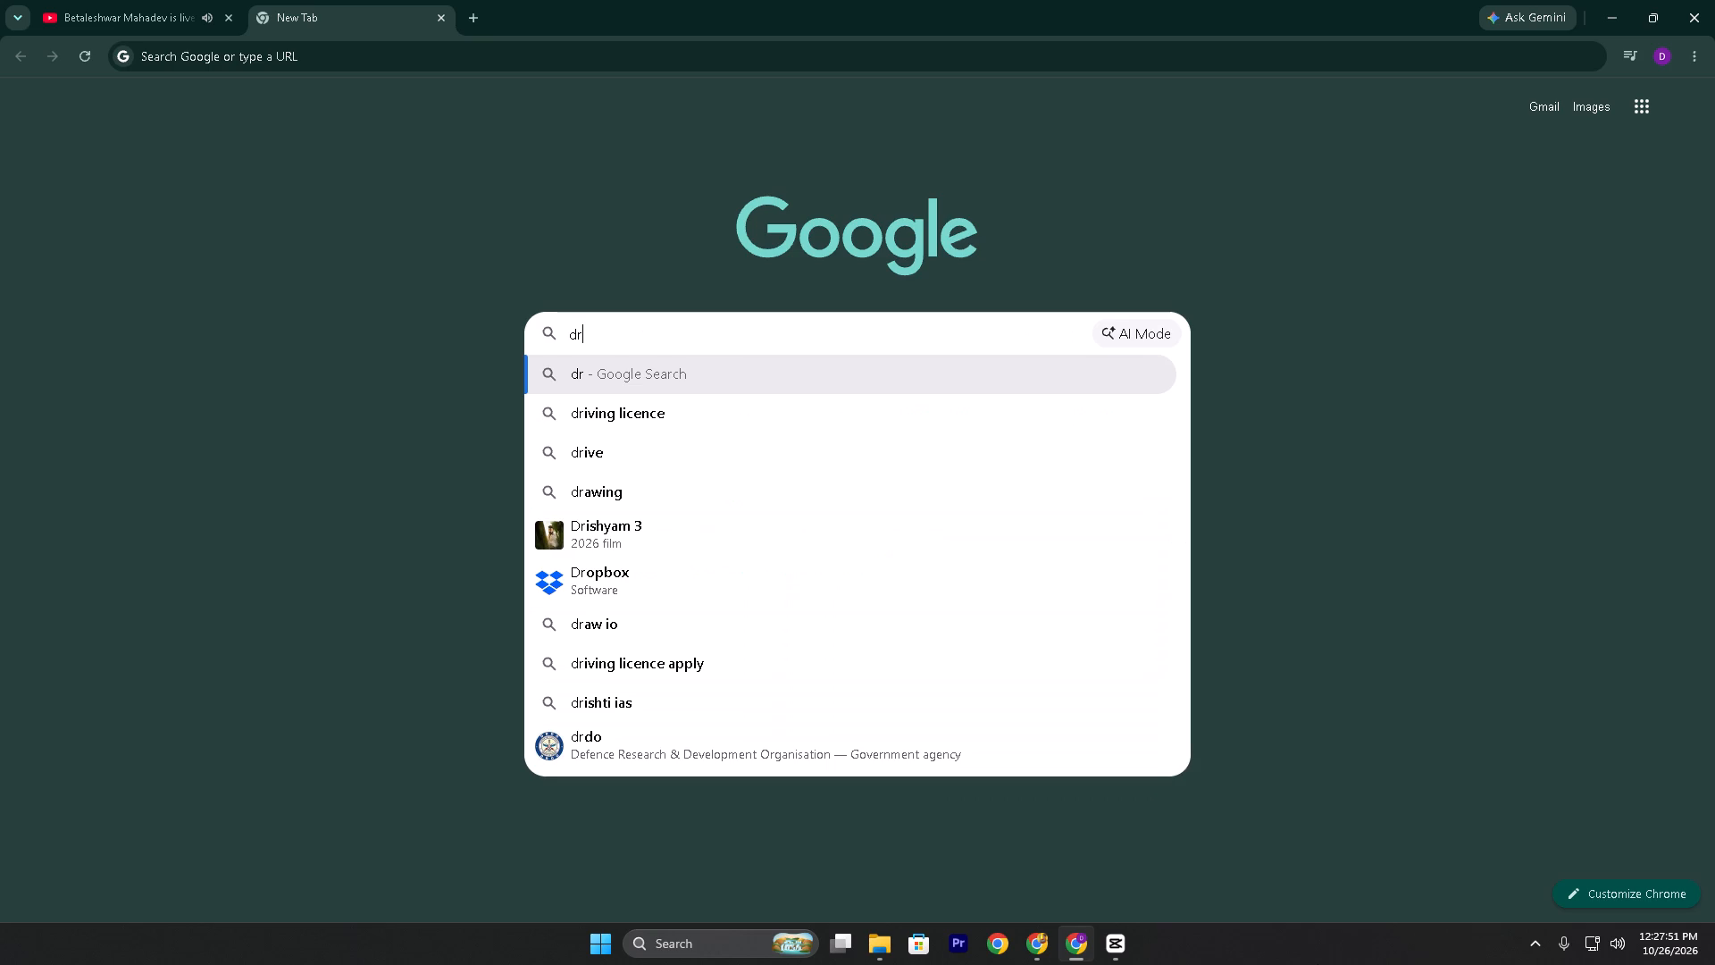
left_click(647, 436)
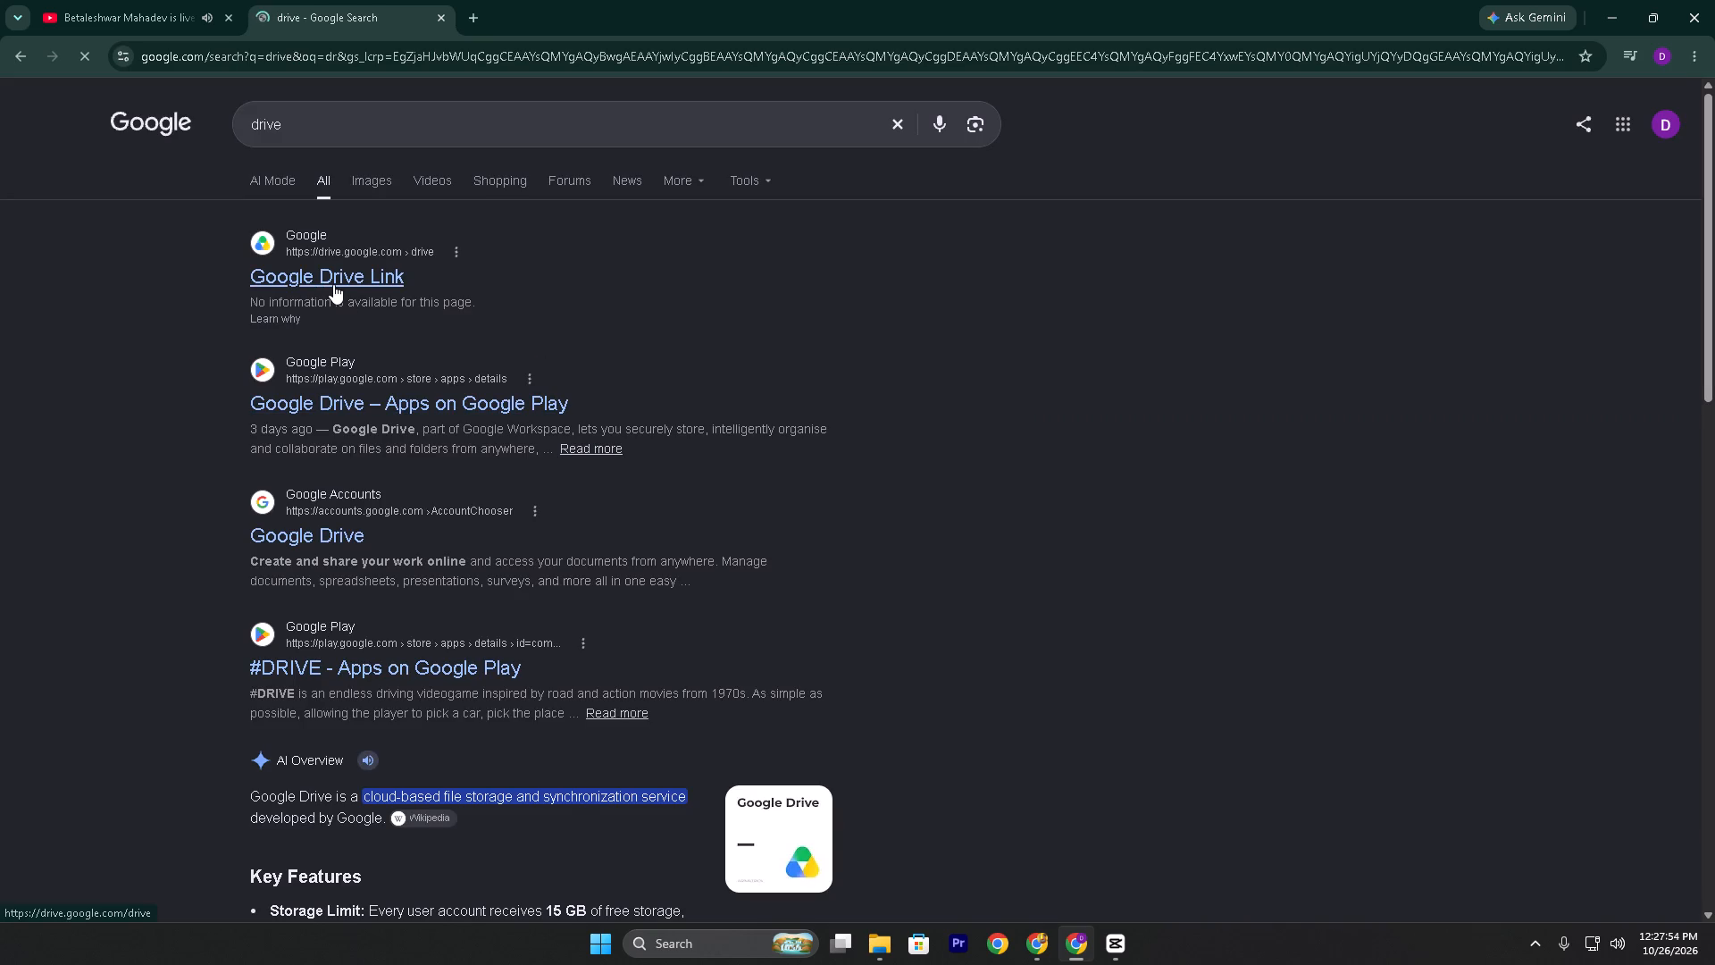
left_click(333, 284)
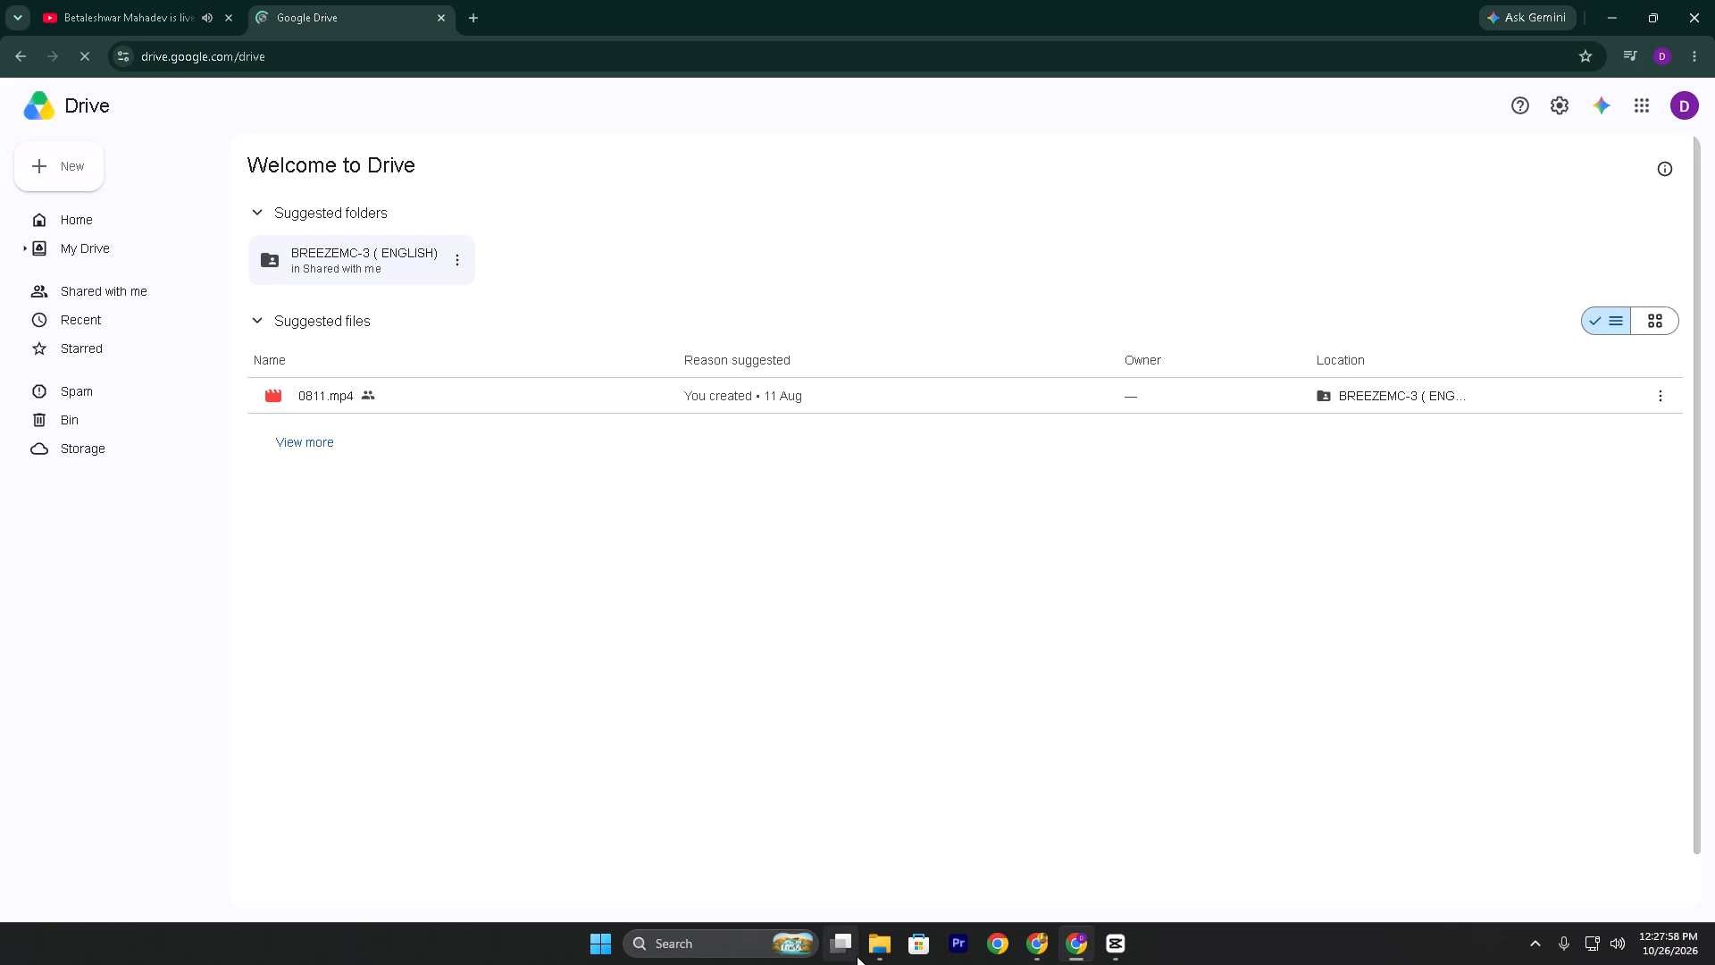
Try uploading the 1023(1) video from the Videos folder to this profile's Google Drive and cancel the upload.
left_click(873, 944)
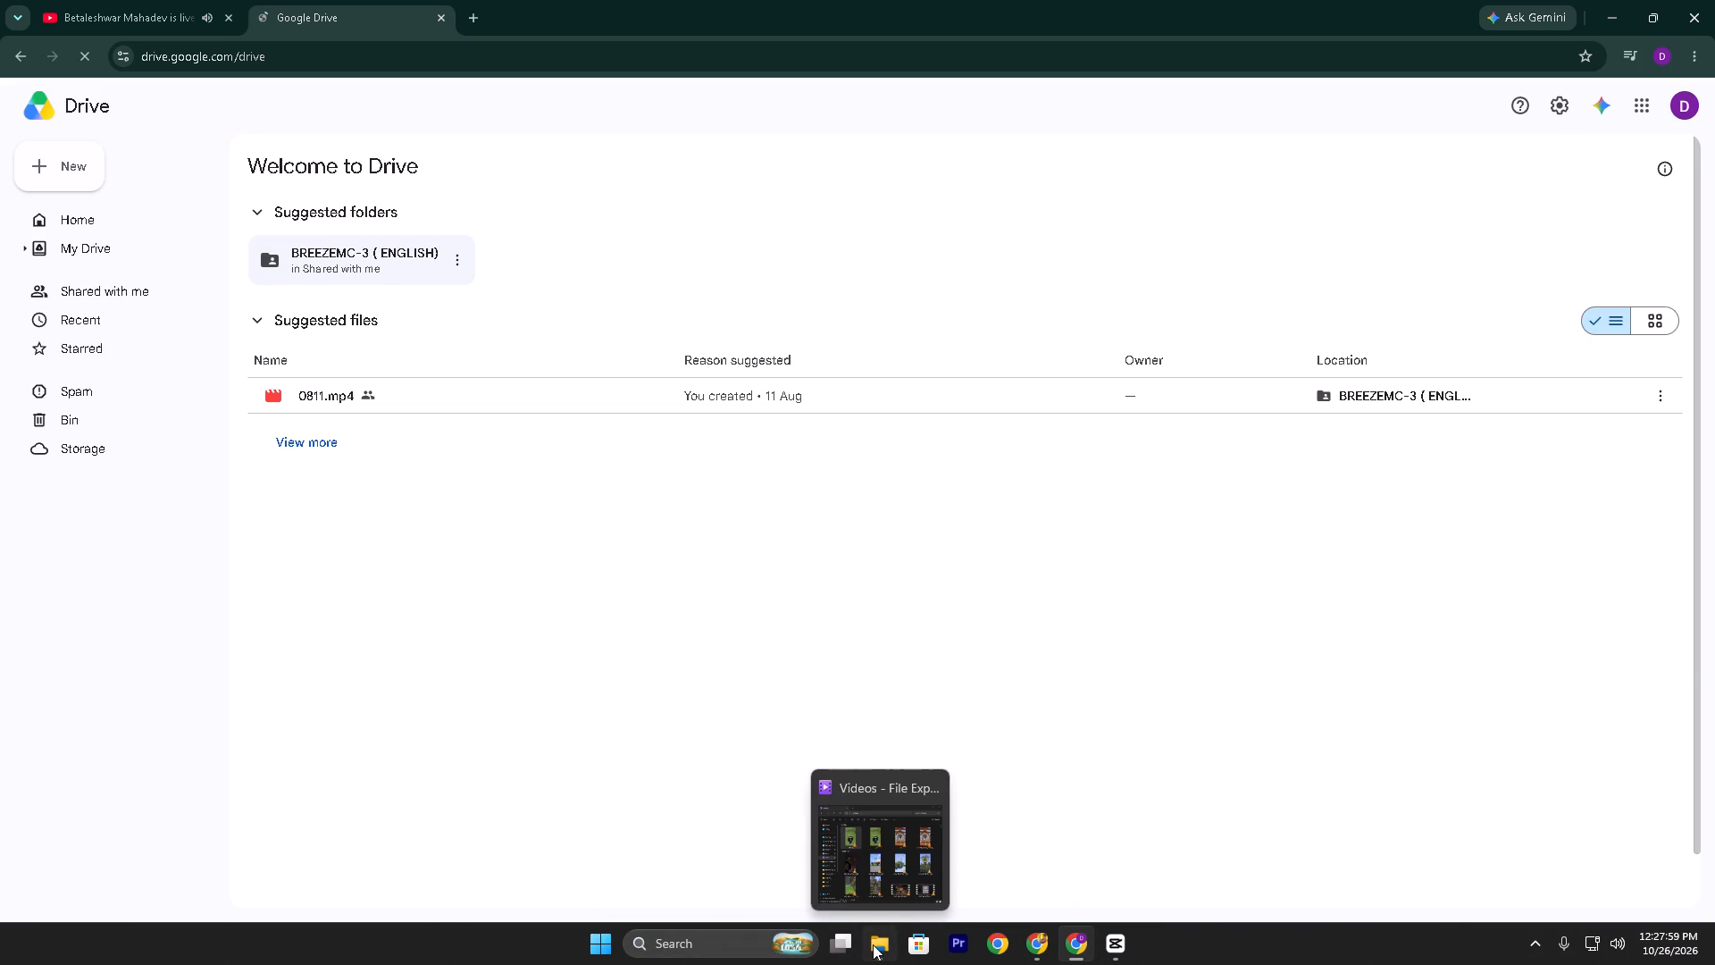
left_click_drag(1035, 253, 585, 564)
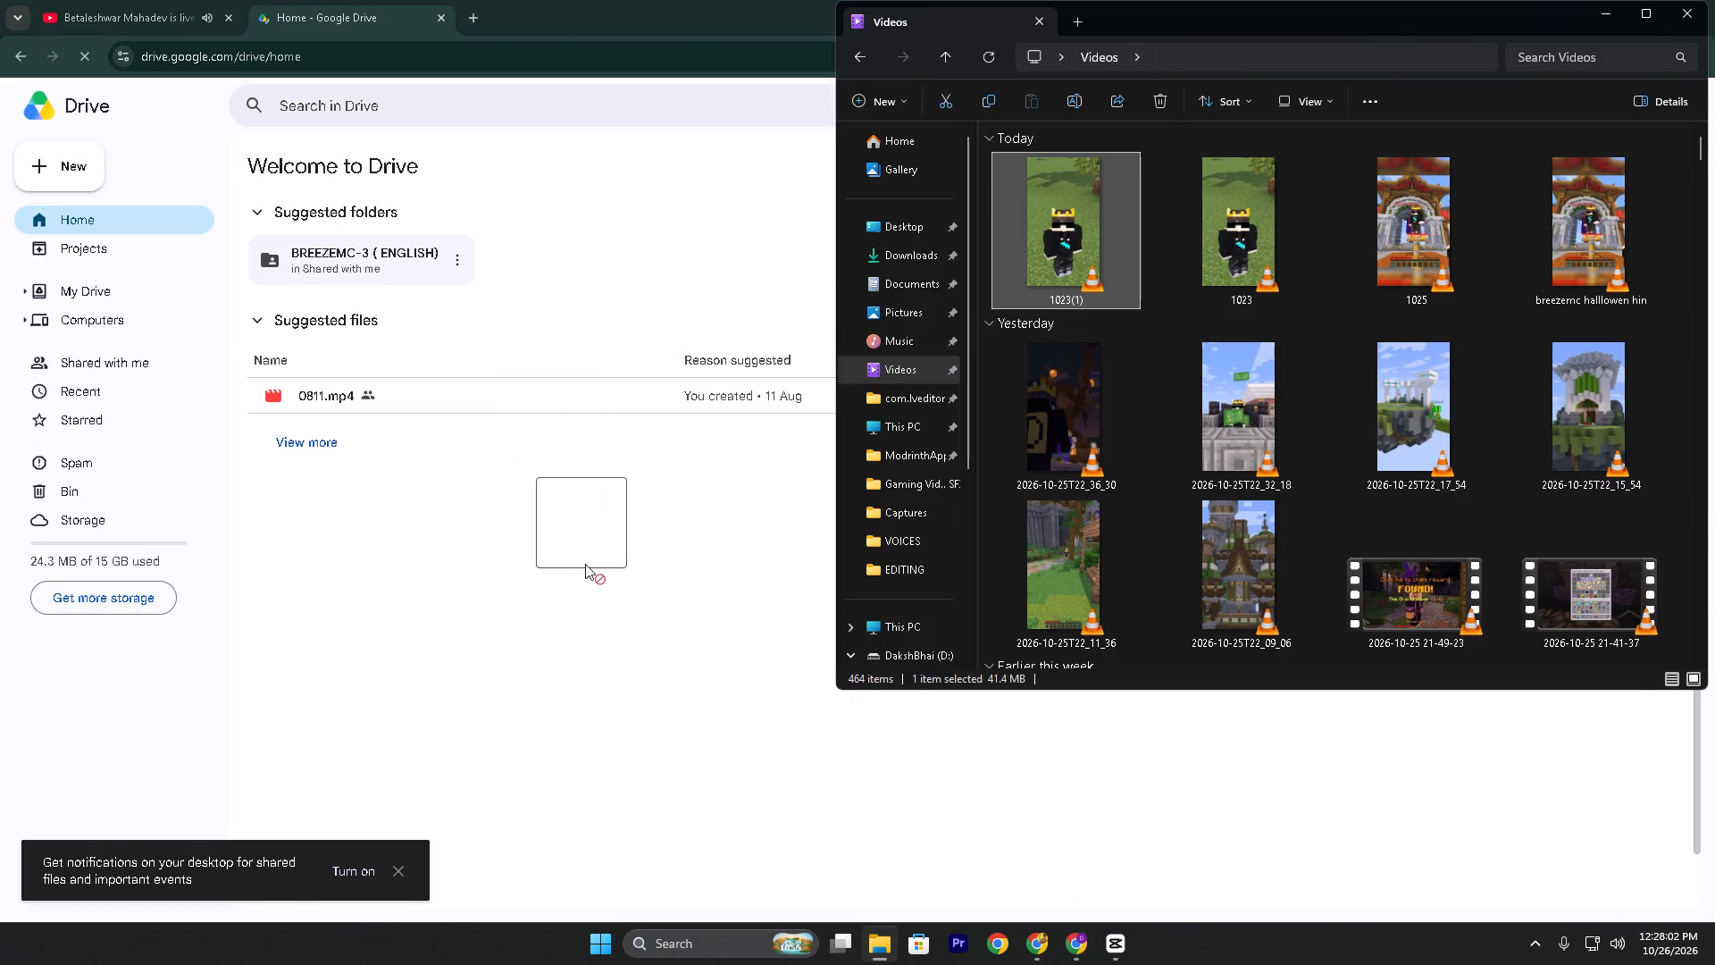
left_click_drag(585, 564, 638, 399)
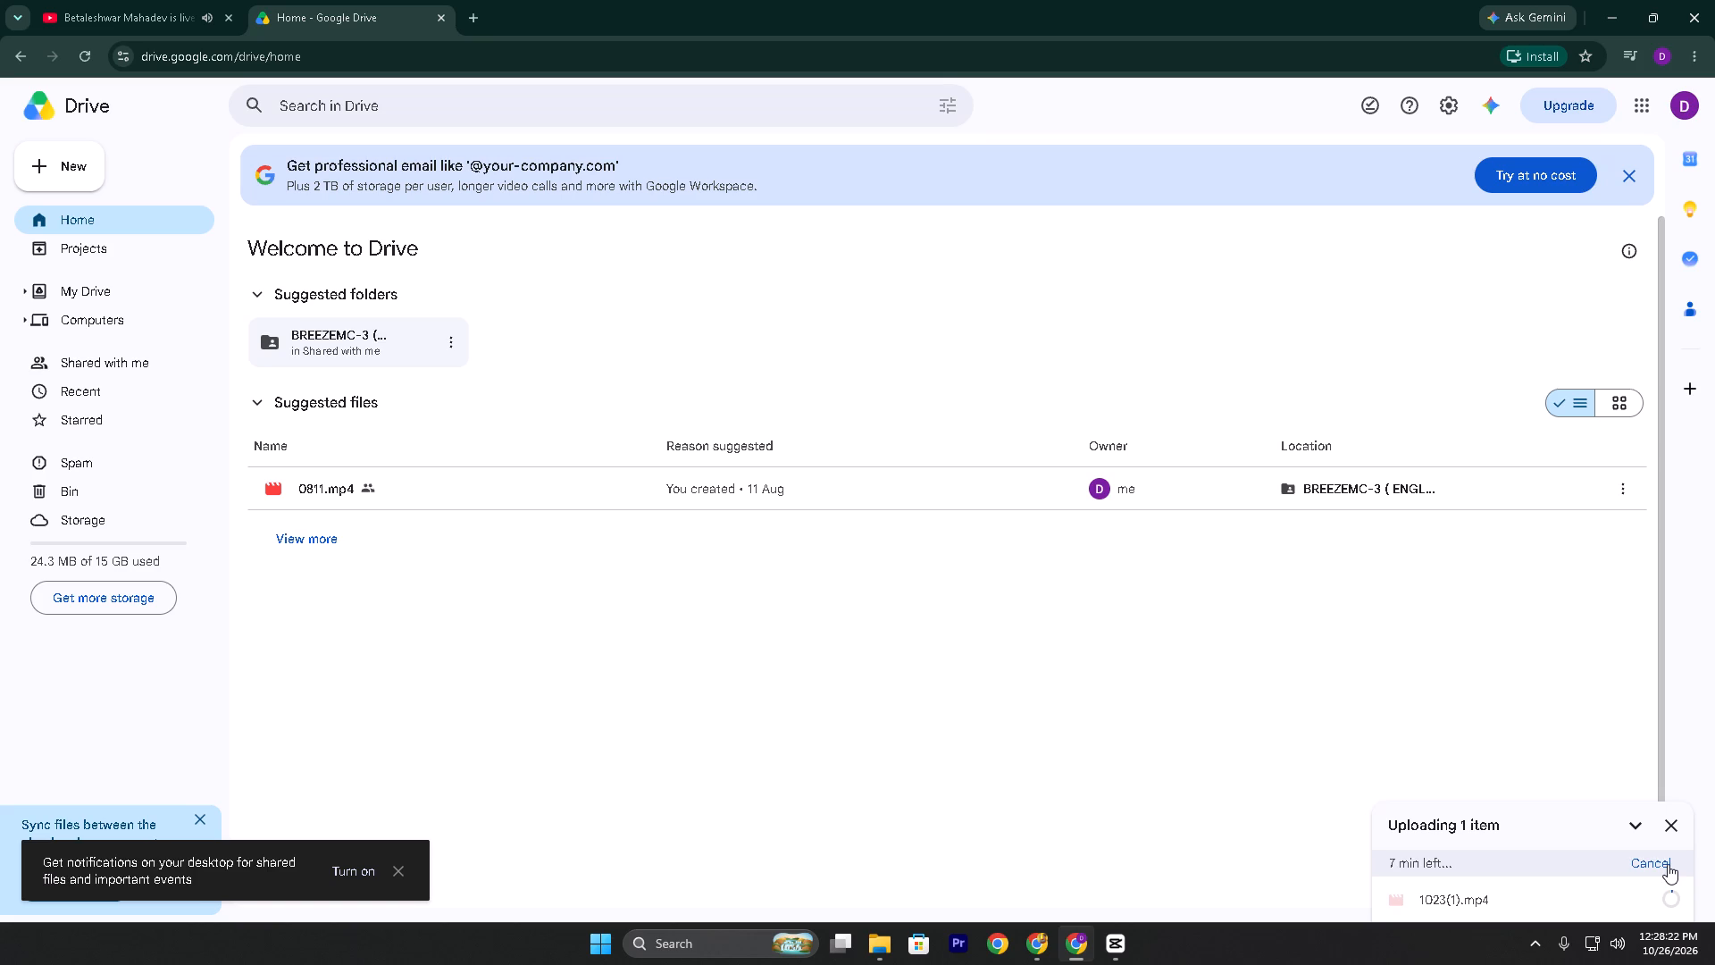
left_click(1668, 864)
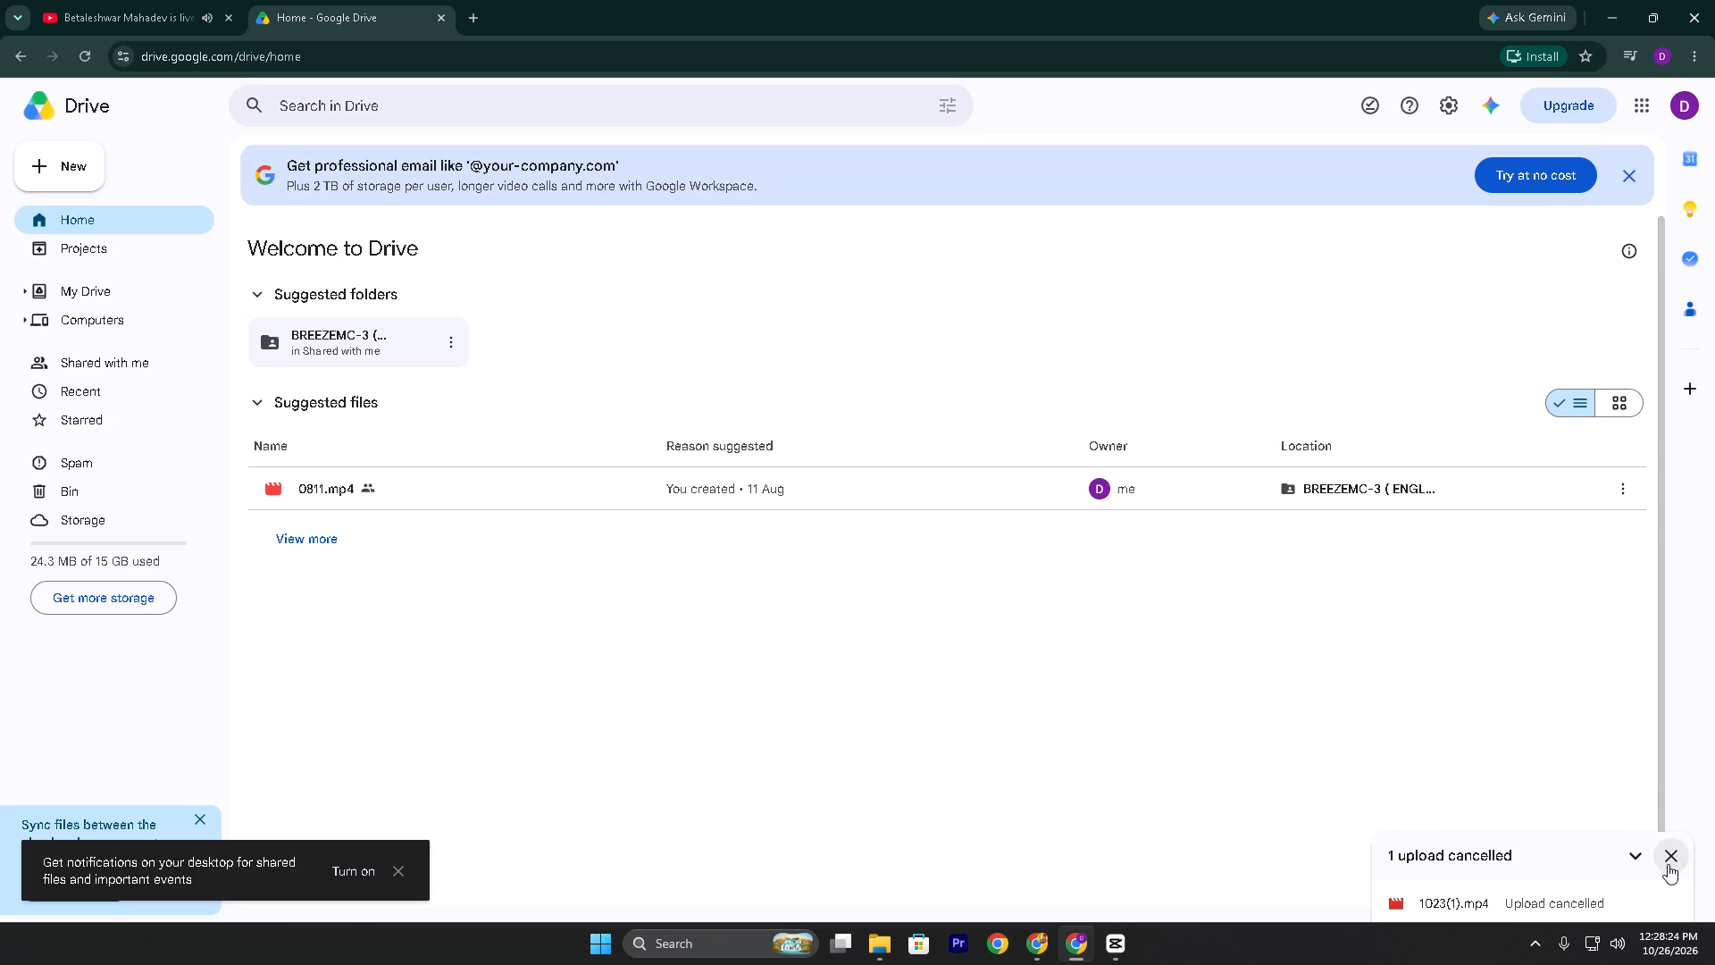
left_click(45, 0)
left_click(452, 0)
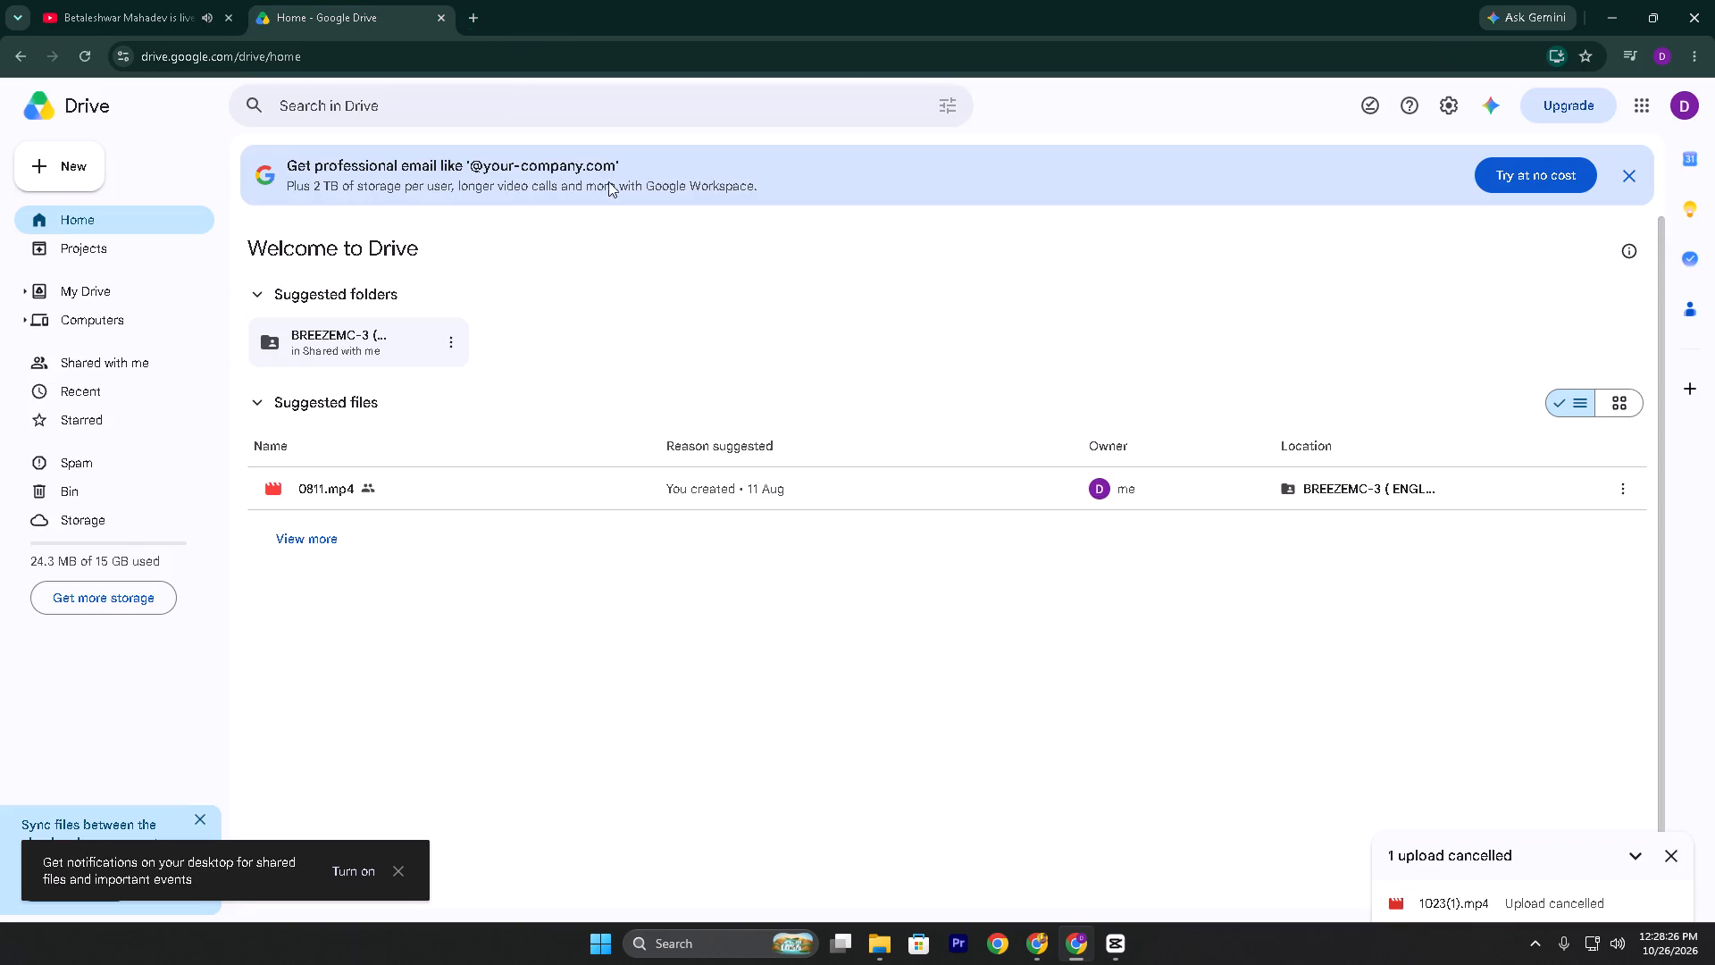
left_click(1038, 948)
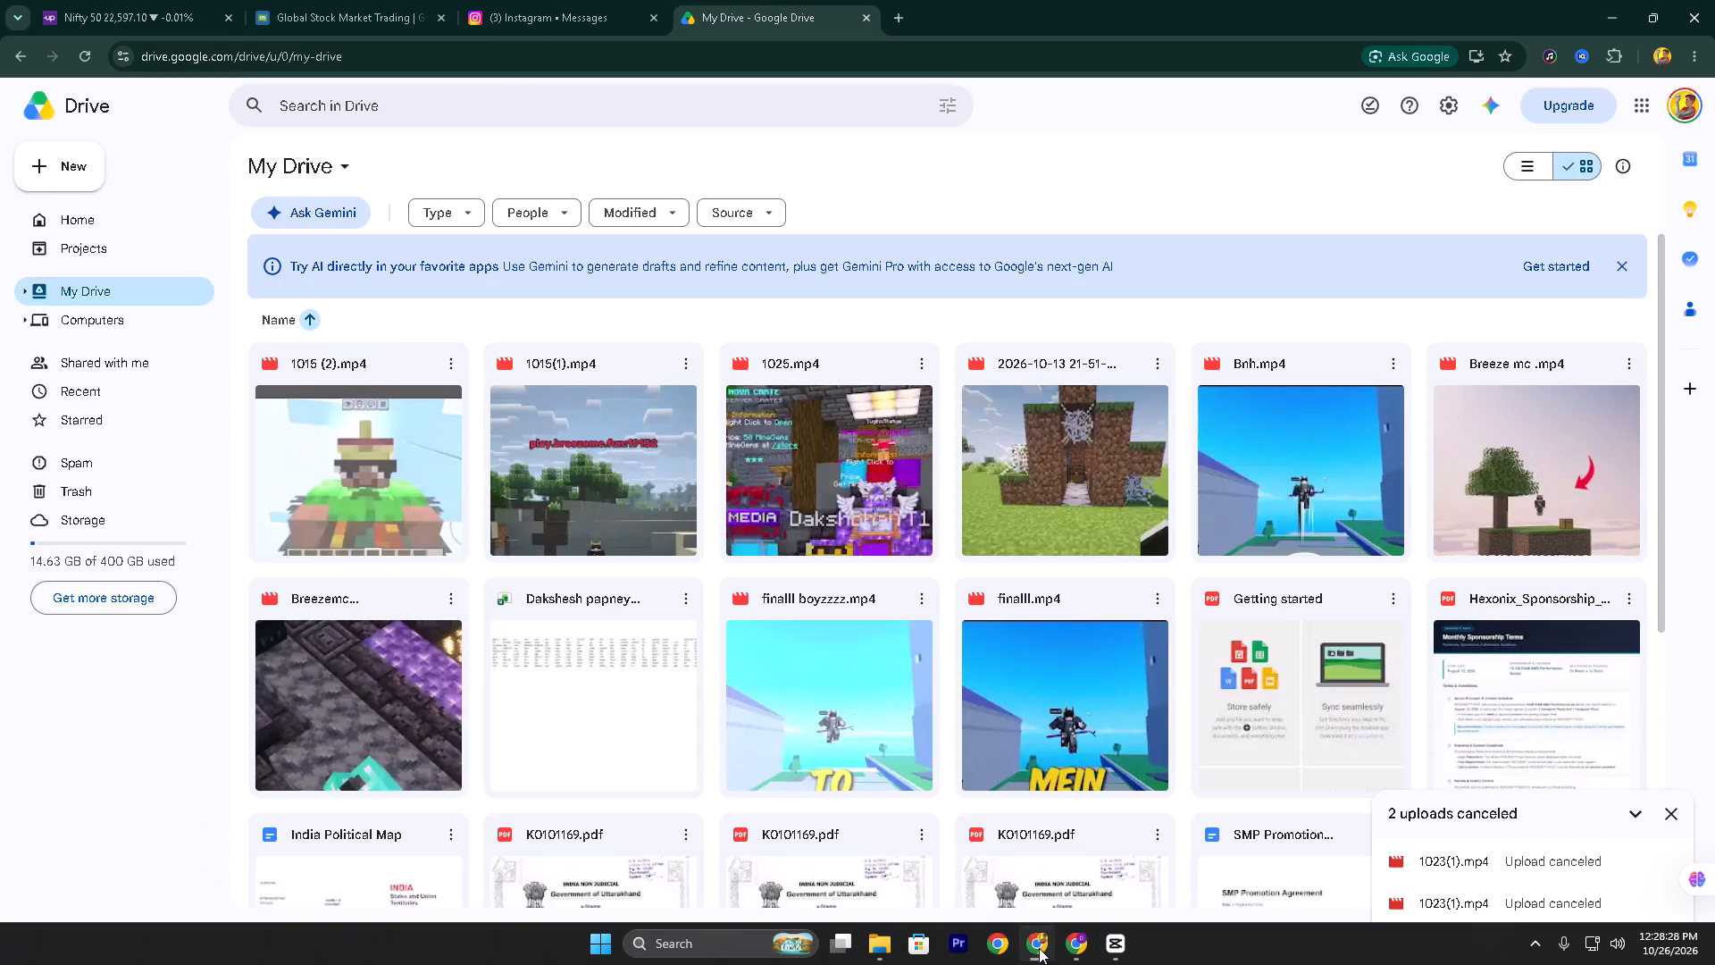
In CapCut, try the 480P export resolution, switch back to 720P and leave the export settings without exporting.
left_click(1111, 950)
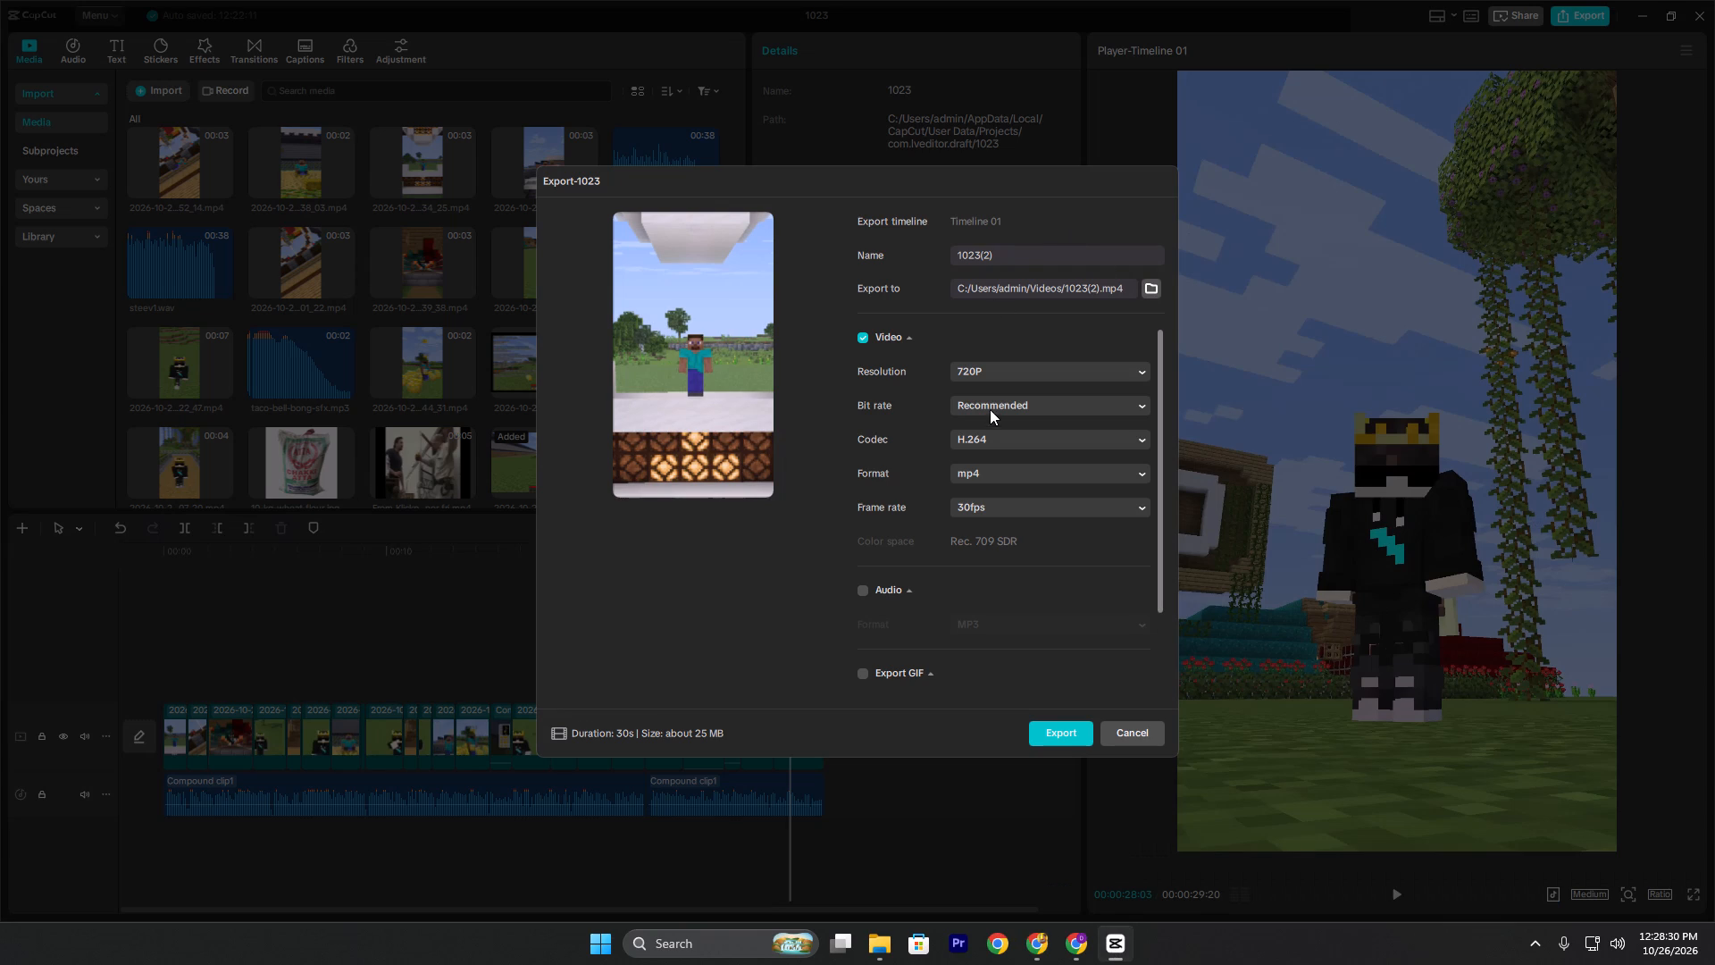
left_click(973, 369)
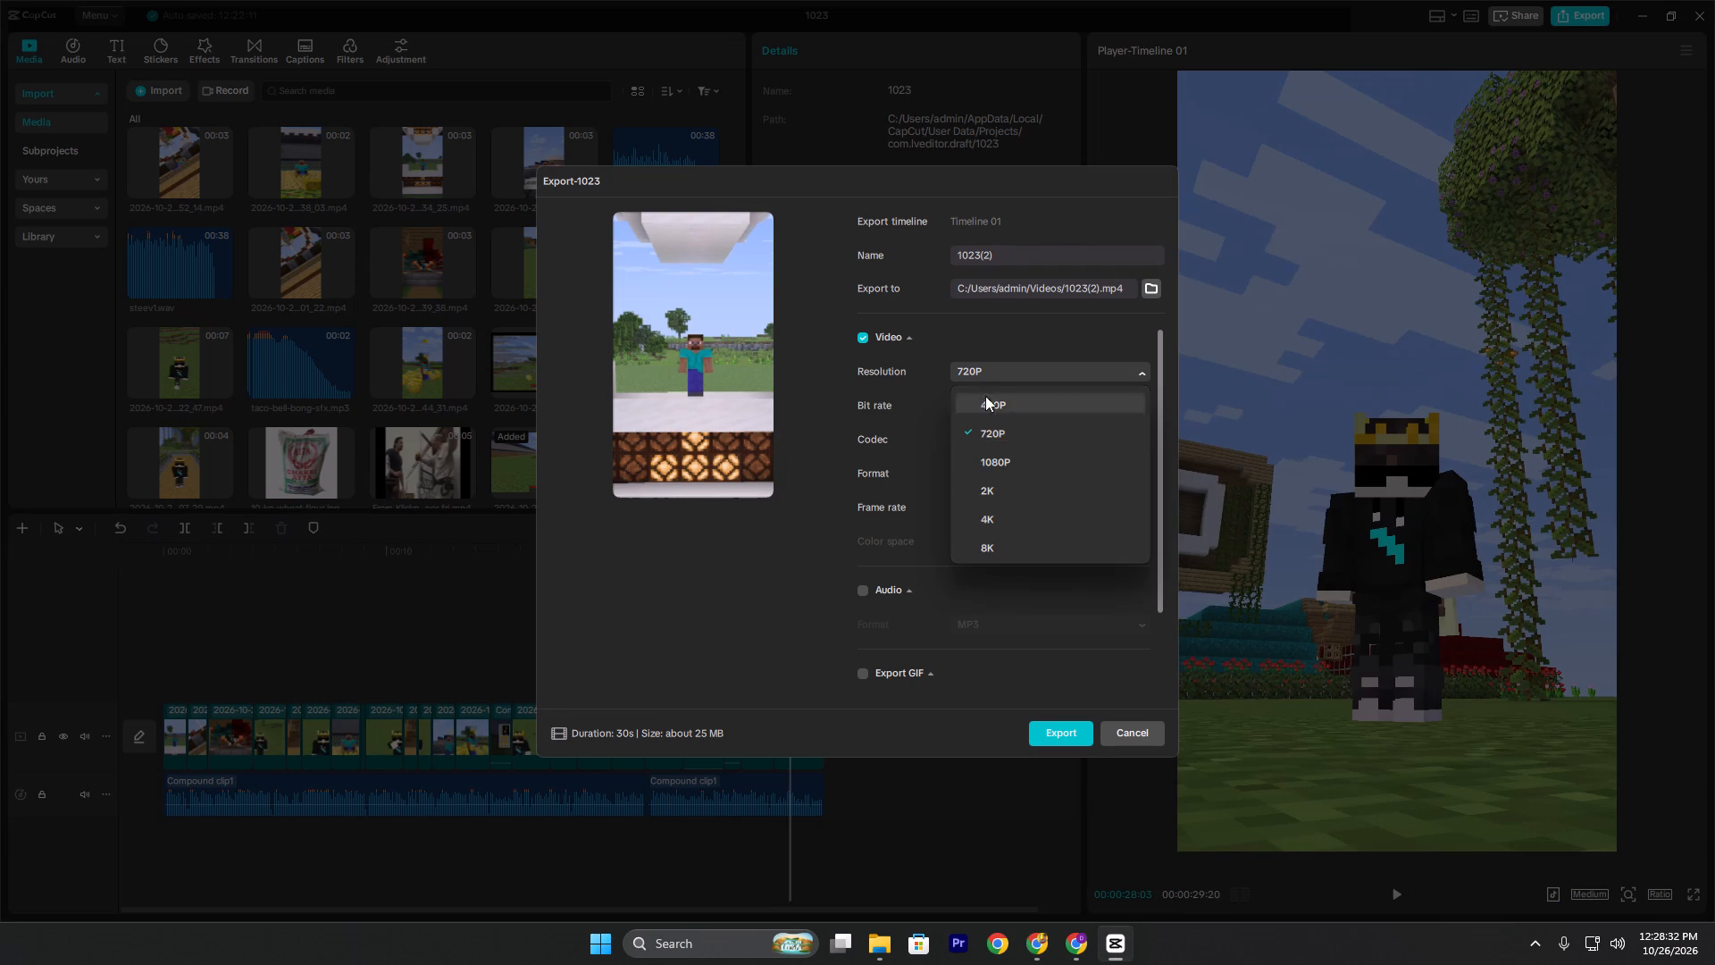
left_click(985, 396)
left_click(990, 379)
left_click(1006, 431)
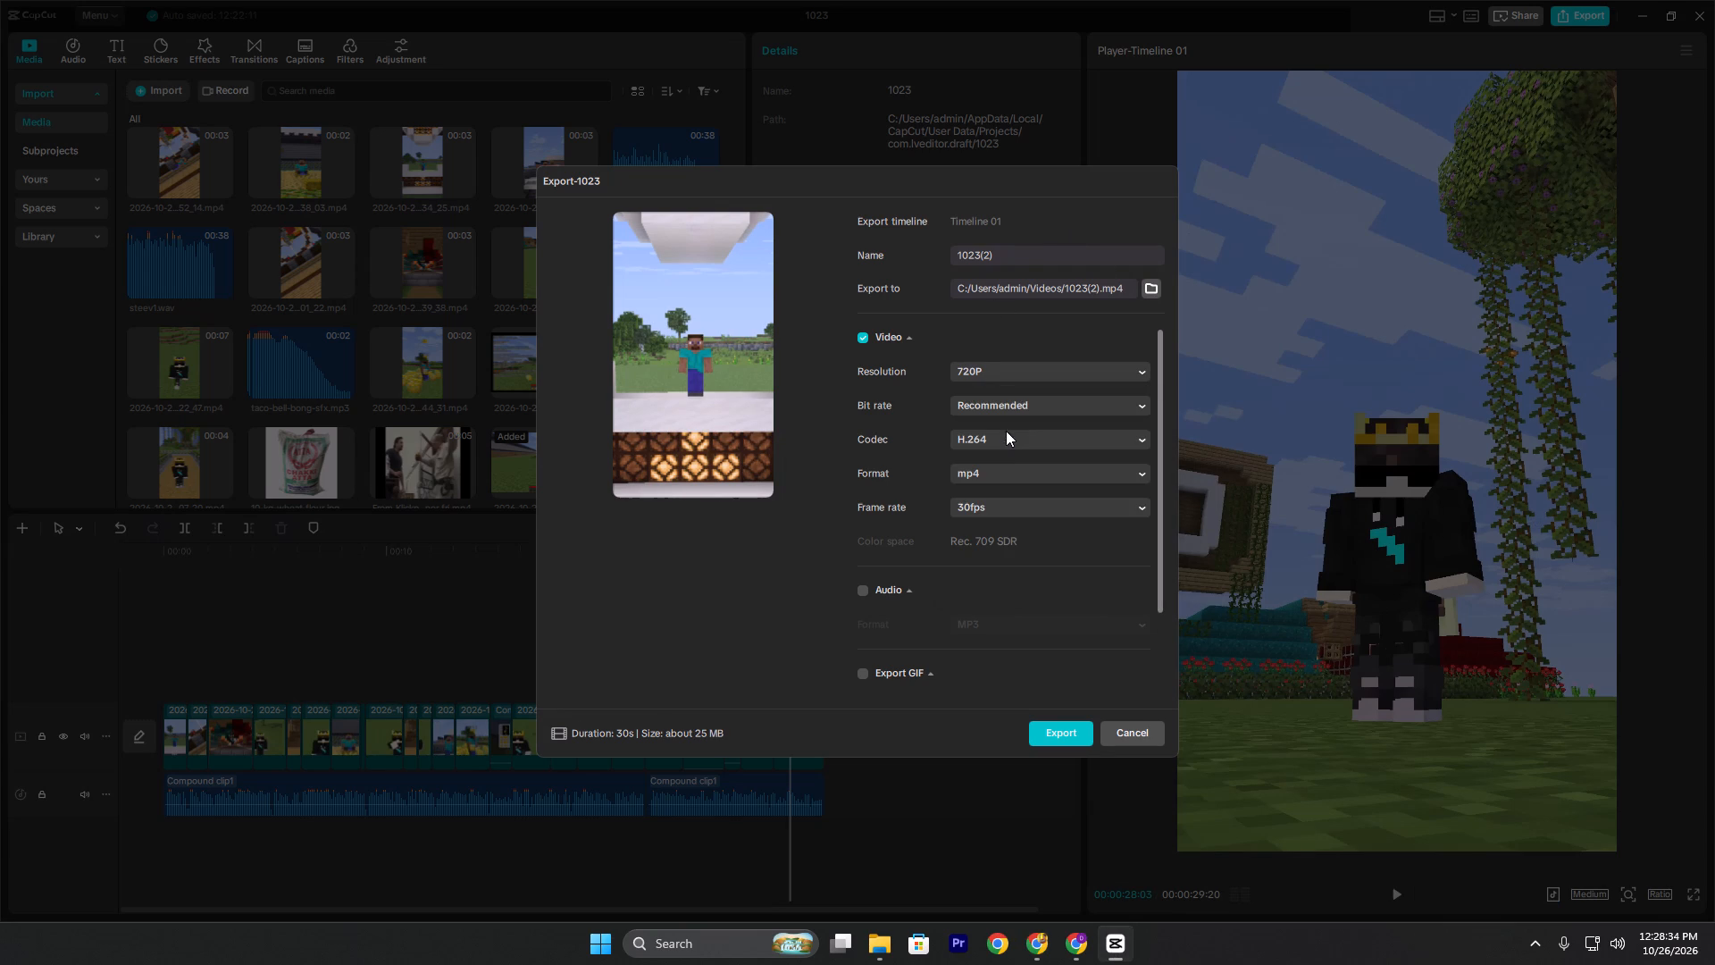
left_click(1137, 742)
Play back the ending, trim the second voice-over clip's end at about 00:00:27:08 and delete the last video clip.
double_click(771, 665)
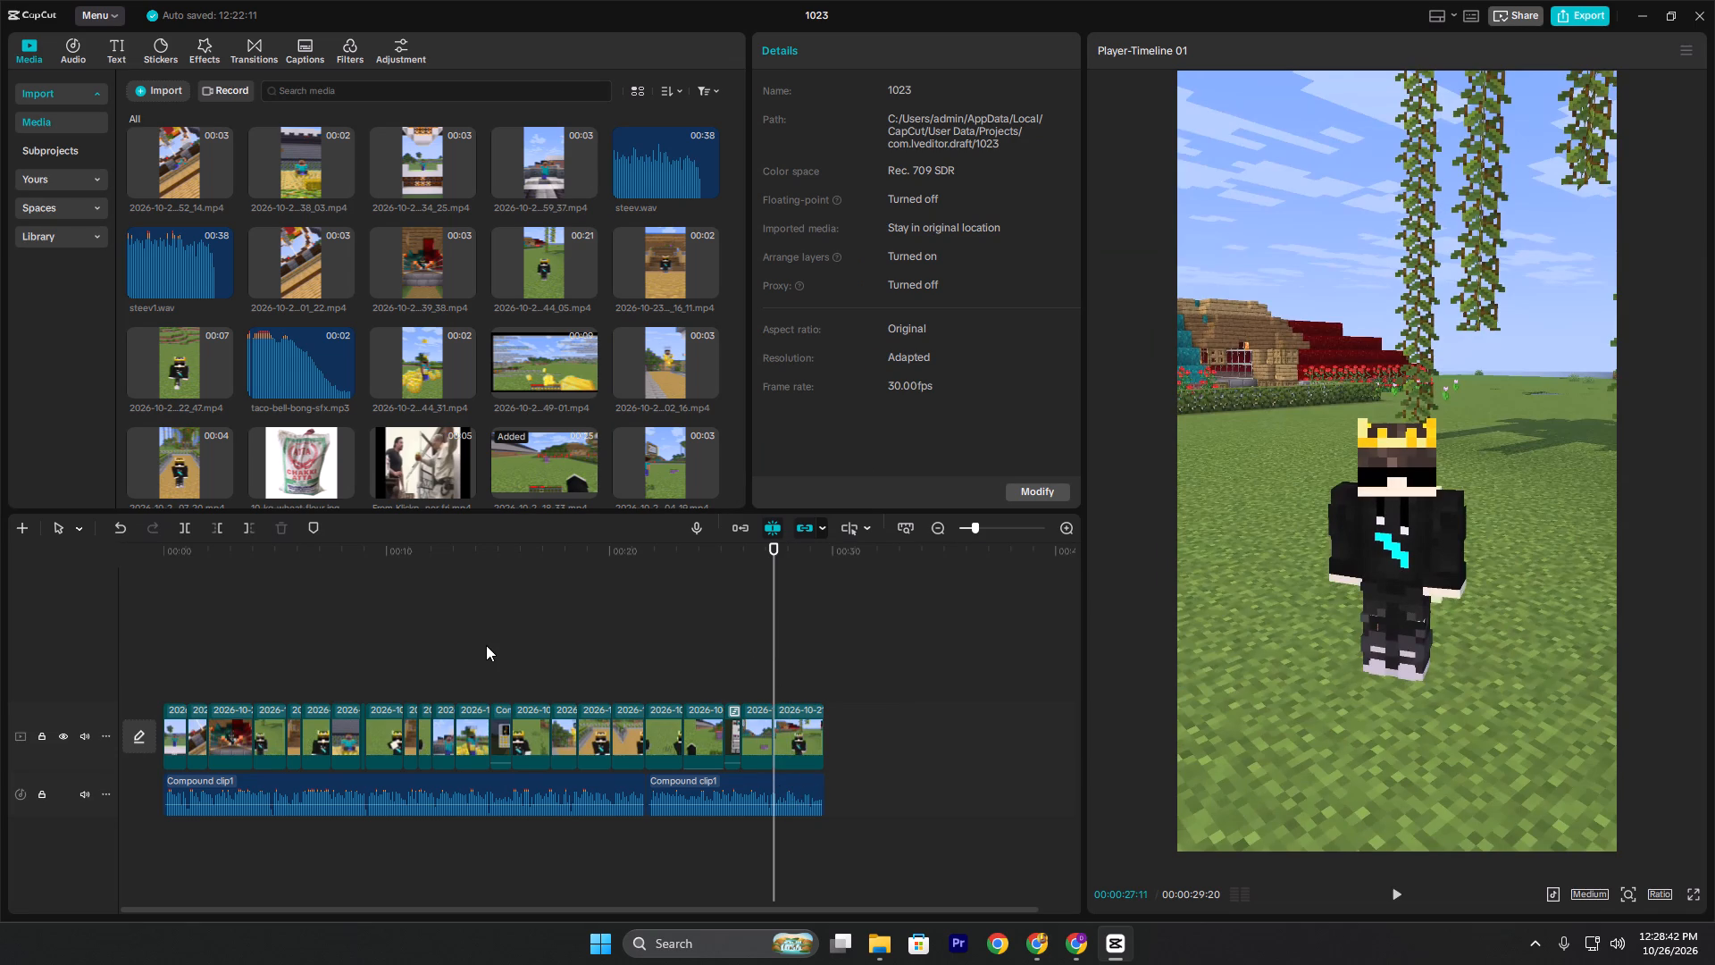
key("space")
key("space")
left_click(736, 685)
key("space")
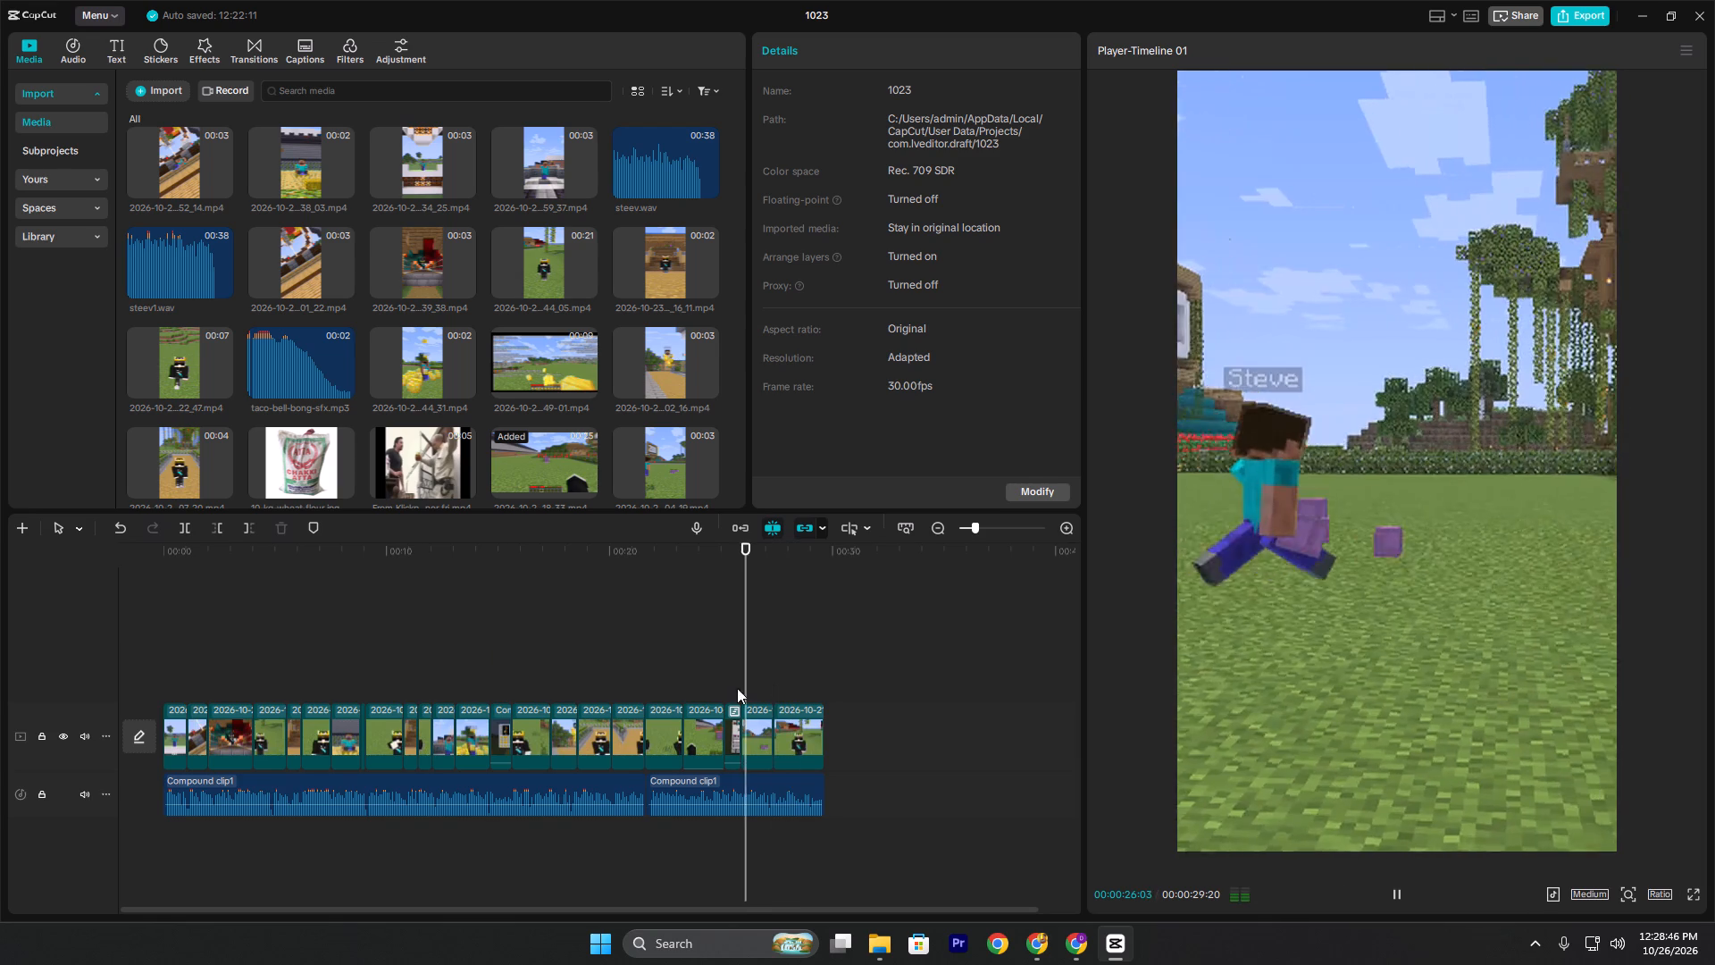
key("space")
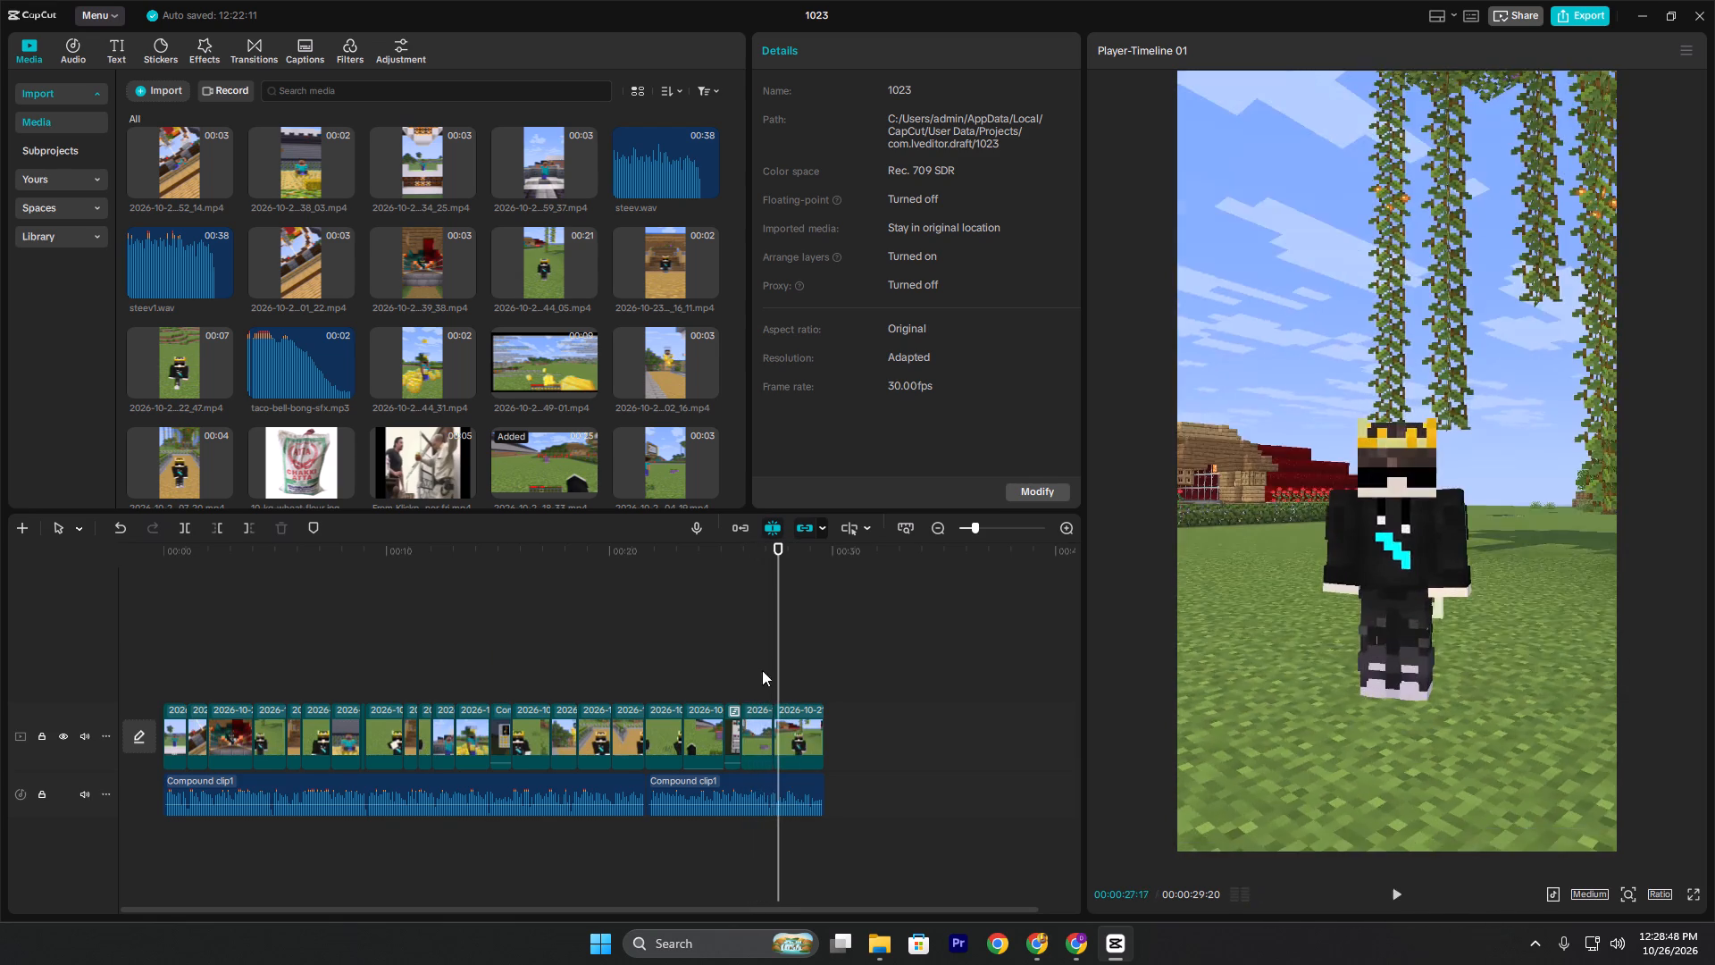
left_click(762, 670)
key("space")
key("space")
left_click(779, 795)
key("w")
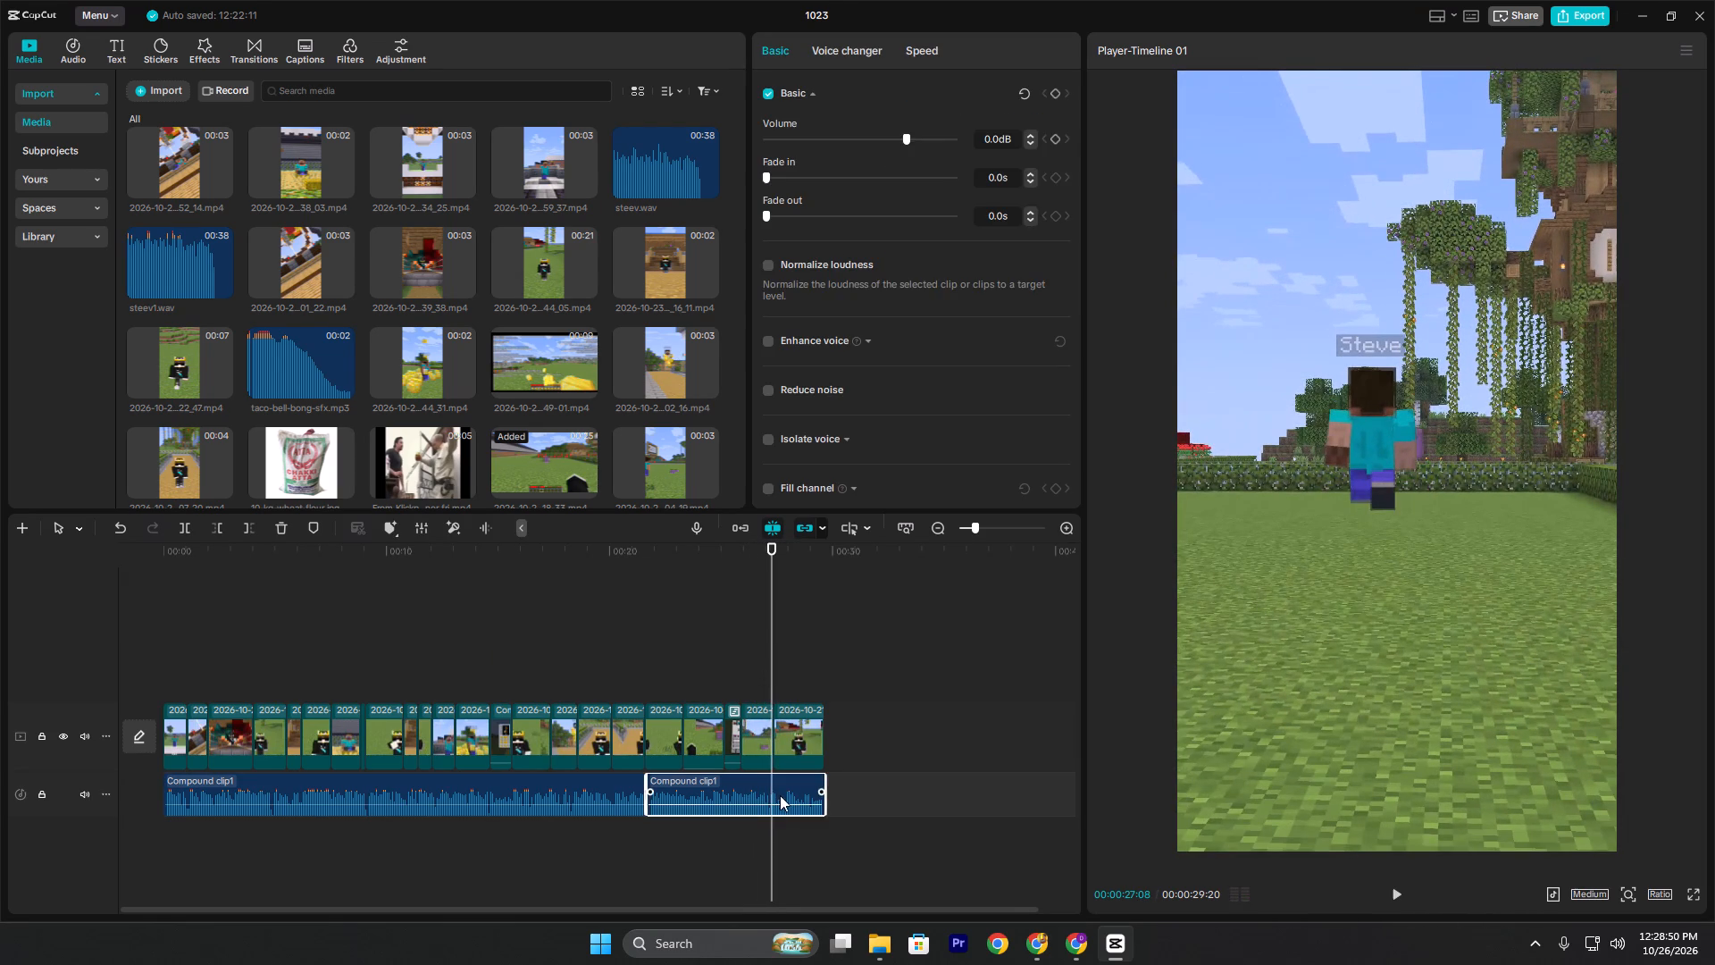
left_click(789, 746)
key("BackSpace")
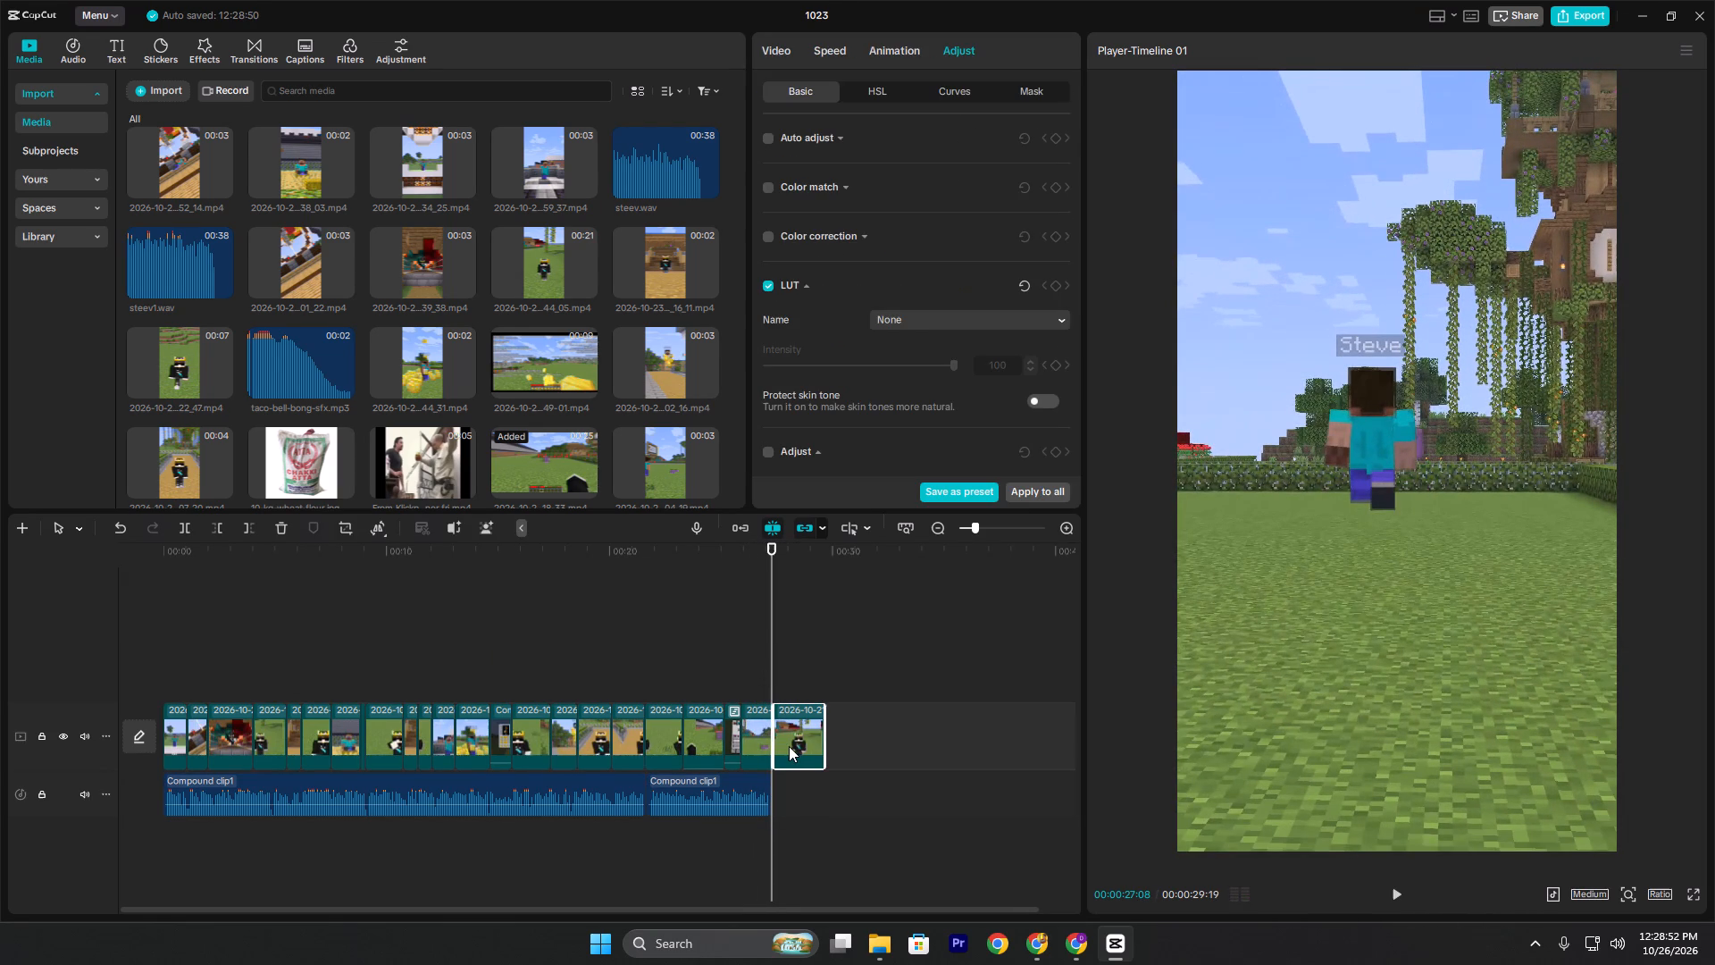
Export the shortened timeline as 1023(2) in 720P with Recommended bit rate, H.264, mp4 and 30fps.
left_click(1576, 9)
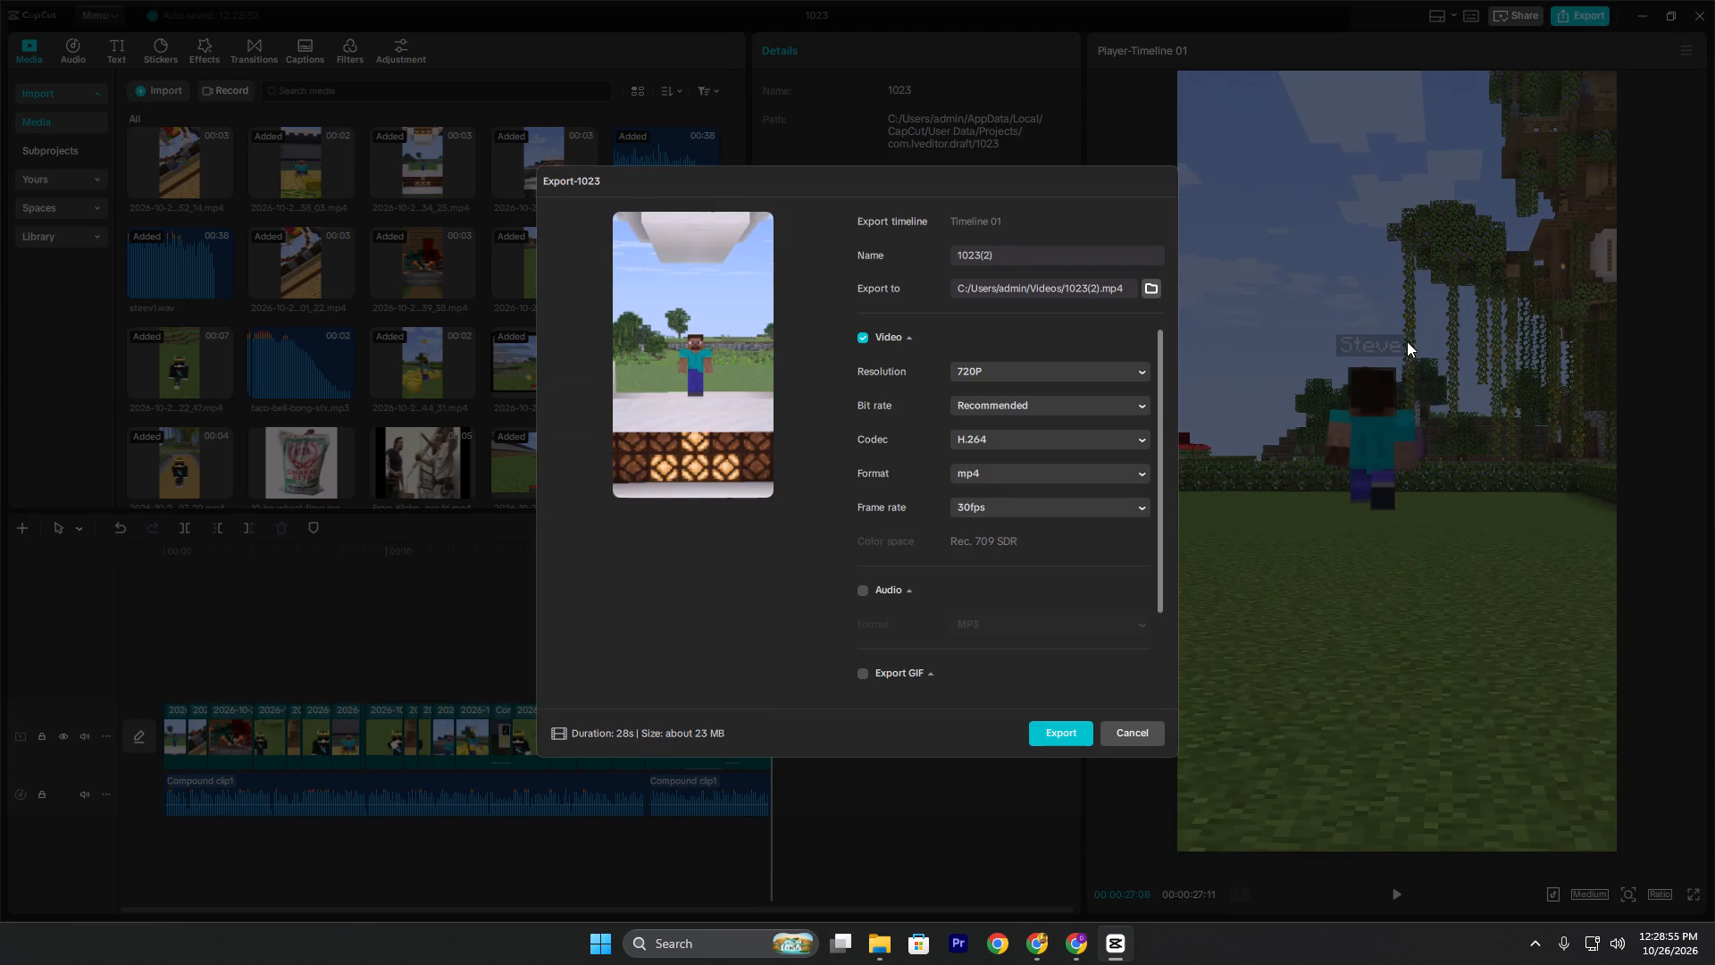
double_click(1056, 734)
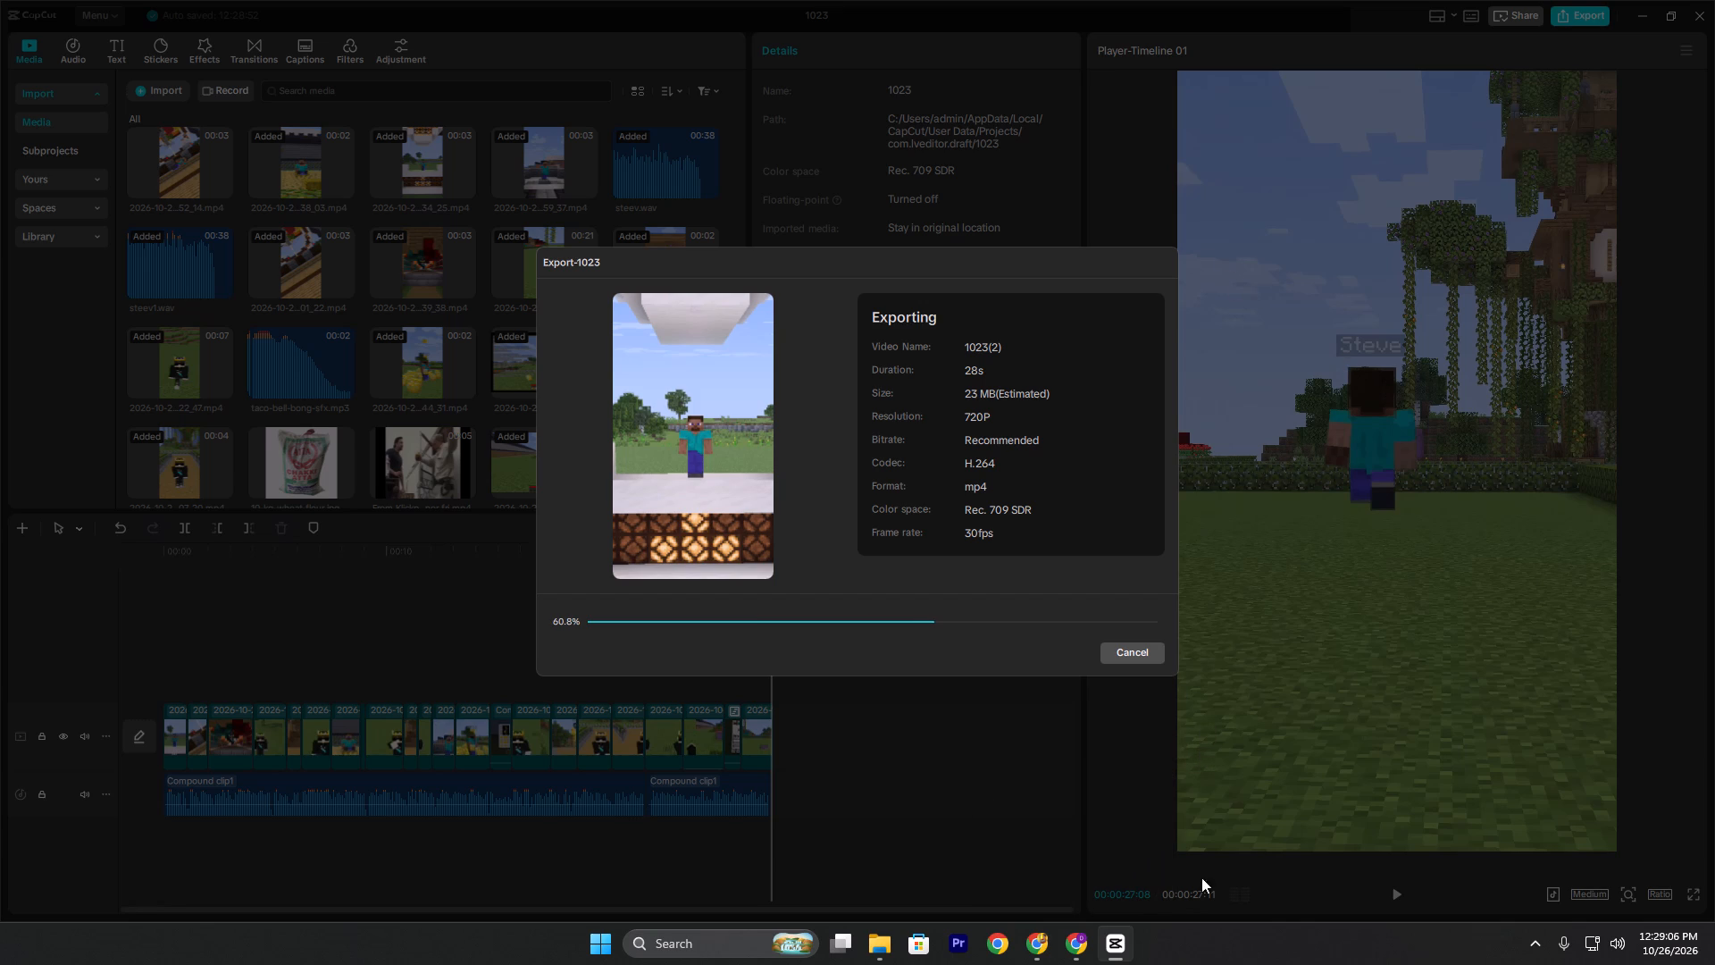
Switch to the Chrome profile with the Google Drive home page open.
double_click(1061, 952)
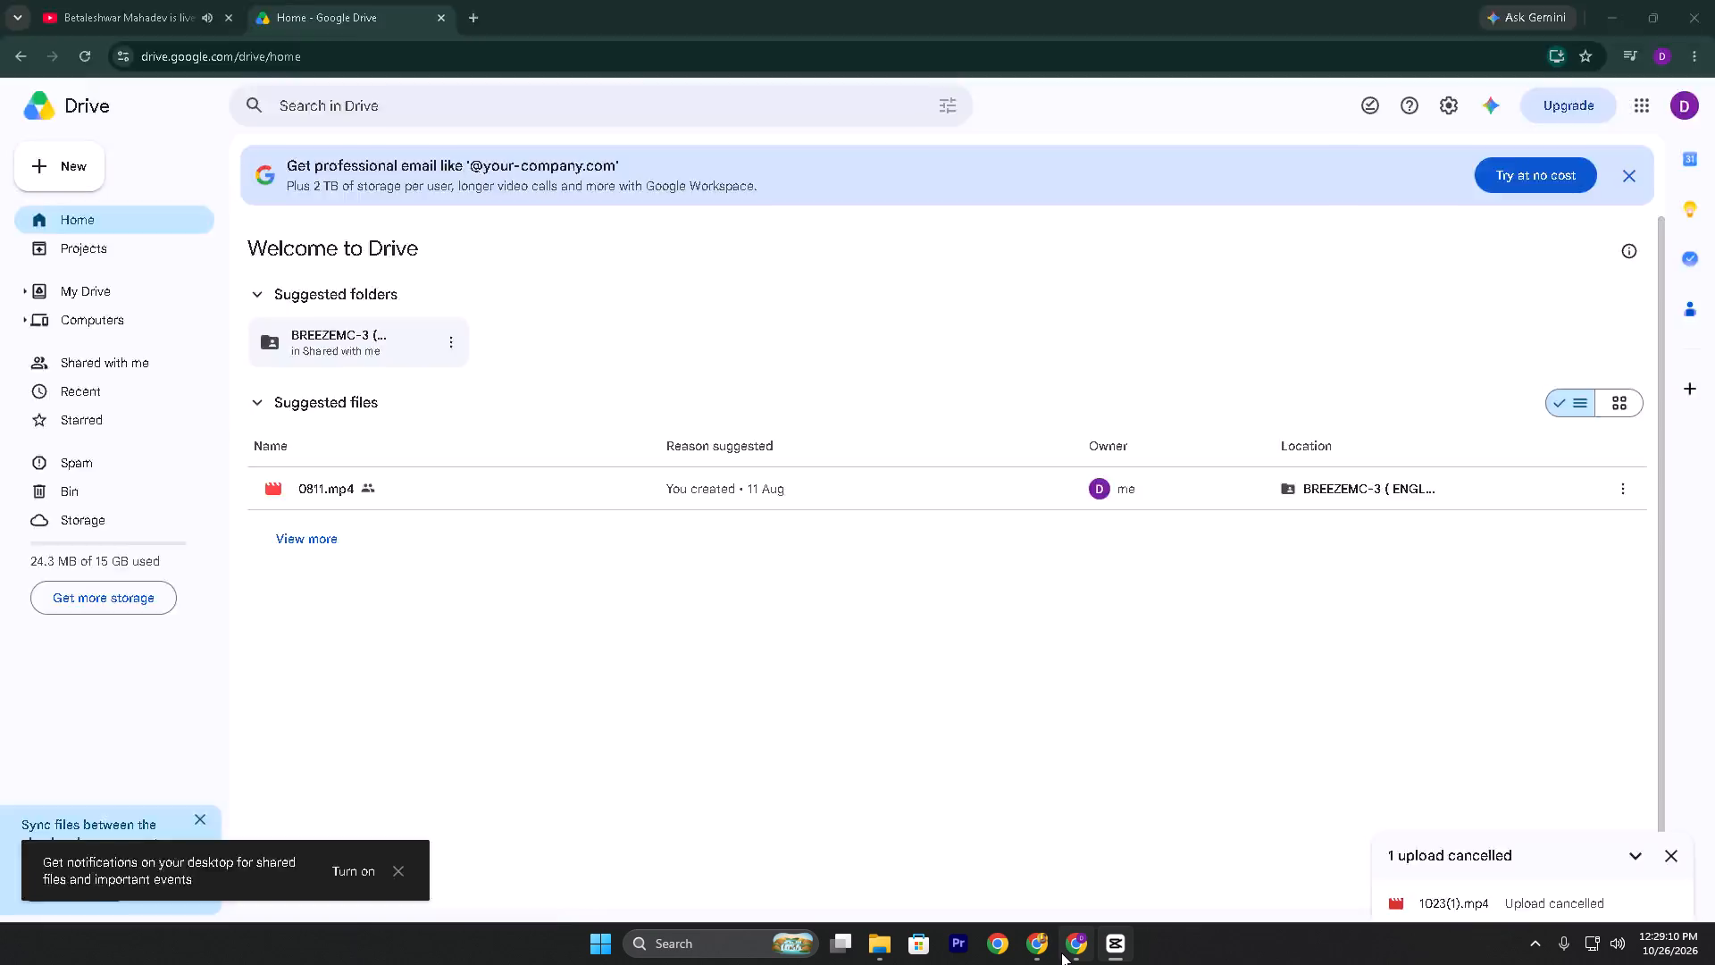